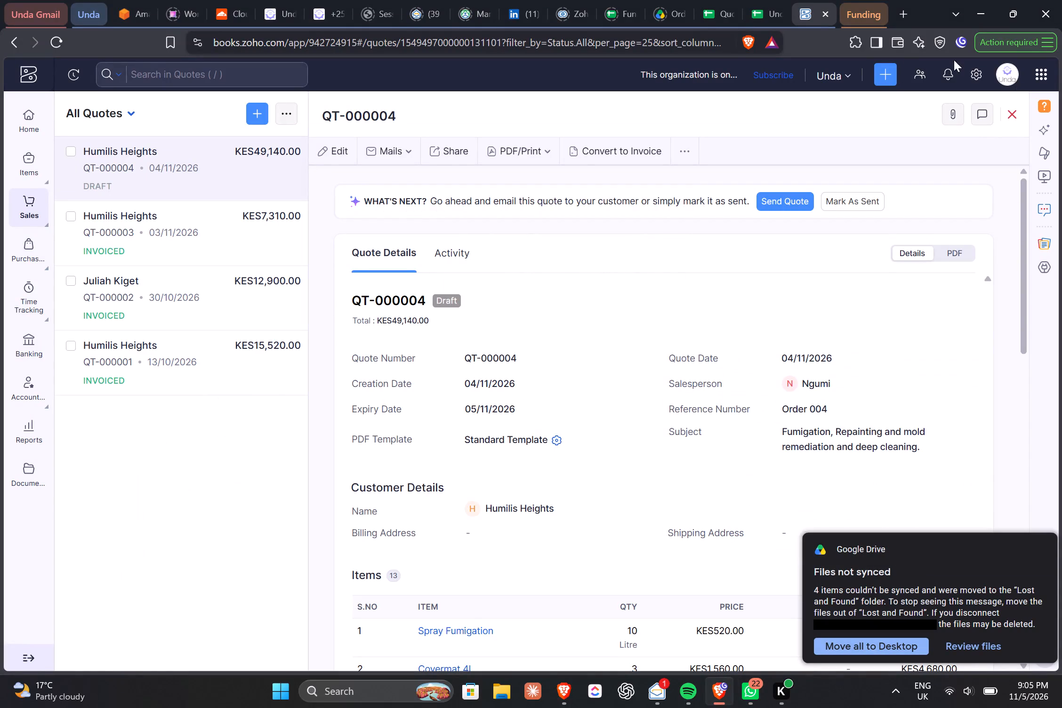
Switch to the Quoting Calculator spreadsheet and duplicate the Order 004 sheet.
left_click(714, 3)
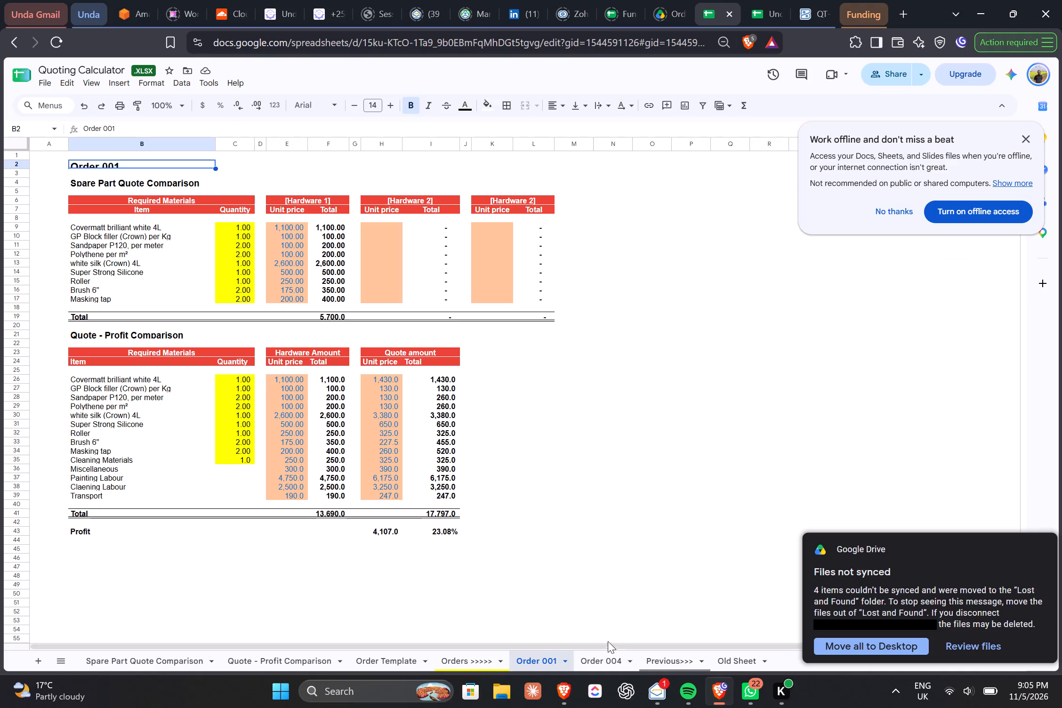
left_click(607, 660)
right_click(607, 660)
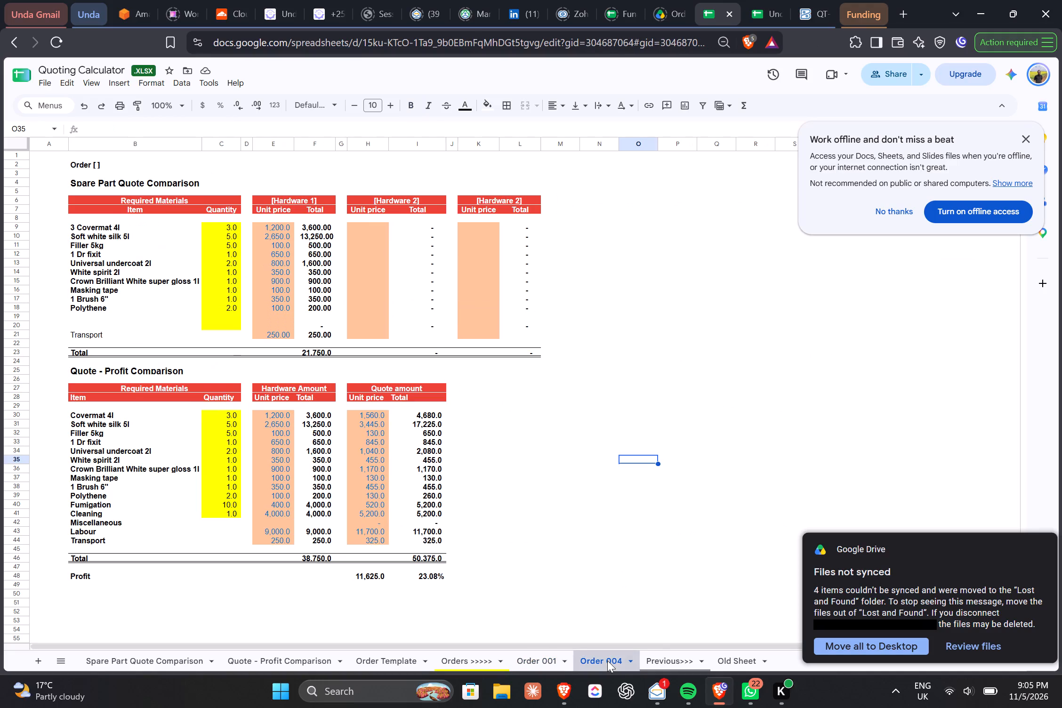
left_click(600, 498)
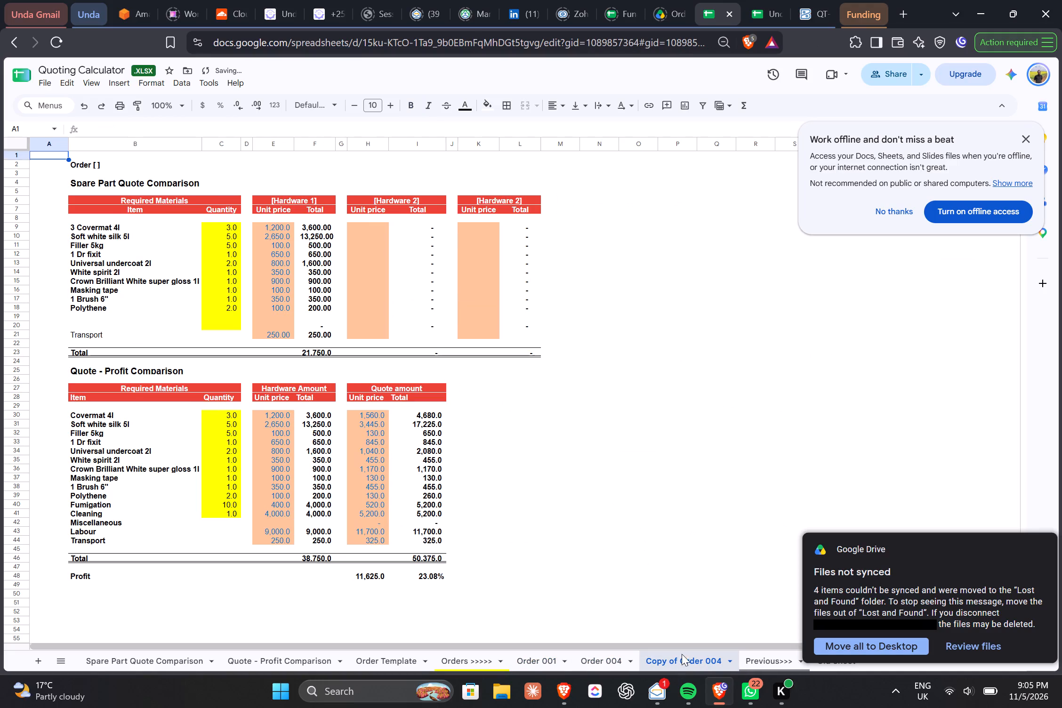
Rename the duplicated sheet as Order 004 V2.
double_click(682, 656)
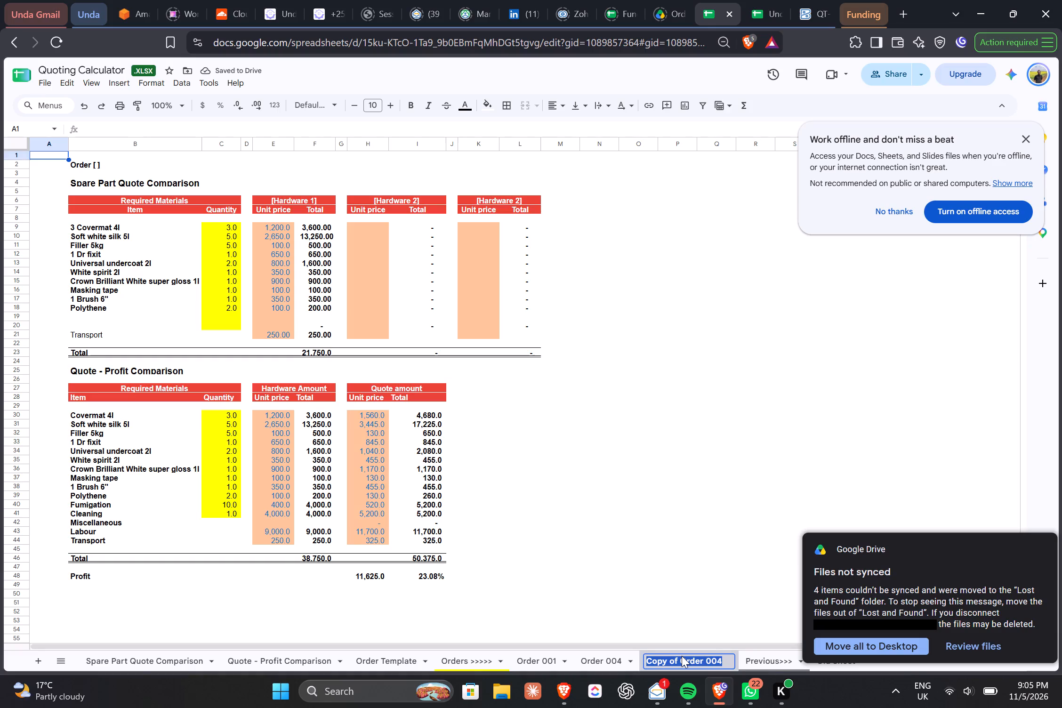
key("Left")
key("Delete")
key("Delete")
key("Delete")
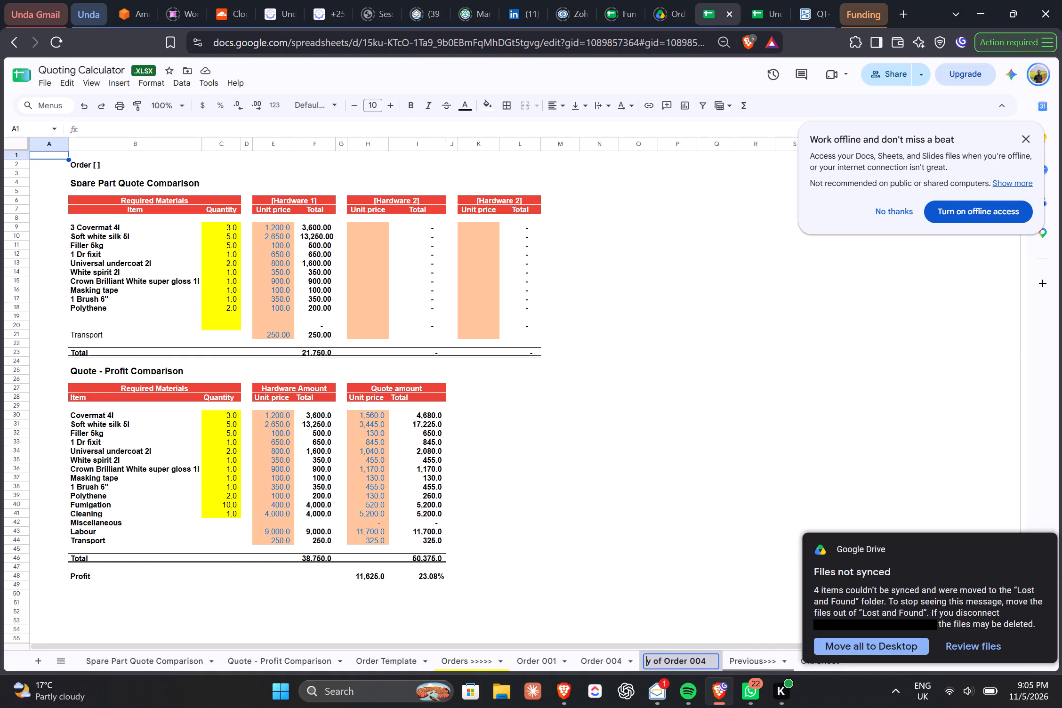
key("Delete")
key("Delete")
key("Delete")
key("Delete")
key("Delete")
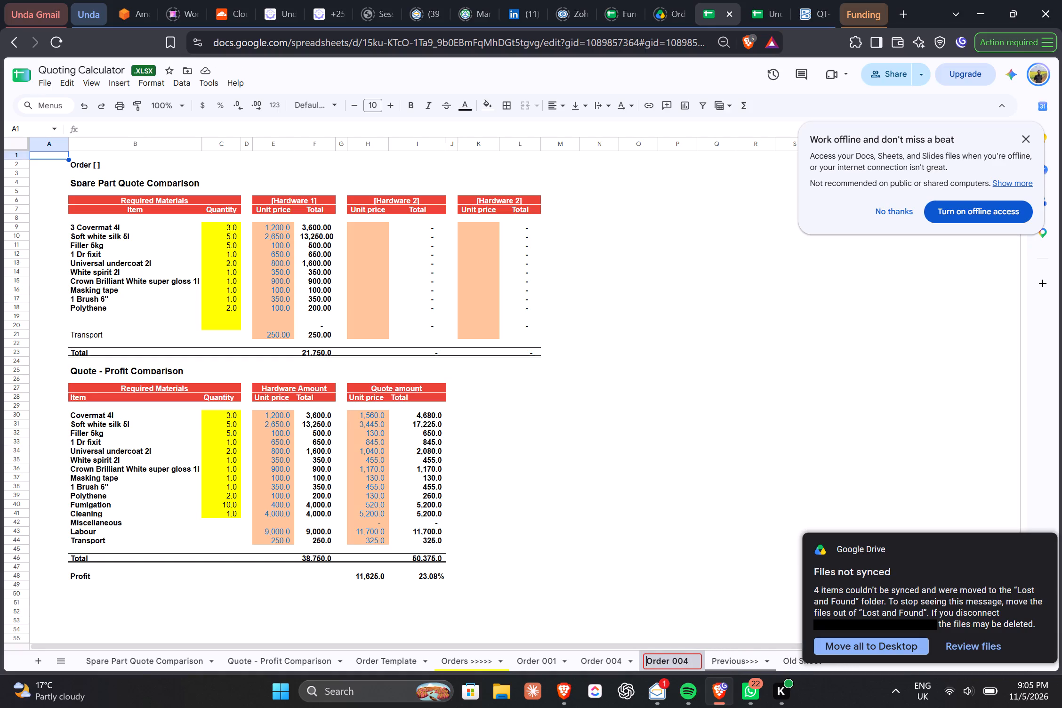
key("End")
key("space")
type("V2")
left_click(647, 528)
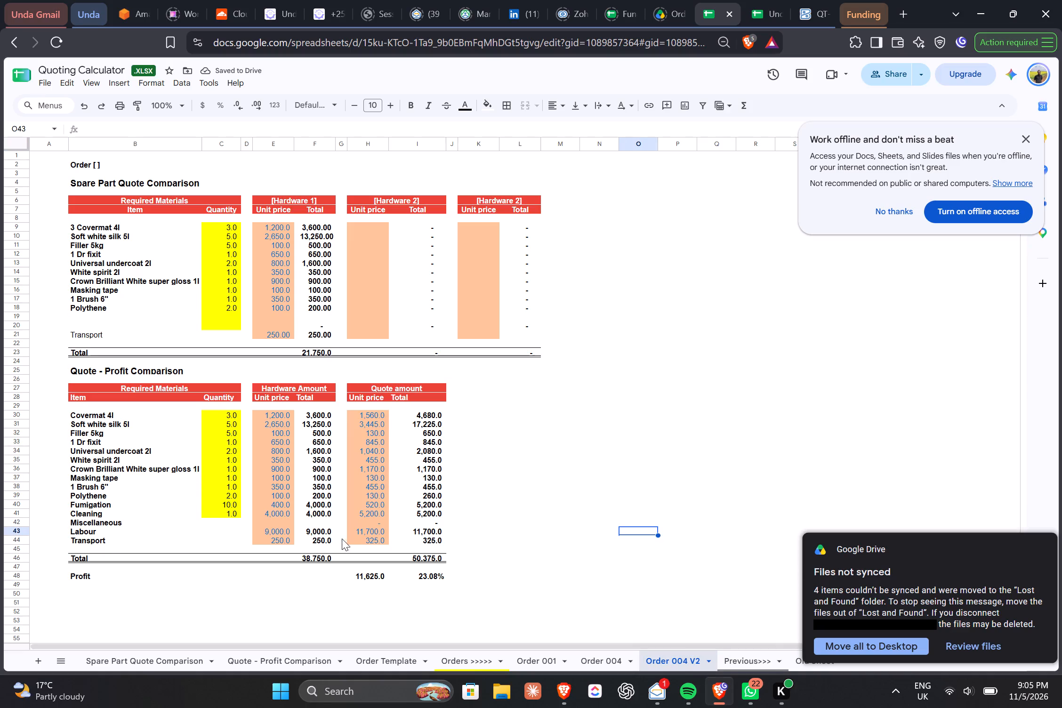
Set the Labour hardware unit price to 15000 in the Quote - Profit Comparison table.
left_click(99, 528)
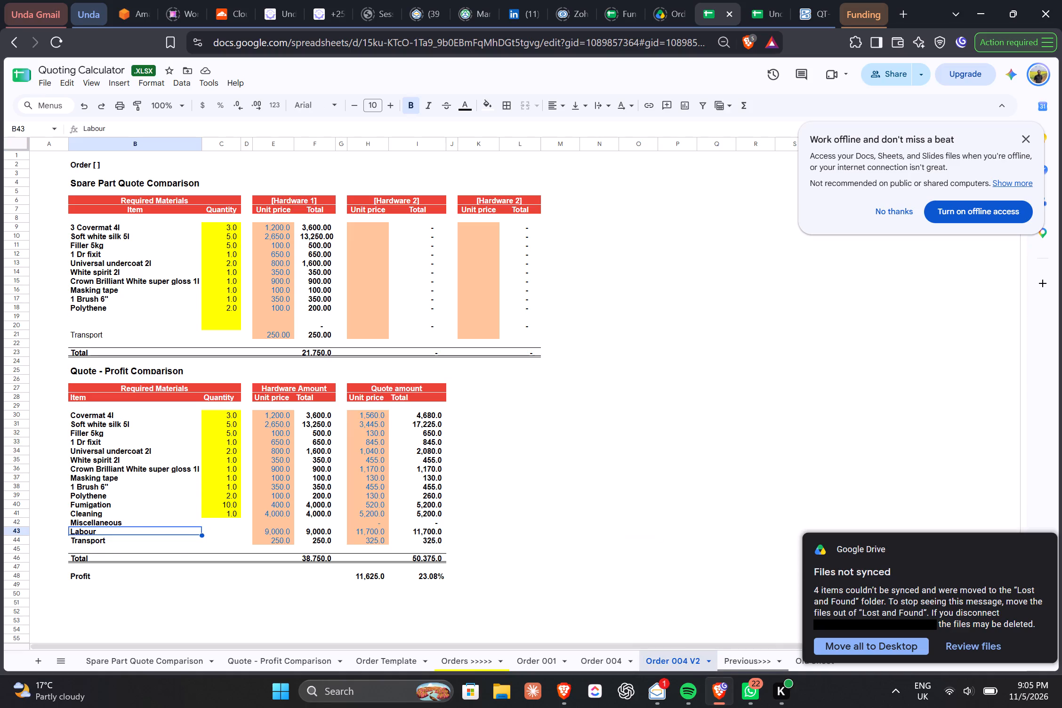
left_click(277, 531)
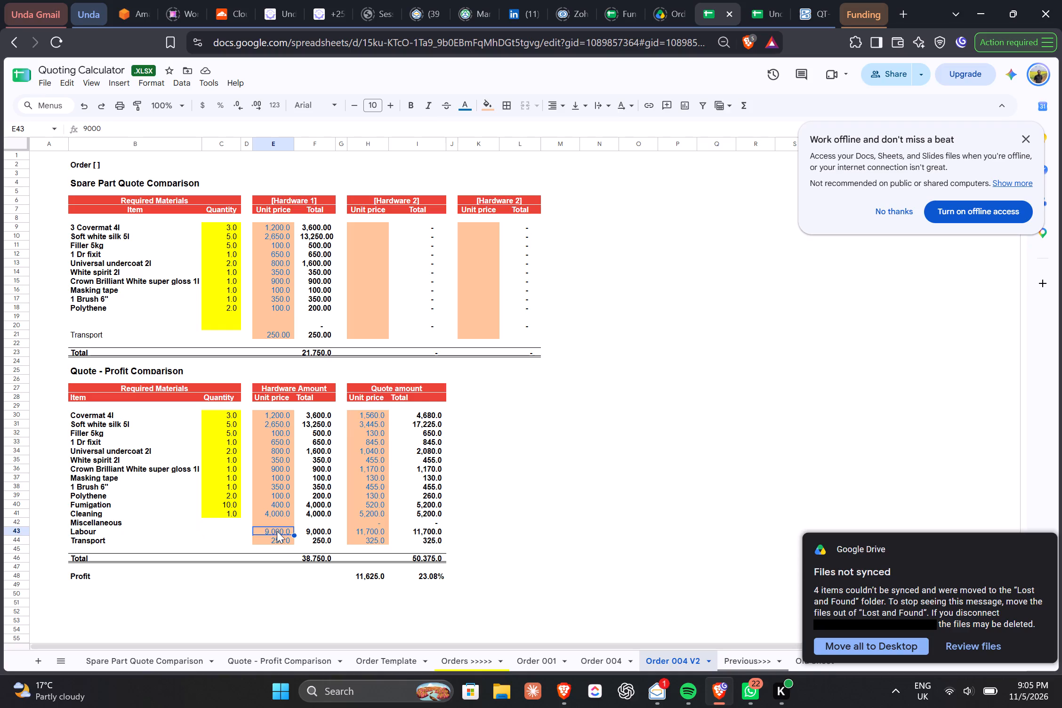
key("1")
type("500")
key("0")
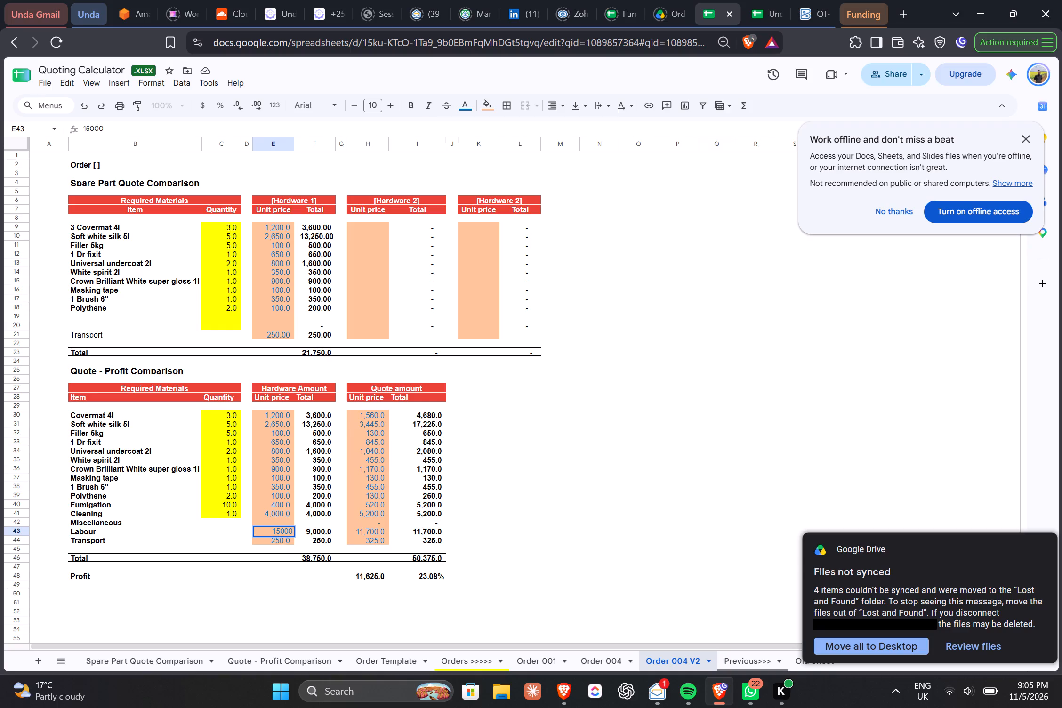
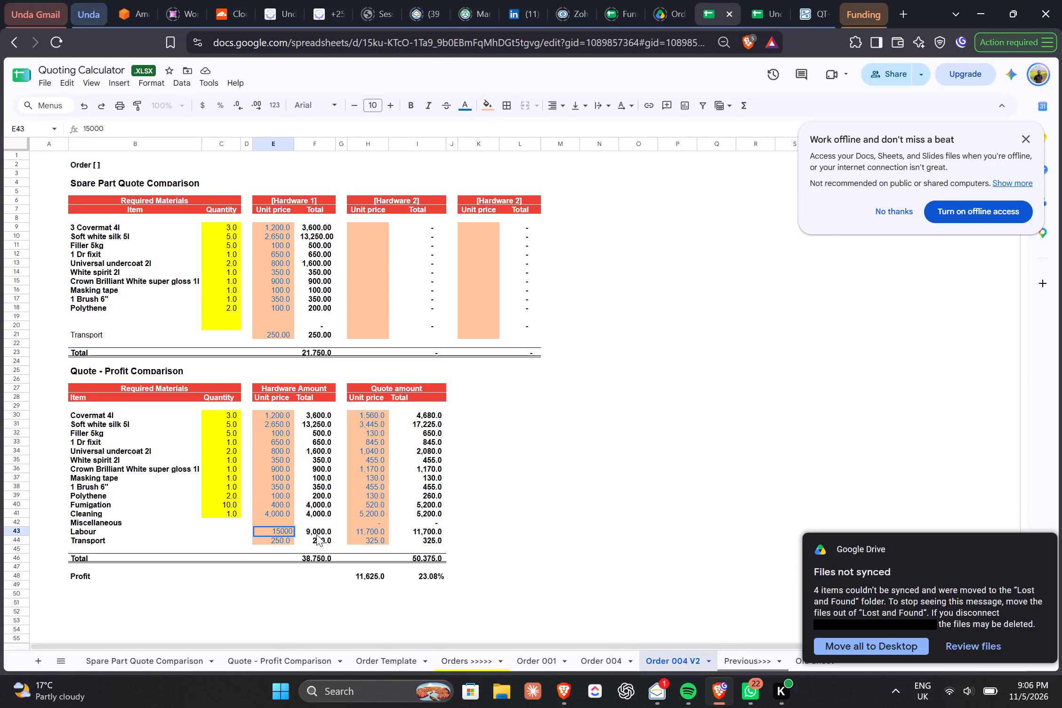
Commit the 15000 Labour hardware unit price entry in the Quote - Profit Comparison table.
left_click(238, 586)
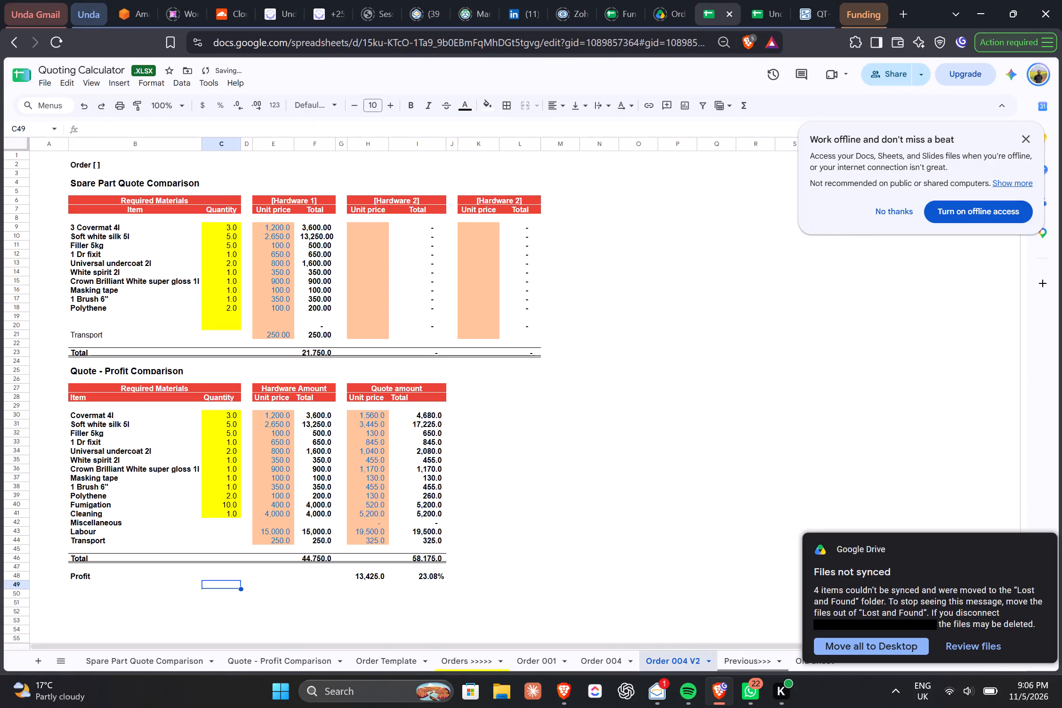
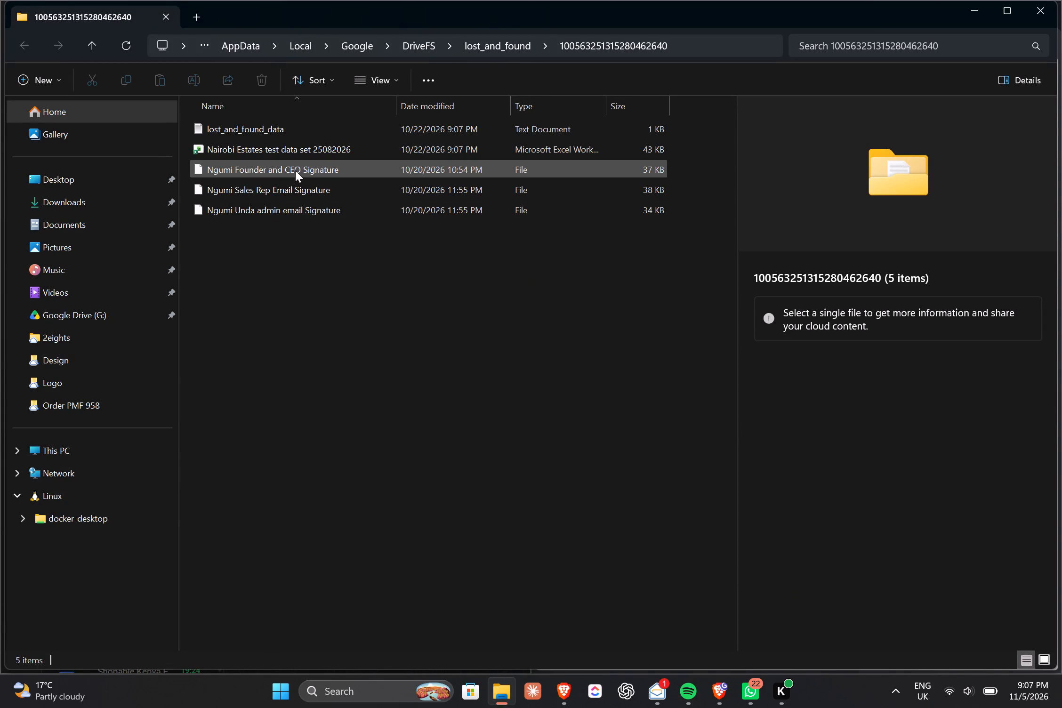
Check the recovered files in the DriveFS lost_and_found subfolder, refreshing the listing and selecting all five files.
left_click(289, 147)
left_click(264, 126)
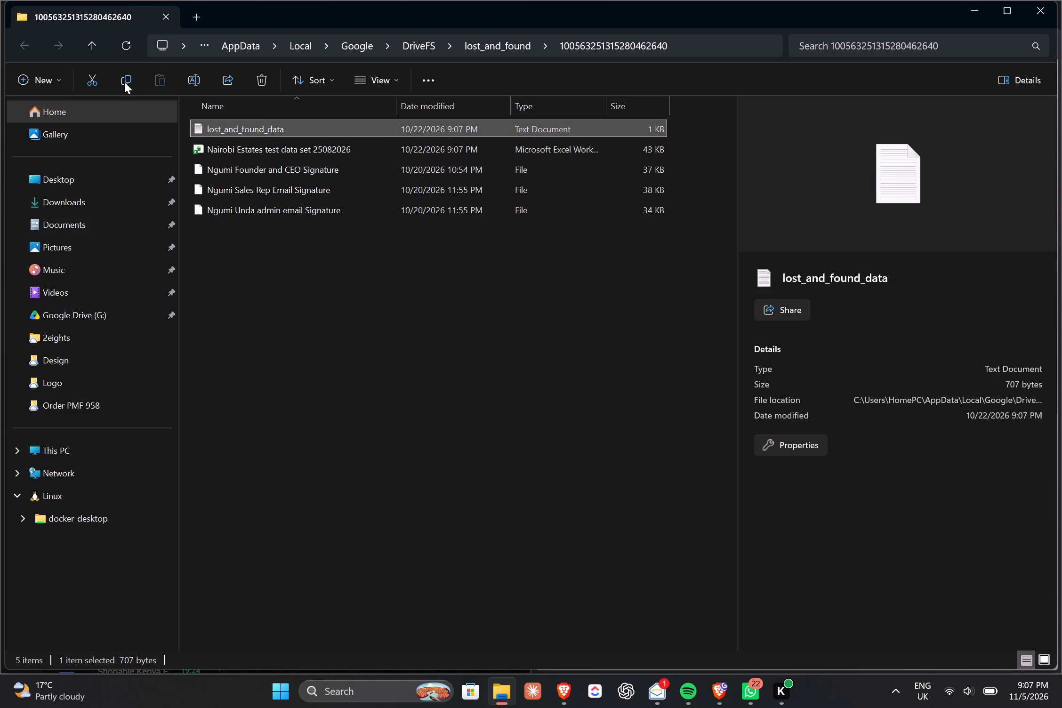
left_click(129, 45)
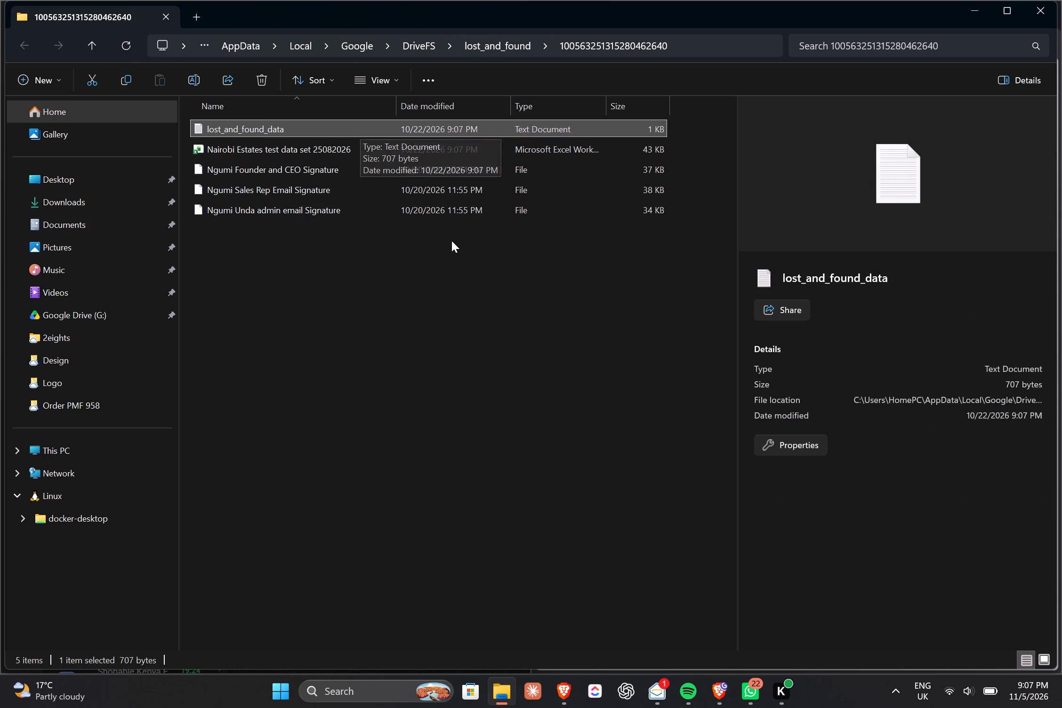
left_click_drag(448, 235, 314, 134)
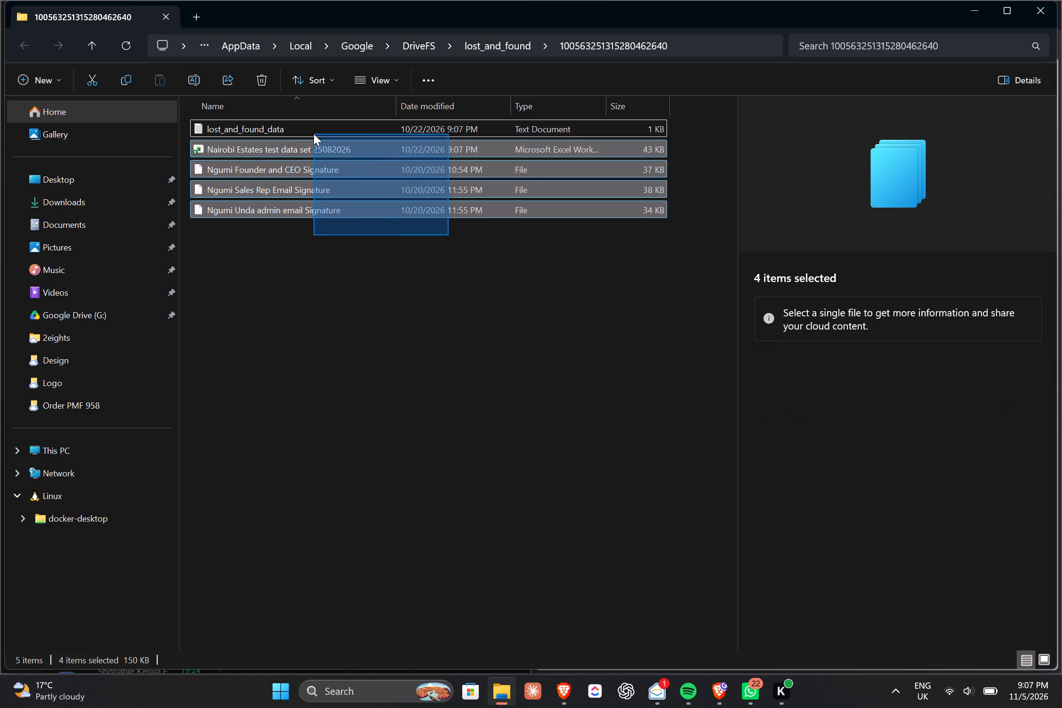
left_click_drag(314, 134, 309, 123)
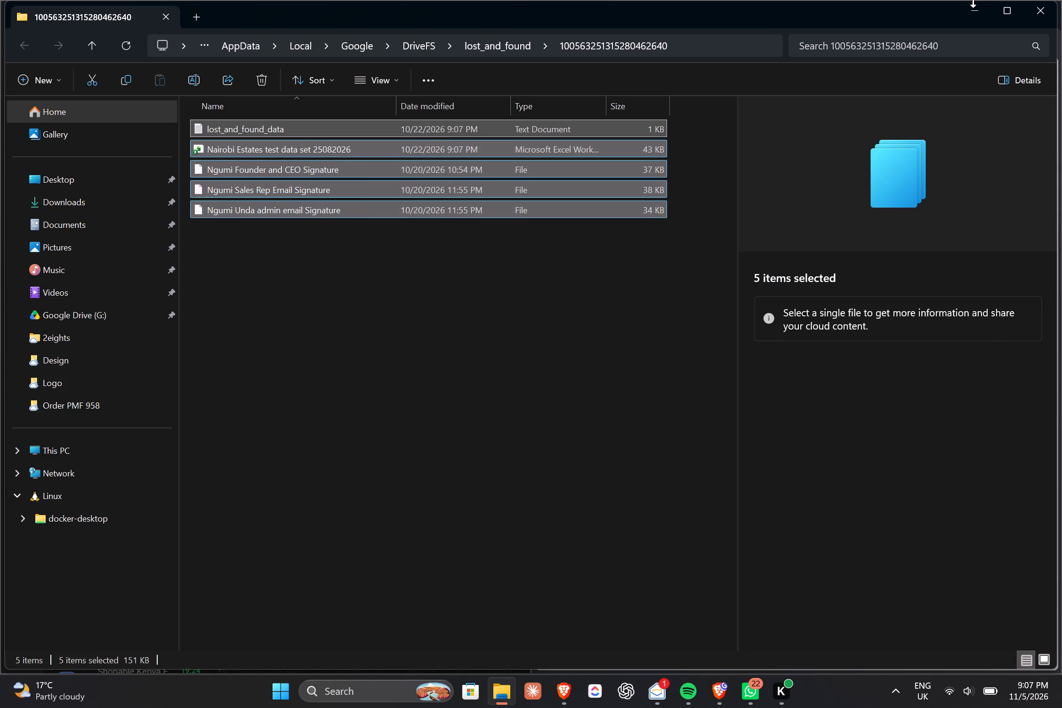
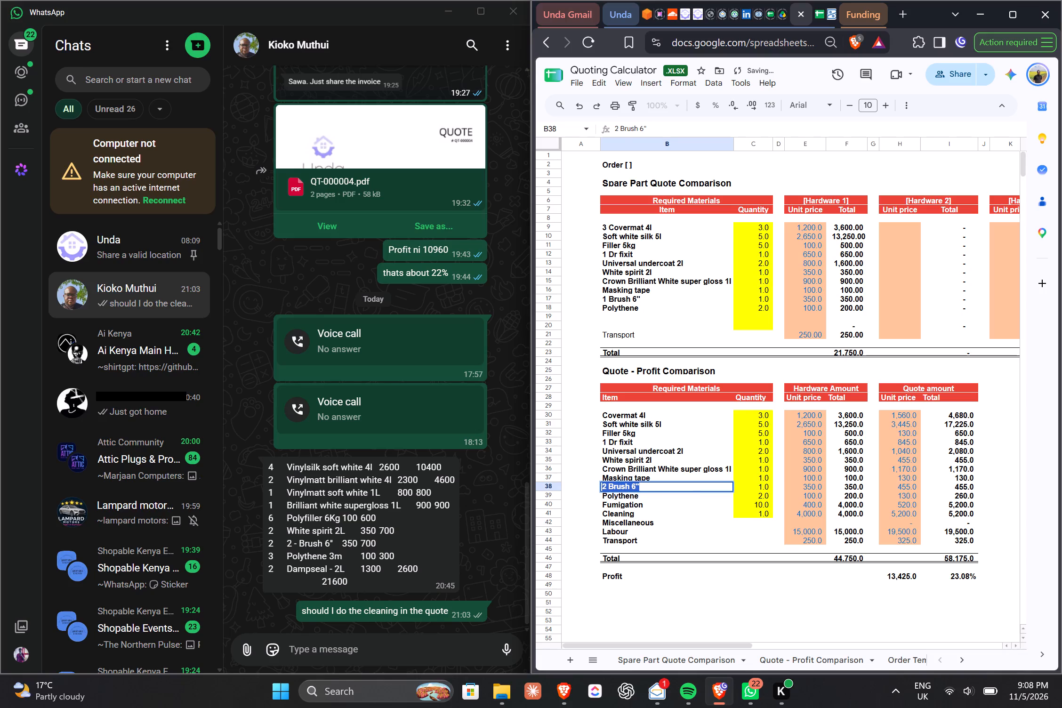
Remove the leading quantity from the 2 Brush 6" item in the Quote - Profit Comparison table, leaving Brush 6".
key("Left")
key("Delete")
key("Delete")
left_click_drag(611, 486, 756, 484)
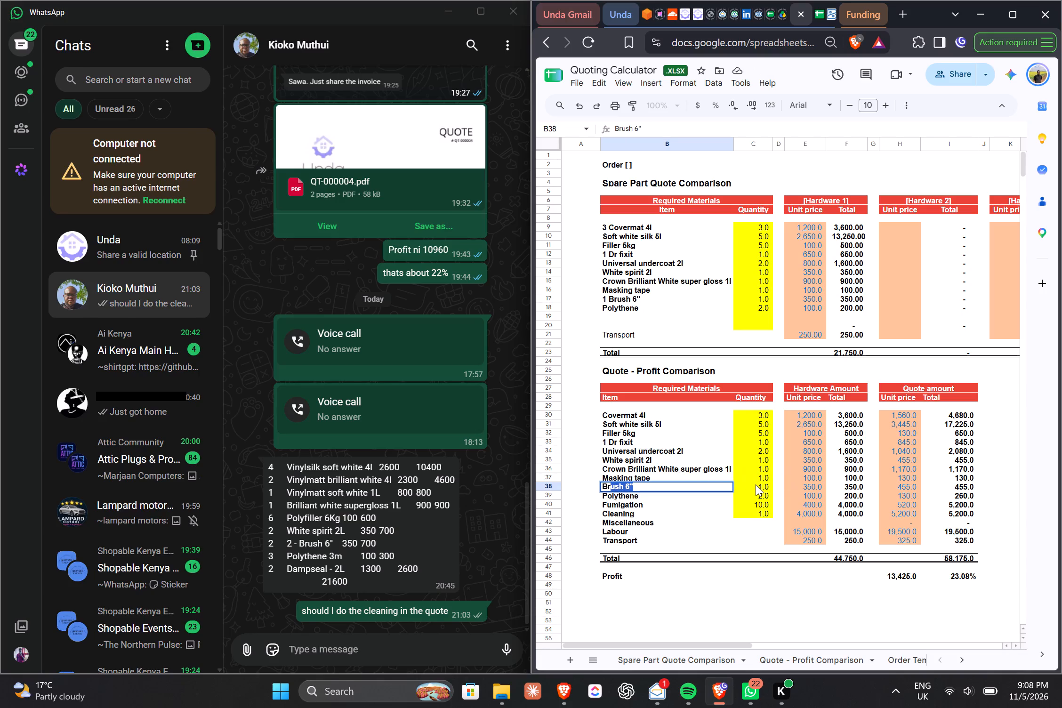
left_click_drag(756, 484, 755, 484)
left_click(639, 423)
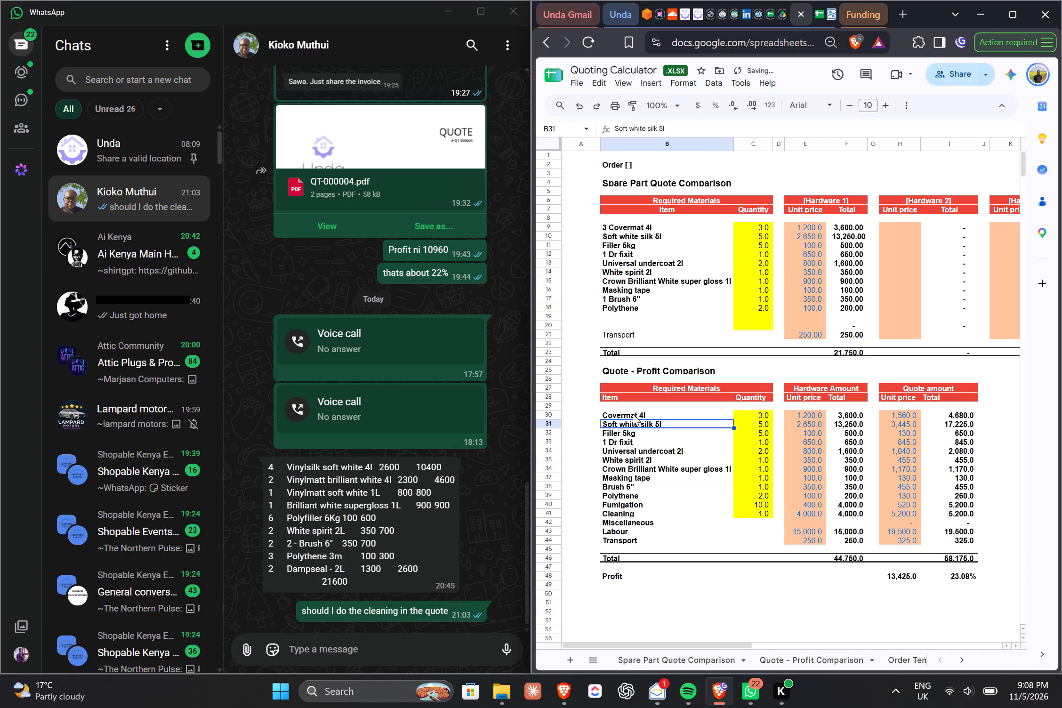
Replace the Covermat 4l item name in the Quote - Profit Comparison table with Dampseal.
left_click(633, 413)
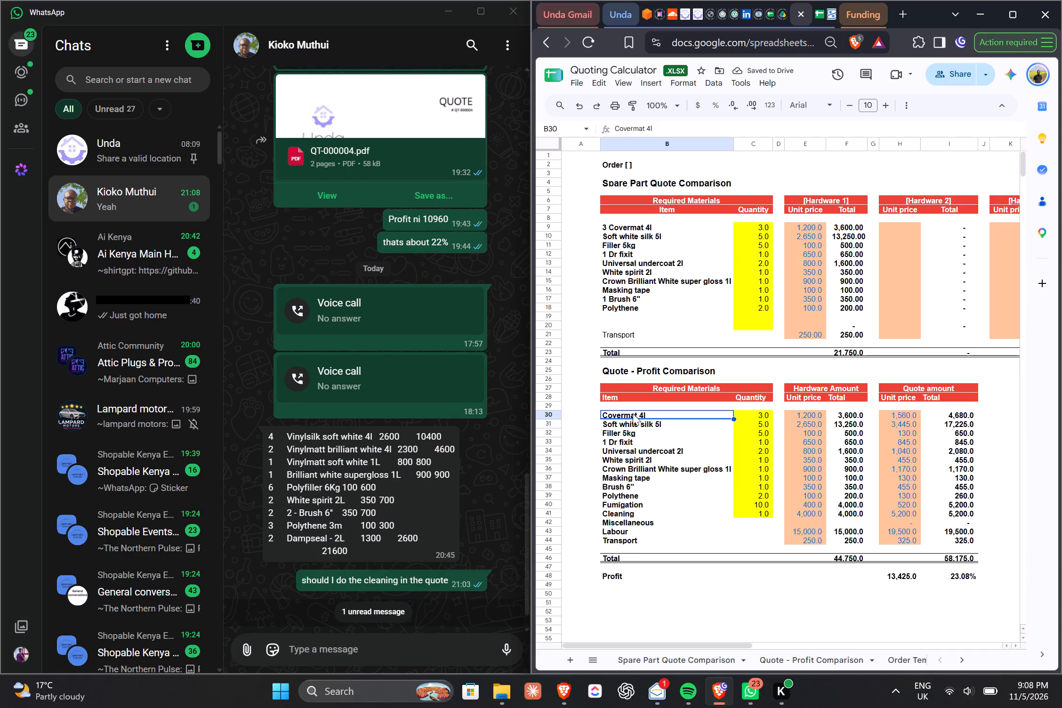
type("Da")
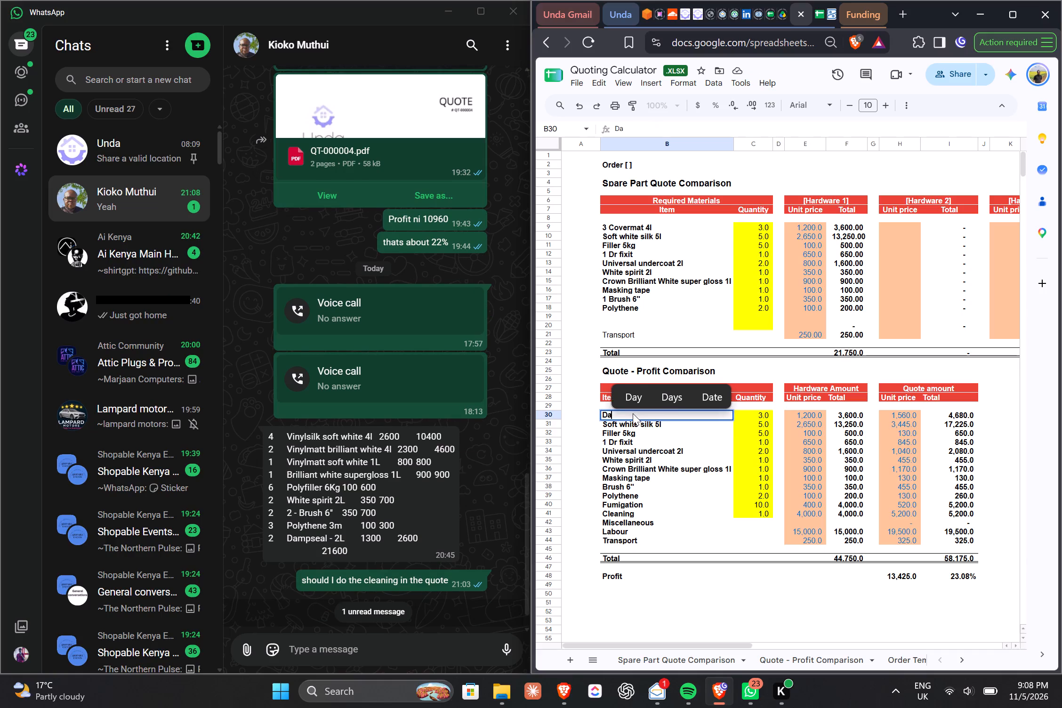
type("mpseal")
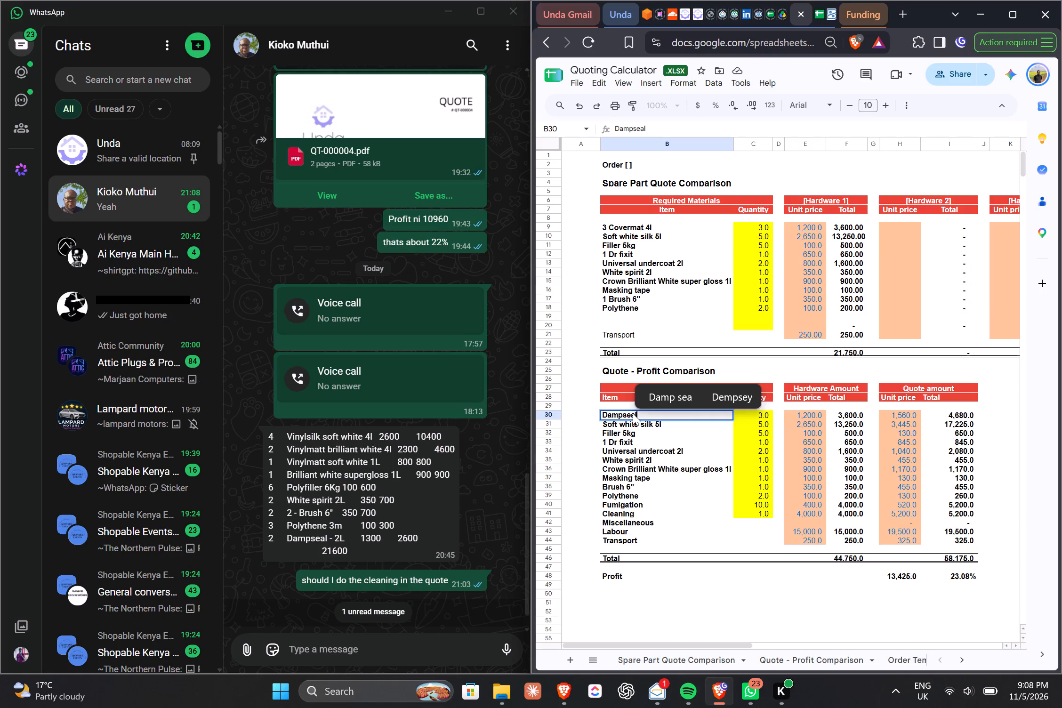
left_click(761, 414)
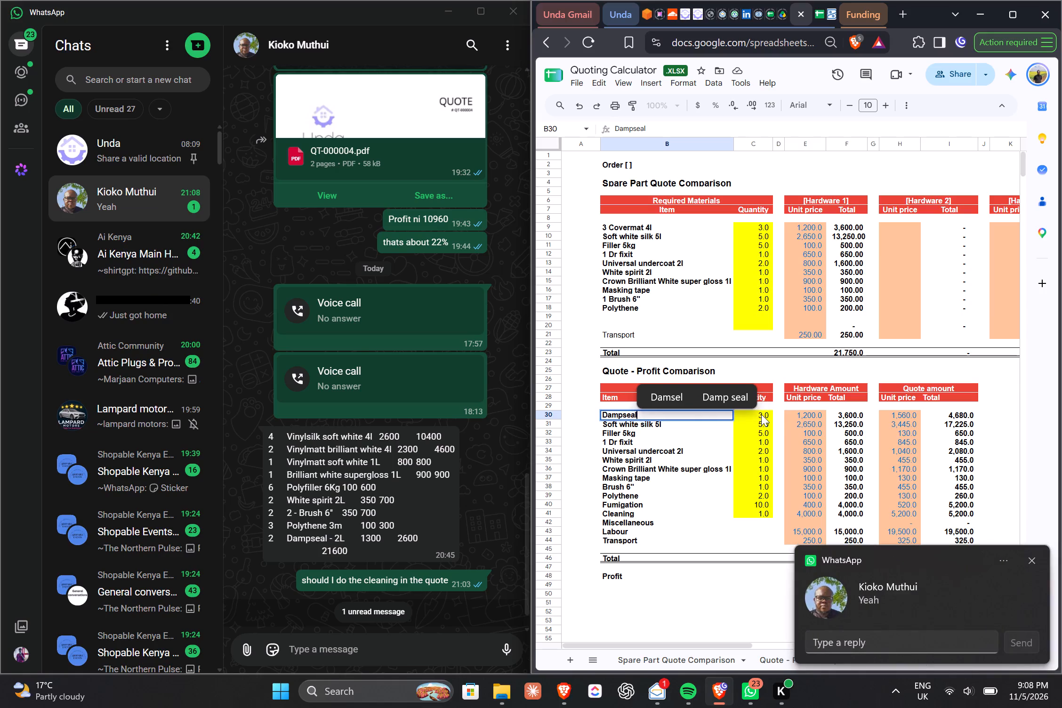
left_click(761, 414)
left_click(752, 414)
left_click(729, 604)
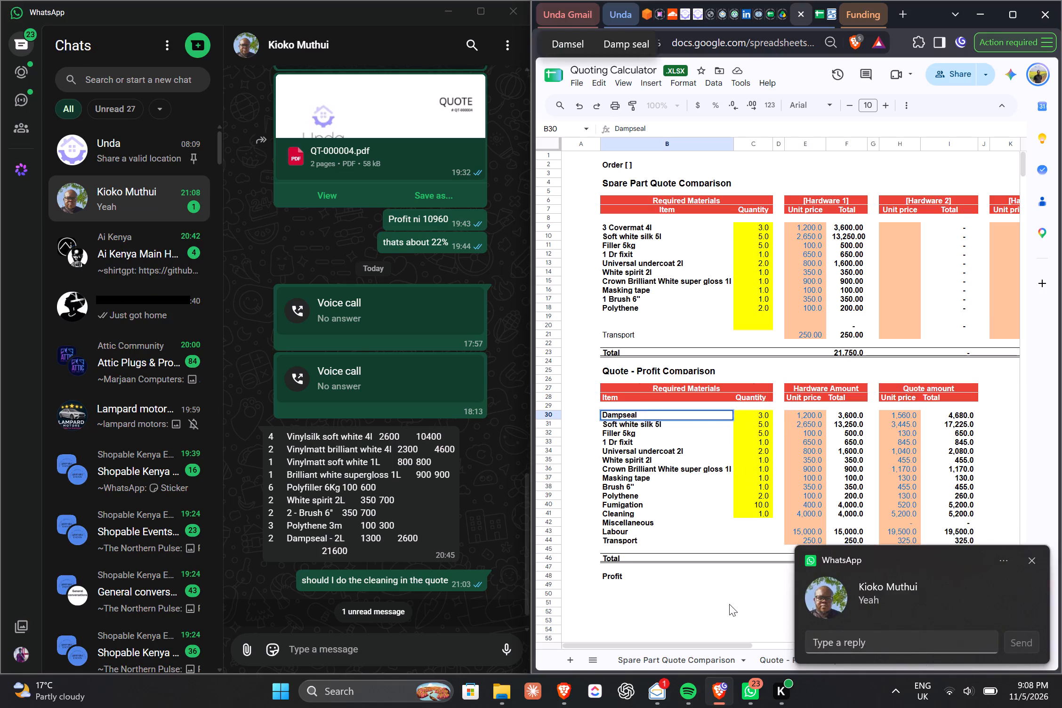
Set Dampseal's quantity to 2 and its hardware unit price to 1300 in the Quote - Profit Comparison table.
left_click(757, 413)
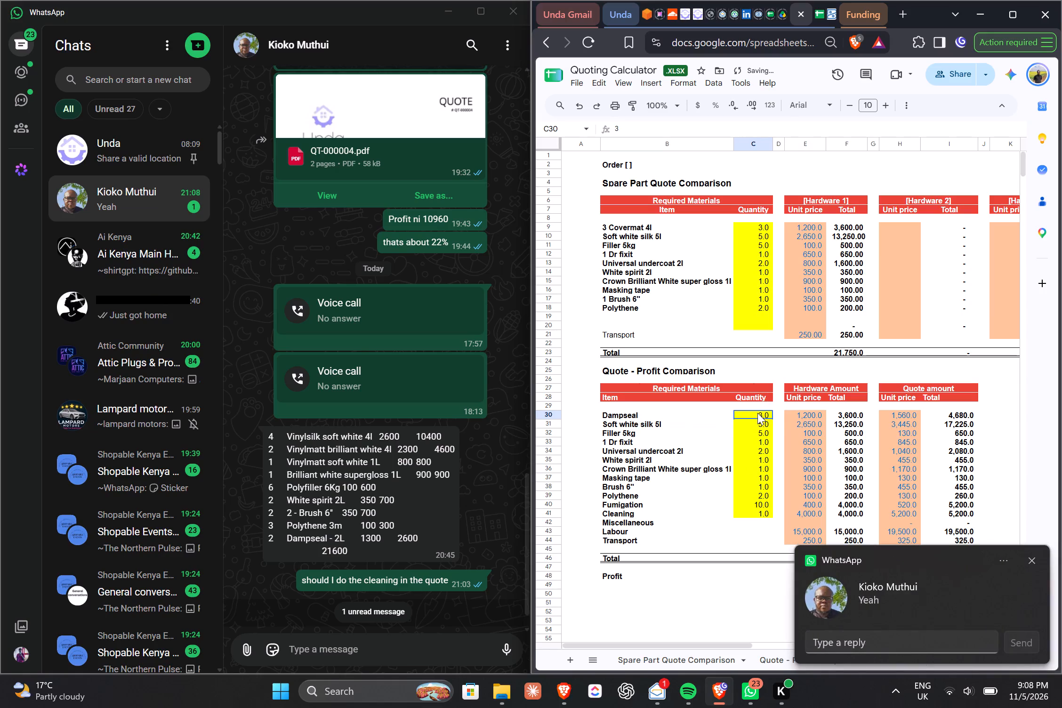
triple_click(757, 413)
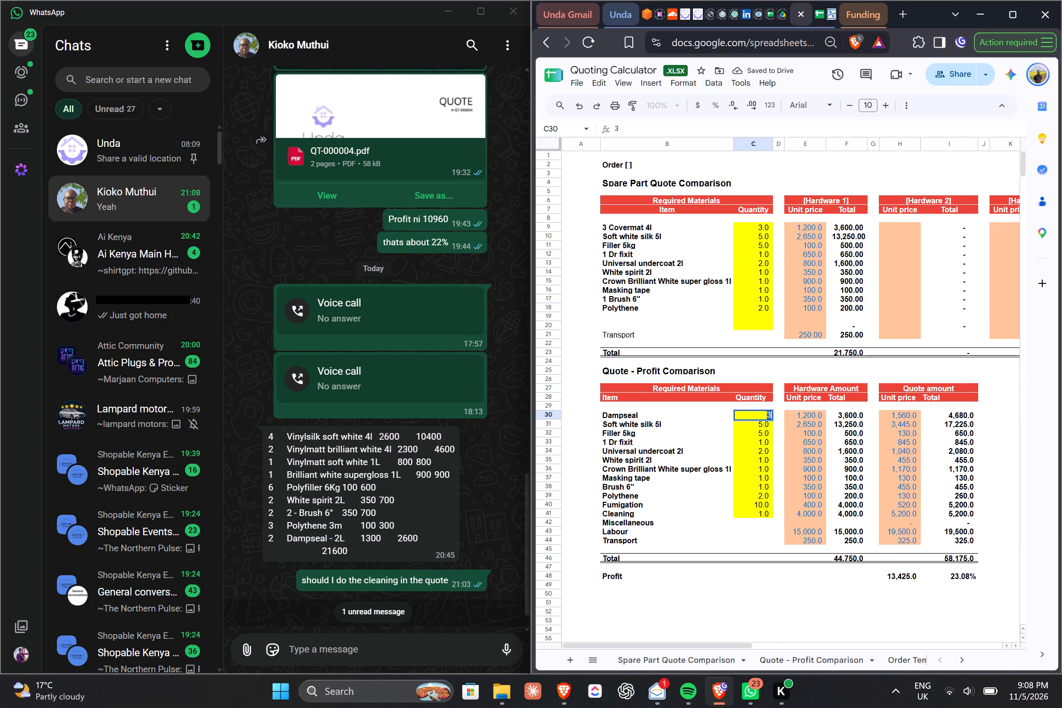
key("2")
key("Return")
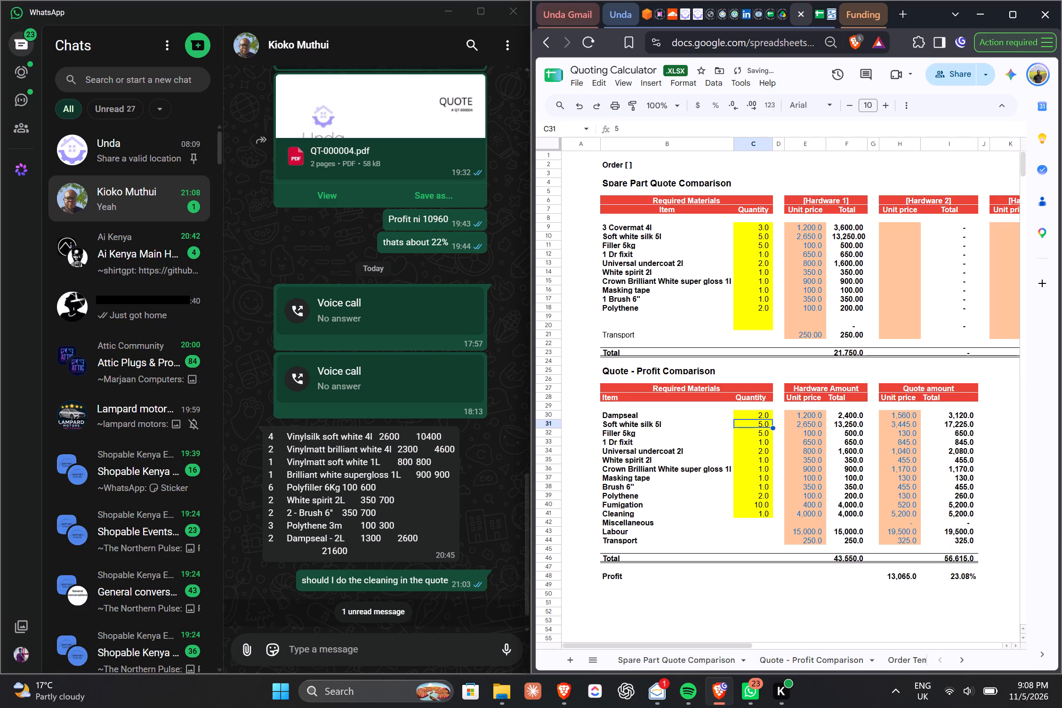
left_click(798, 412)
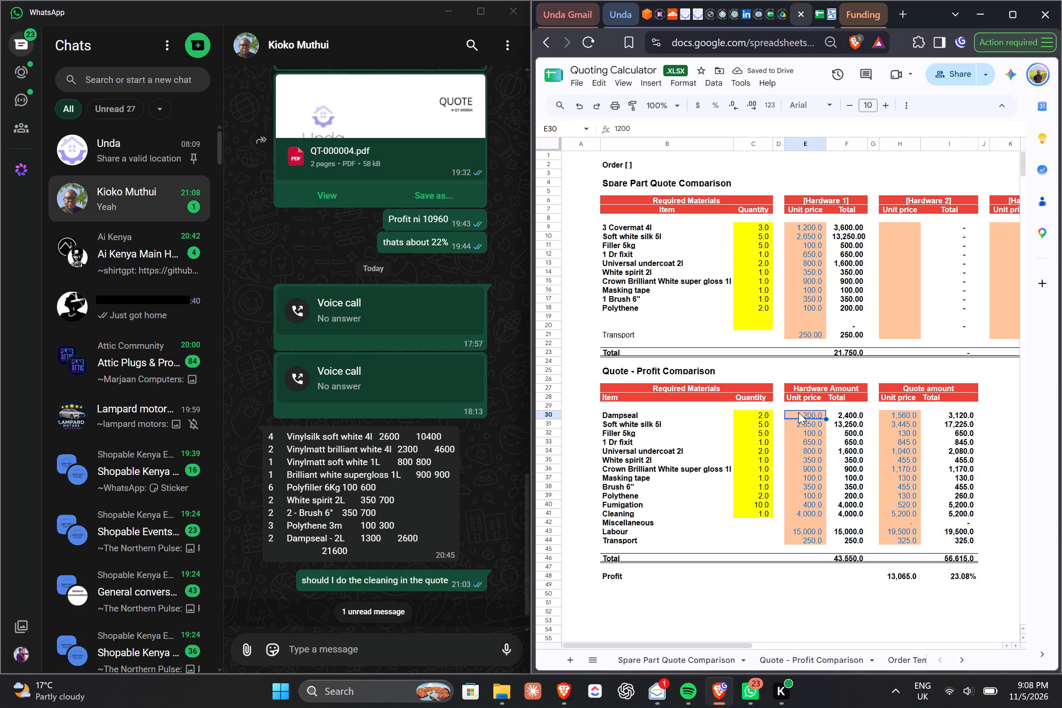
type("1300")
left_click(749, 587)
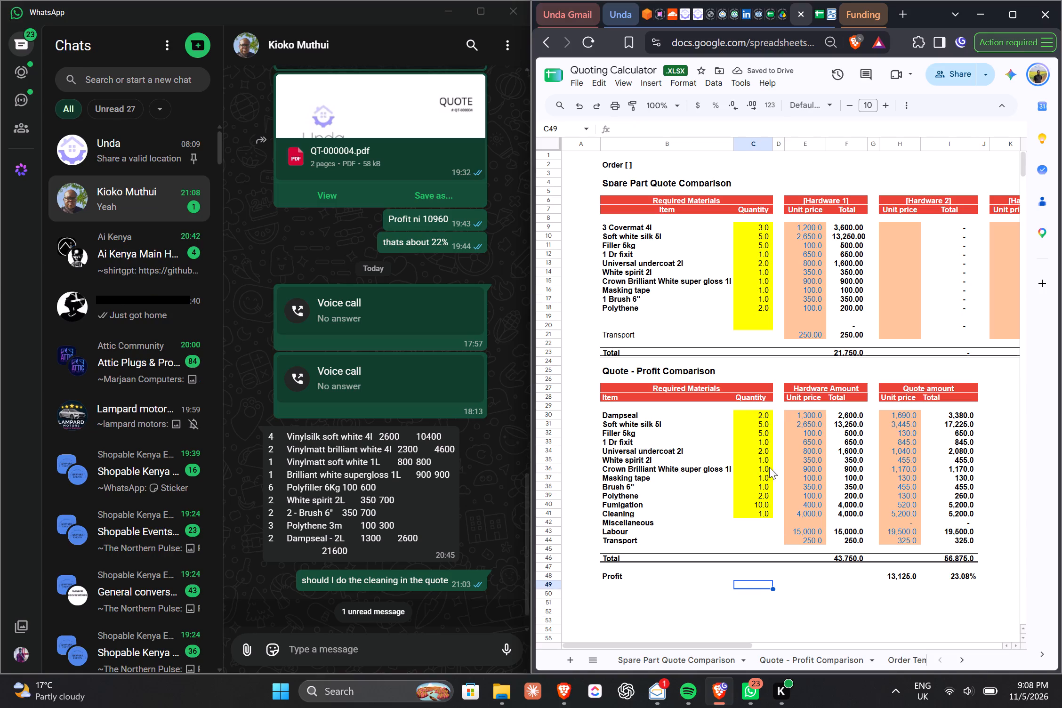
Remove the 5l size from the Soft white silk item name in the Quote - Profit Comparison table.
left_click(634, 426)
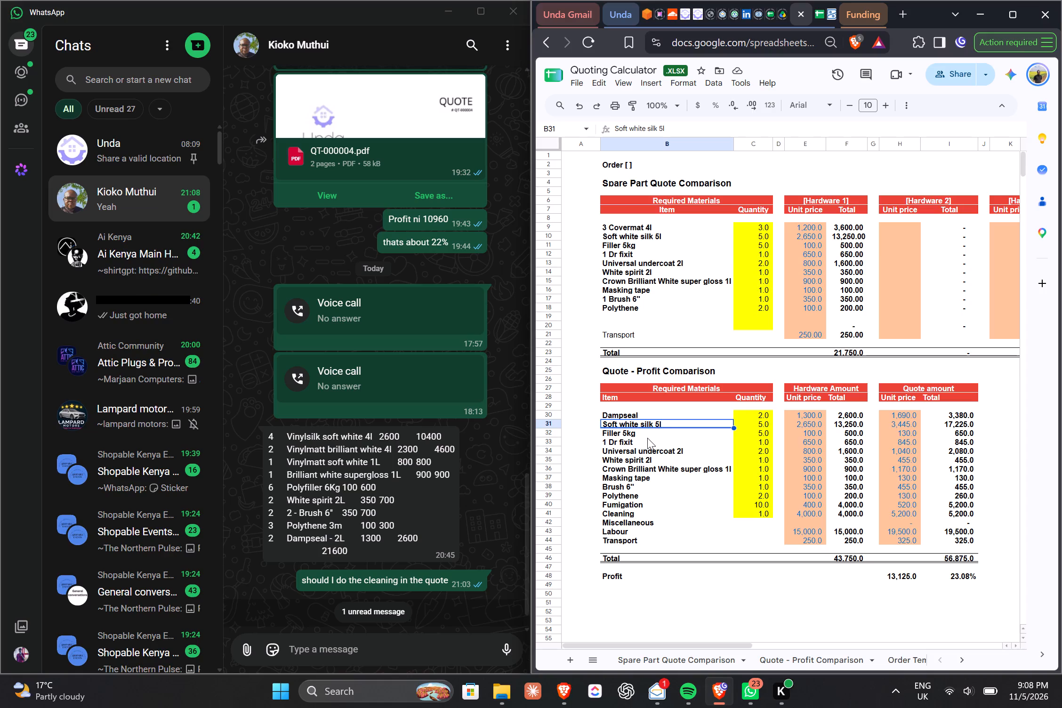
left_click(642, 440)
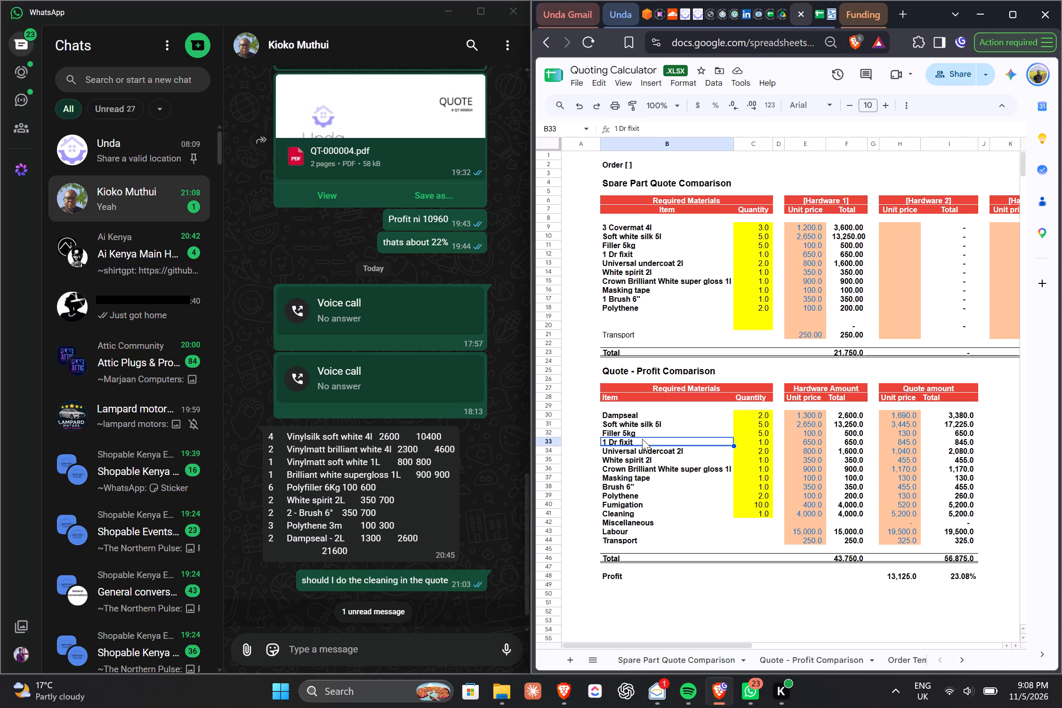
left_click(643, 432)
left_click(636, 425)
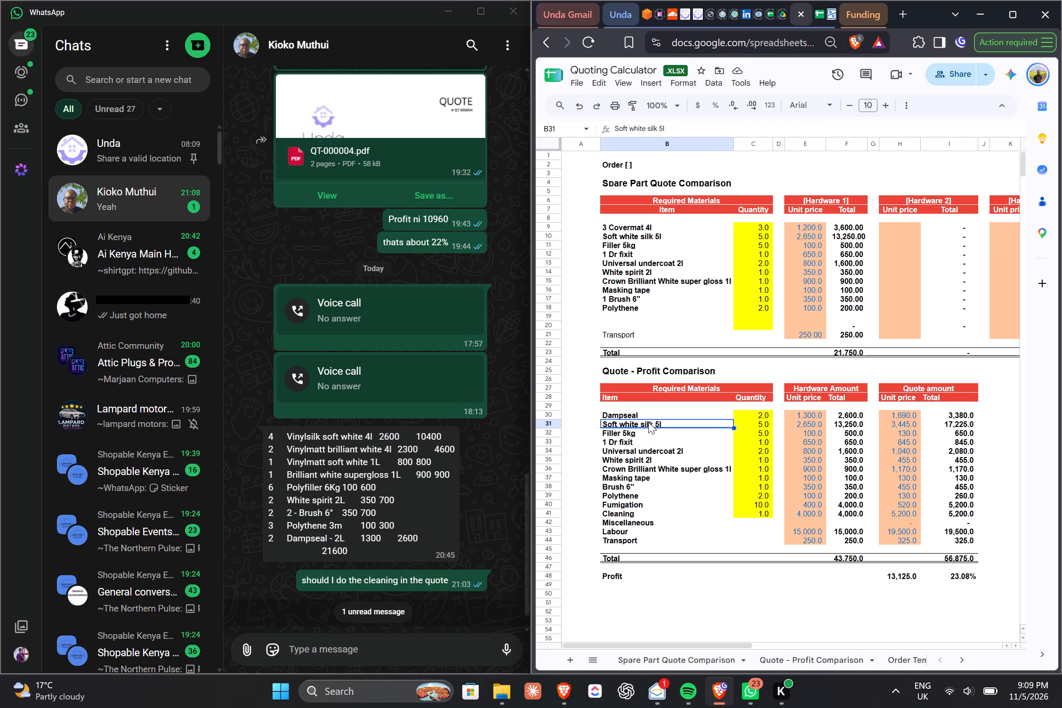
double_click(648, 422)
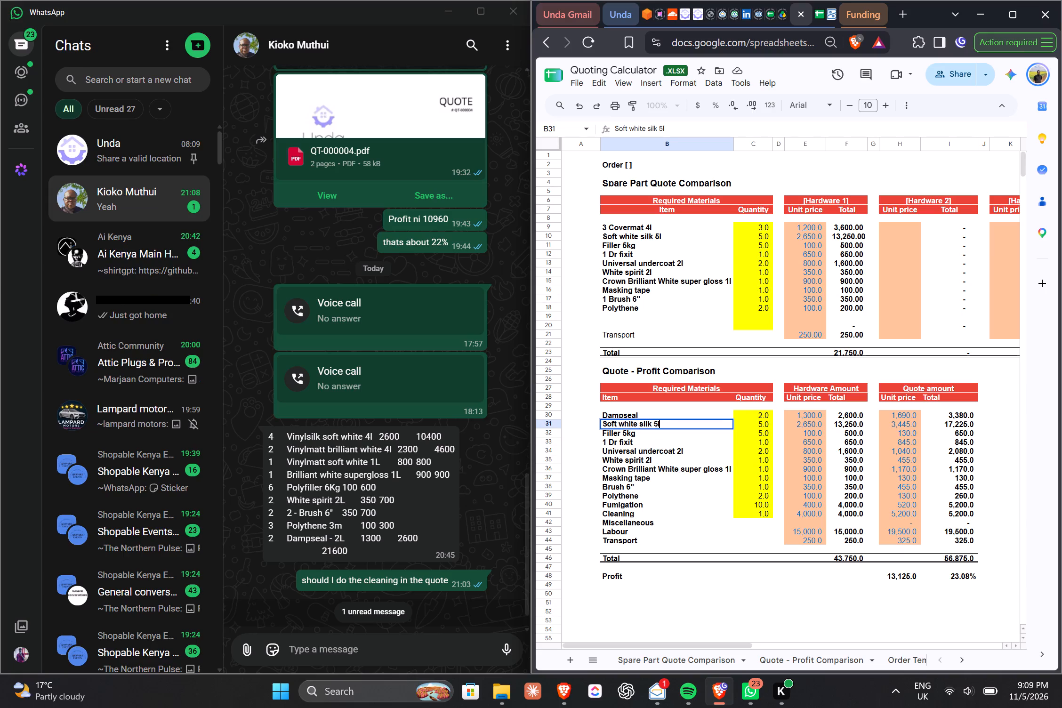
key("BackSpace")
key("BackSpace")
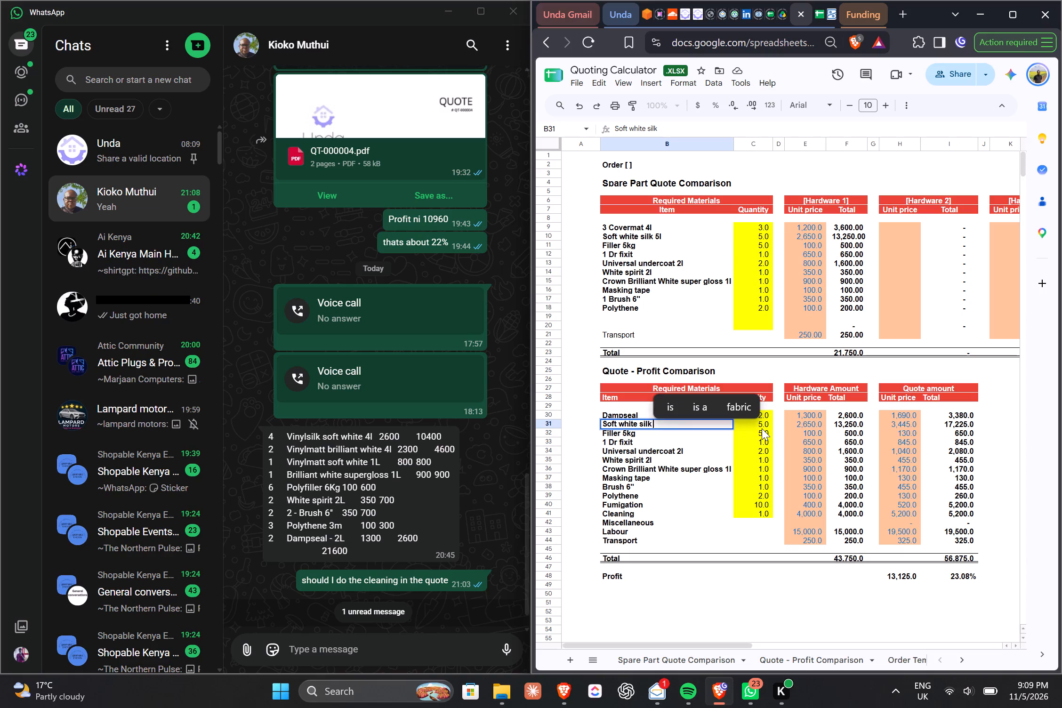
left_click(758, 424)
left_click(758, 423)
left_click(745, 632)
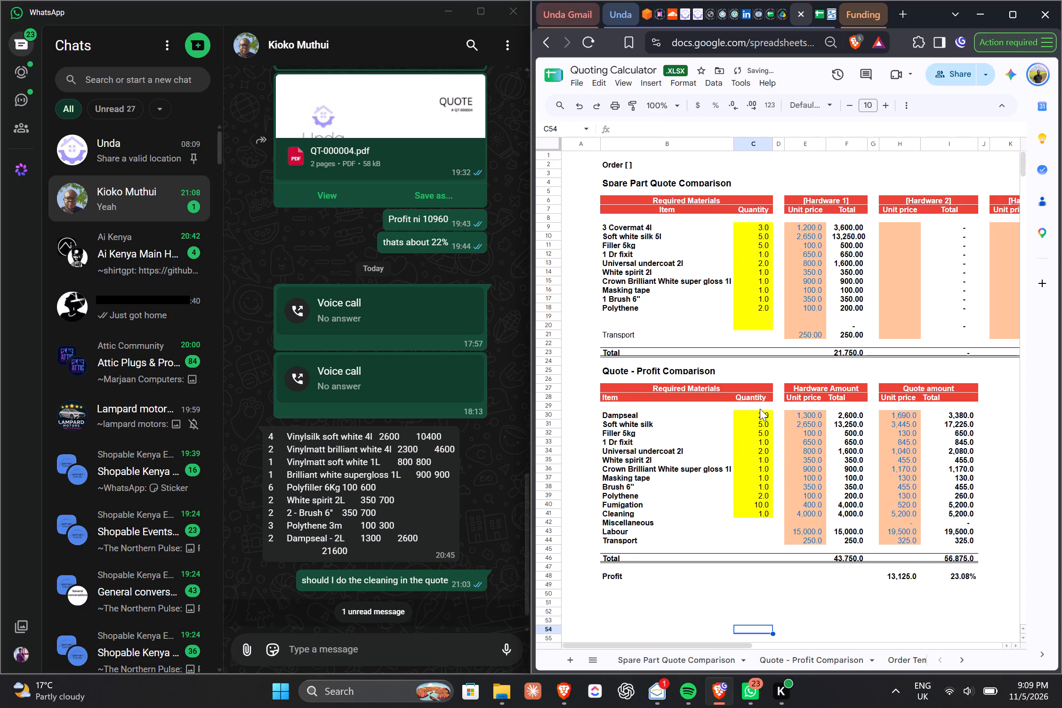
Set Soft white silk's quantity to 4 and its hardware unit price to 2600 in the Quote - Profit Comparison table.
left_click(757, 425)
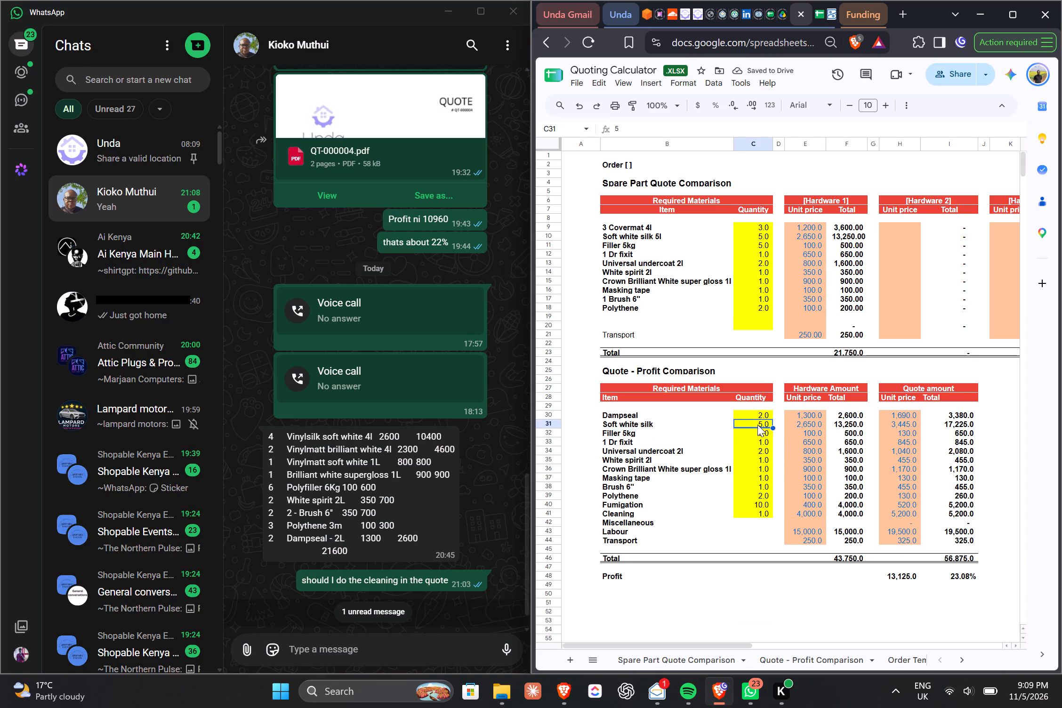
key("4")
key("Return")
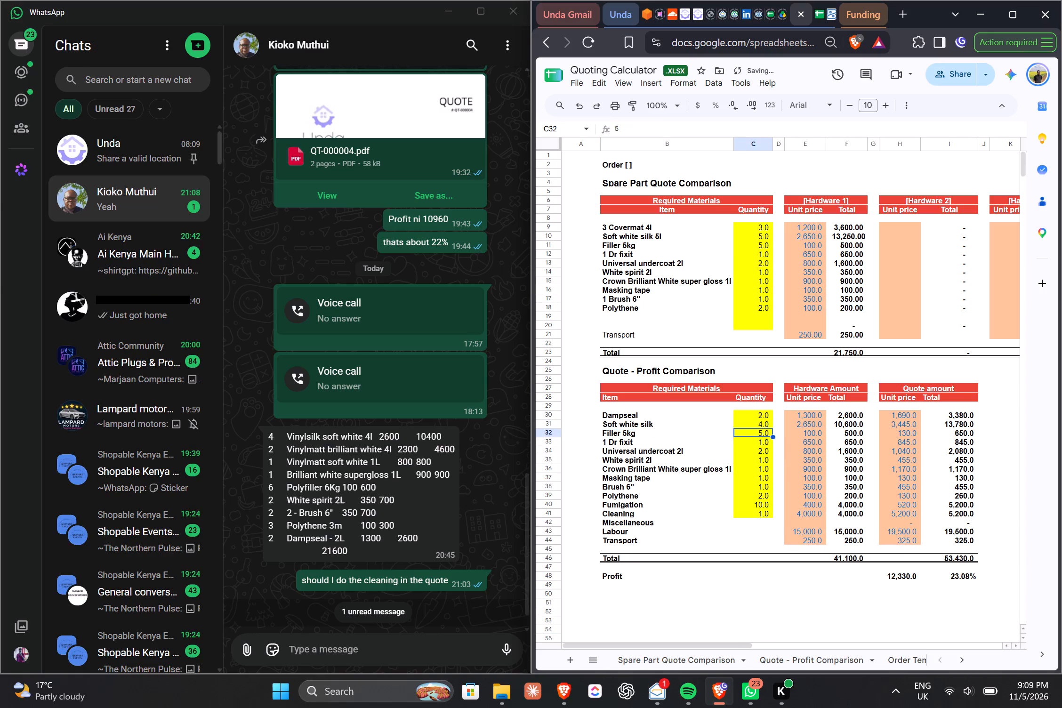
triple_click(809, 424)
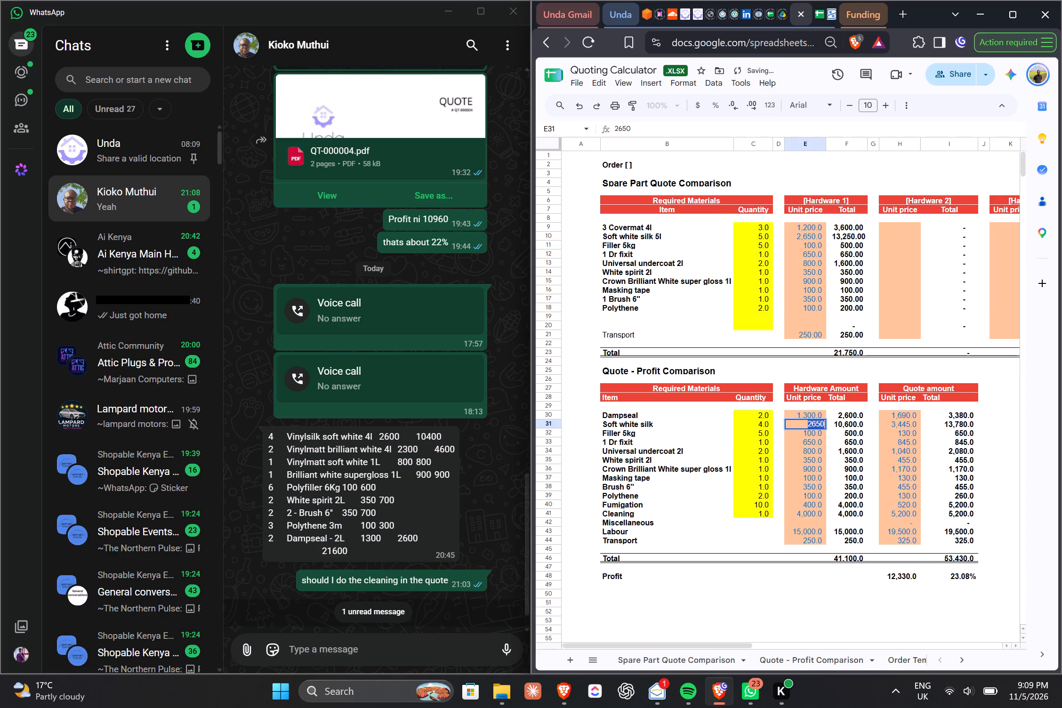
key("Right")
key("BackSpace")
key("BackSpace")
type("00")
key("Return")
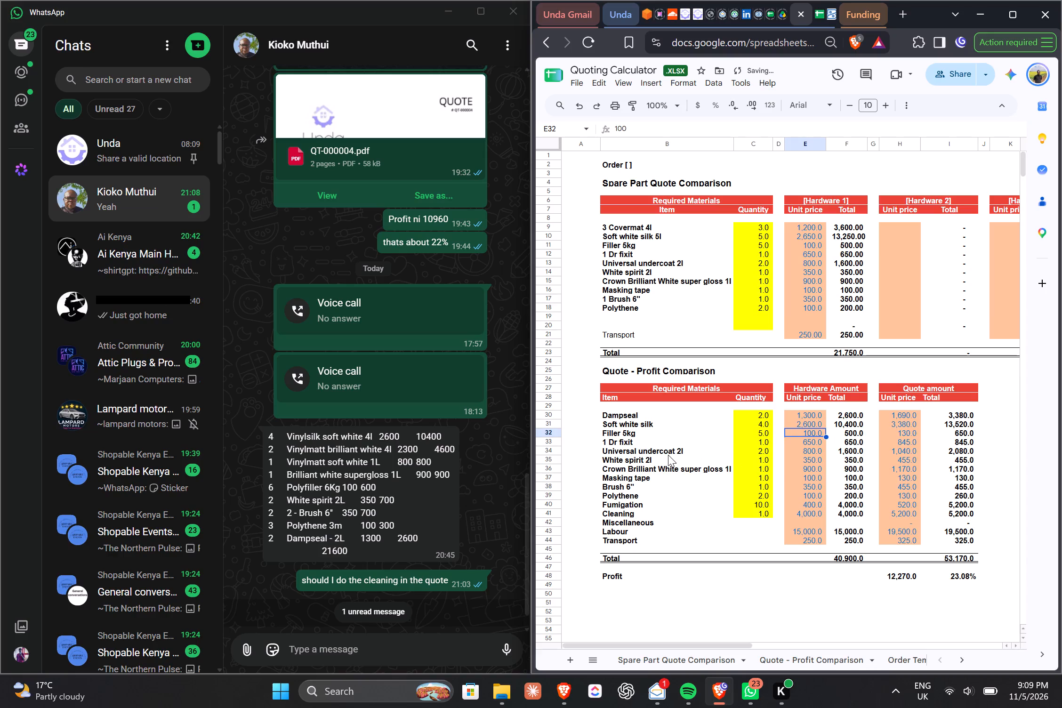
Set the Filler 5kg quantity to 6 in the Quote - Profit Comparison table.
left_click(637, 431)
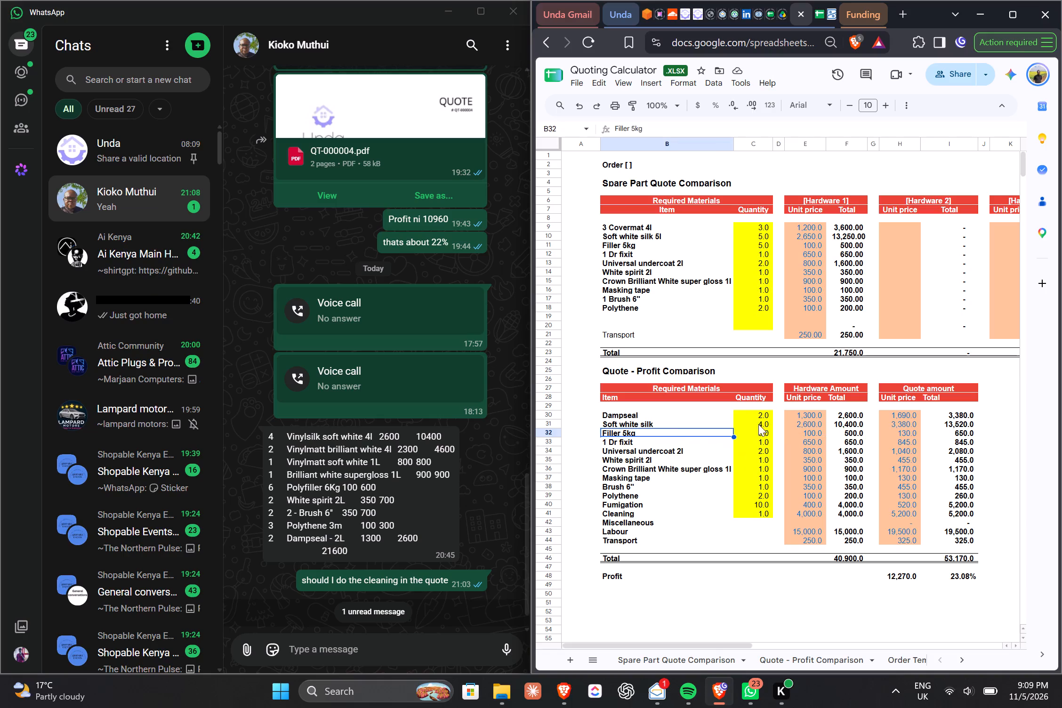
left_click_drag(761, 433, 764, 433)
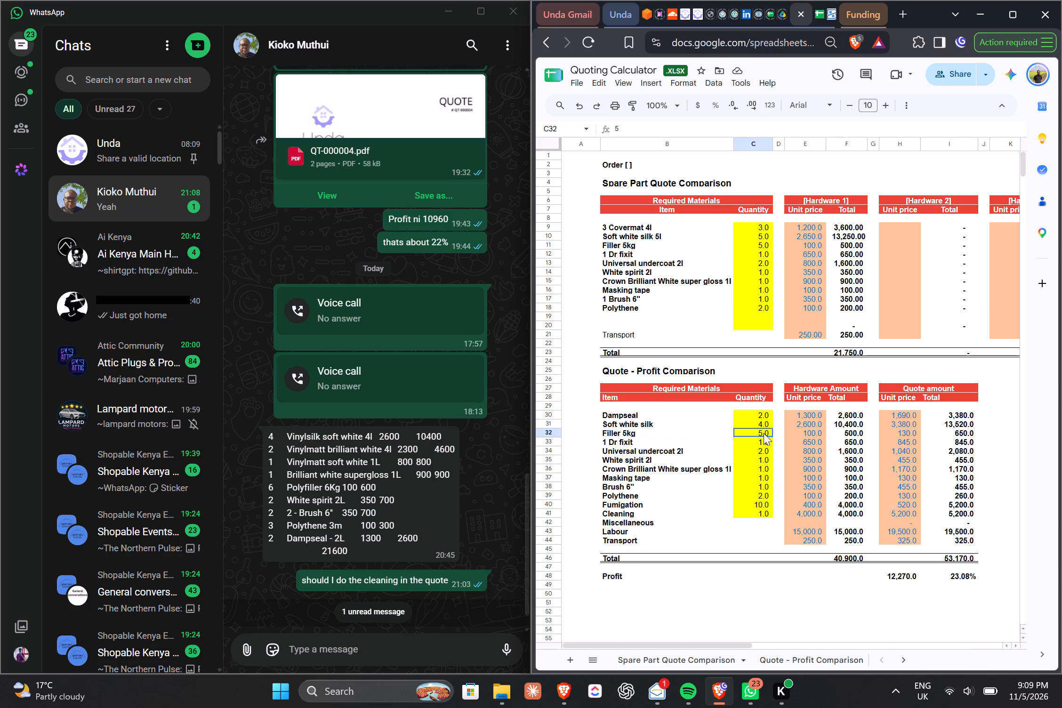
left_click_drag(764, 433, 756, 431)
triple_click(756, 431)
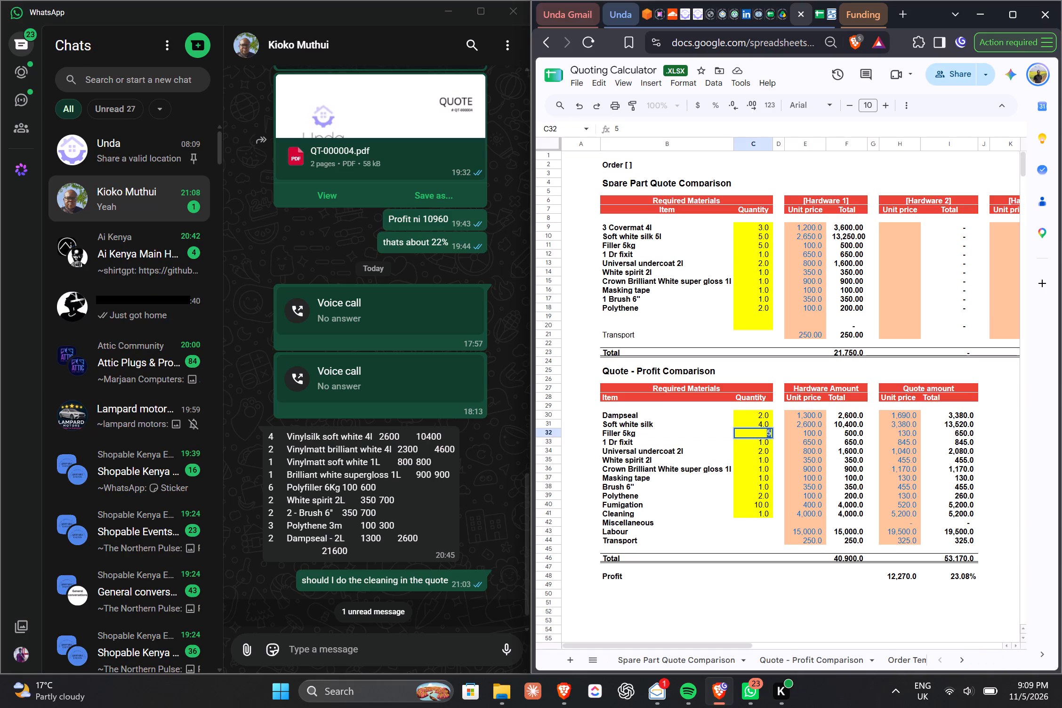
left_click(756, 431)
key("6")
key("Return")
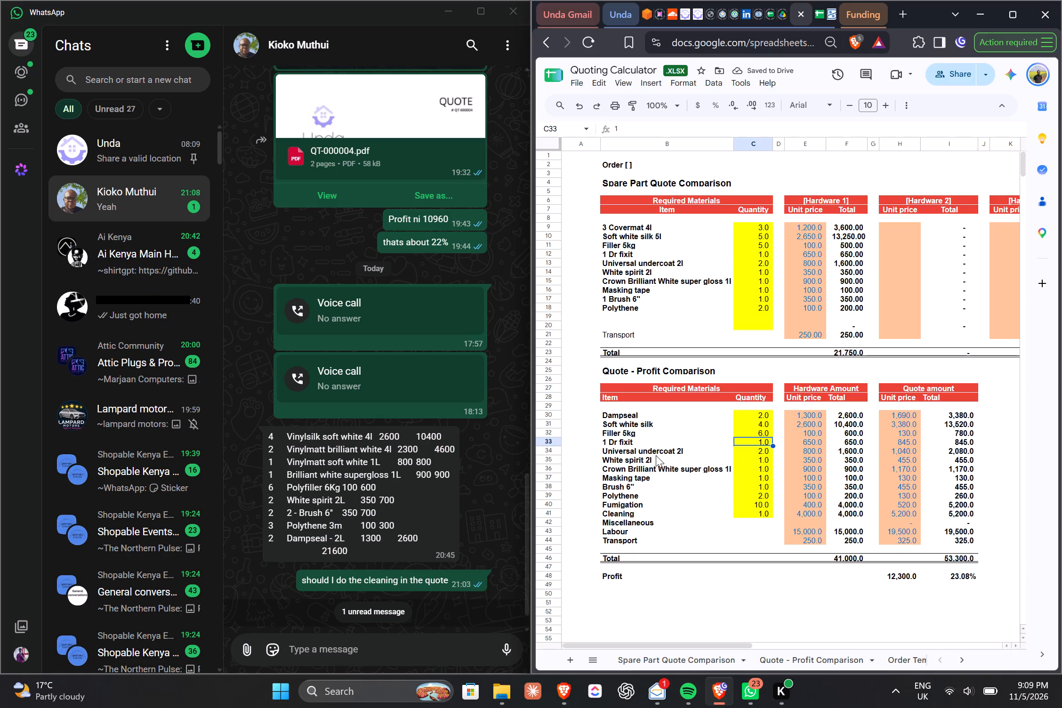
Clear the 1 Dr fixit item name in the Quote - Profit Comparison table.
left_click(621, 449)
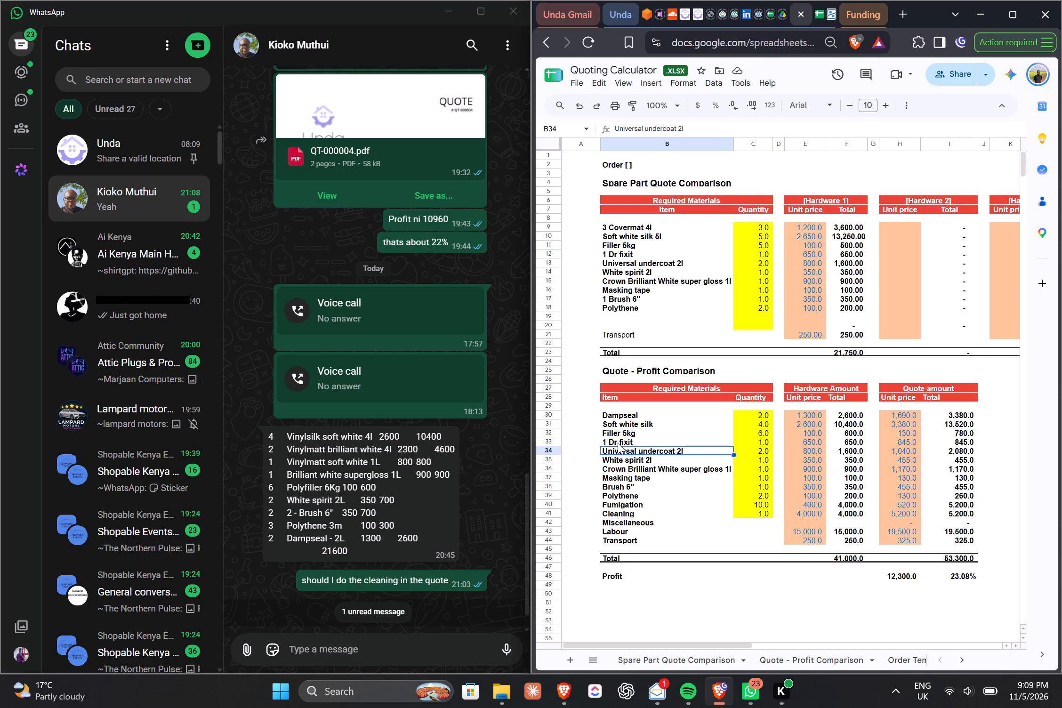
left_click(618, 442)
key("Delete")
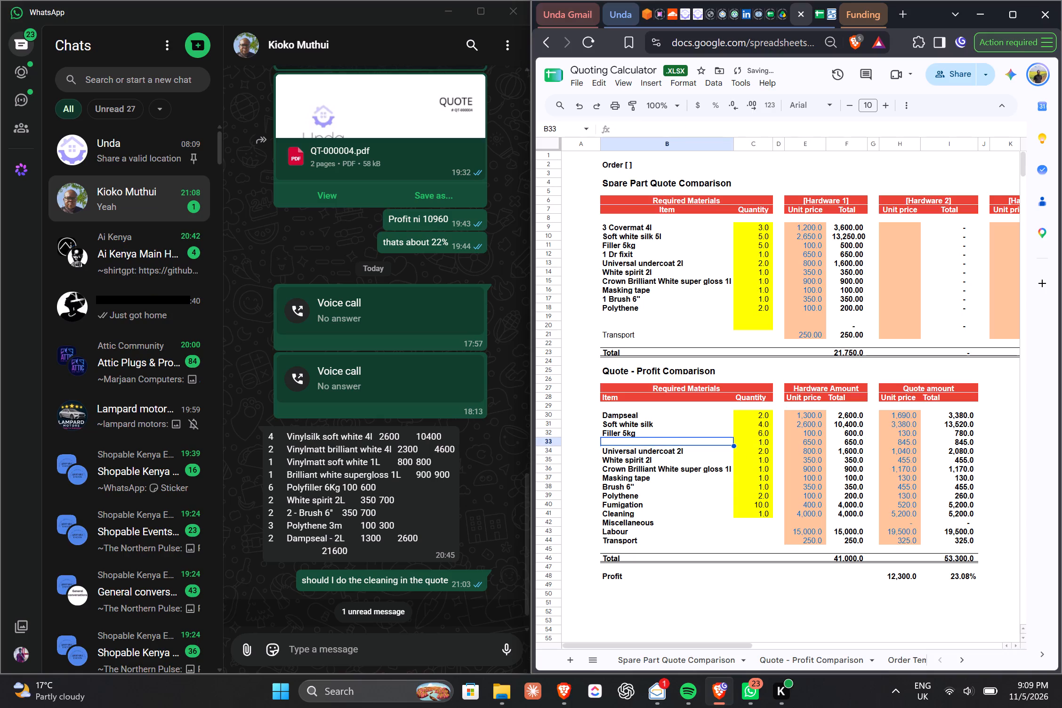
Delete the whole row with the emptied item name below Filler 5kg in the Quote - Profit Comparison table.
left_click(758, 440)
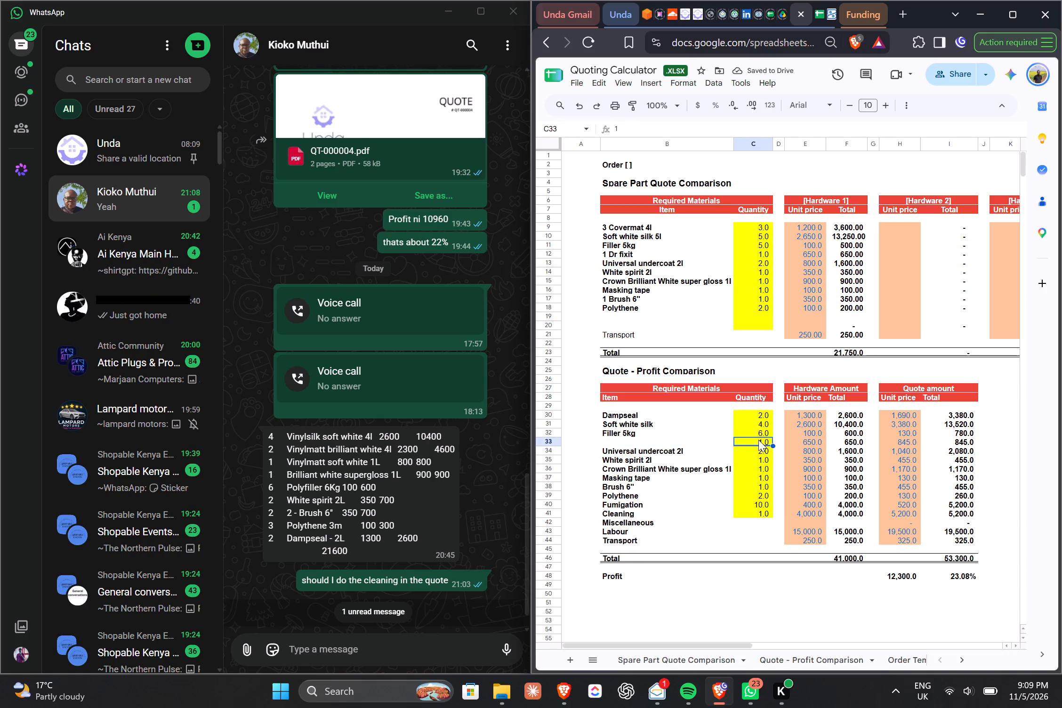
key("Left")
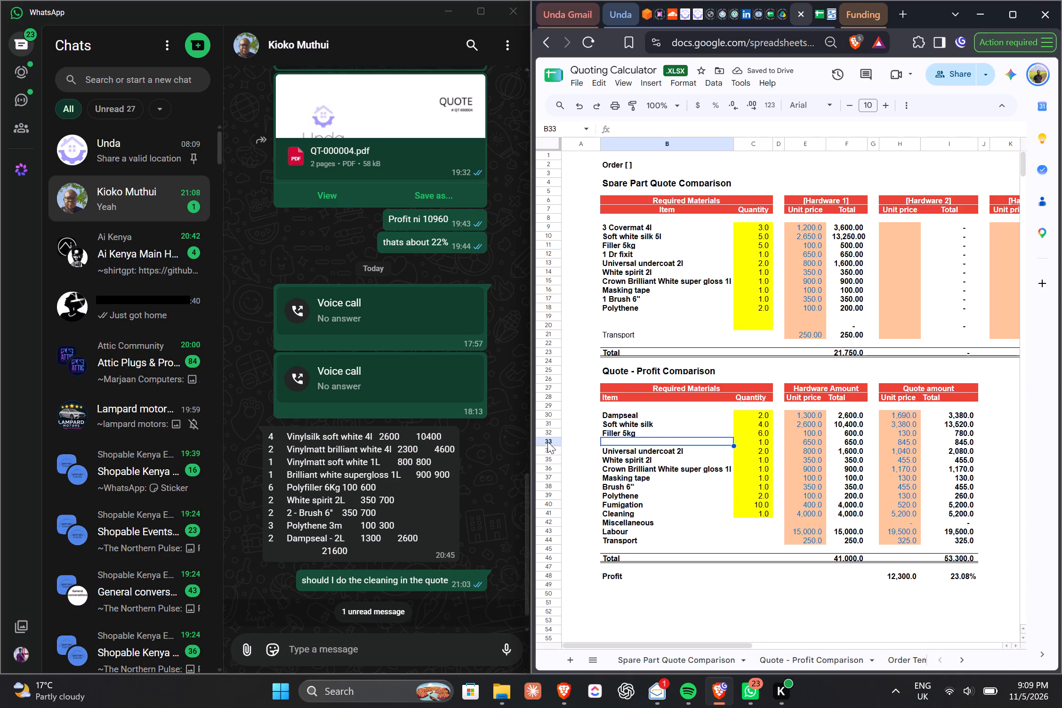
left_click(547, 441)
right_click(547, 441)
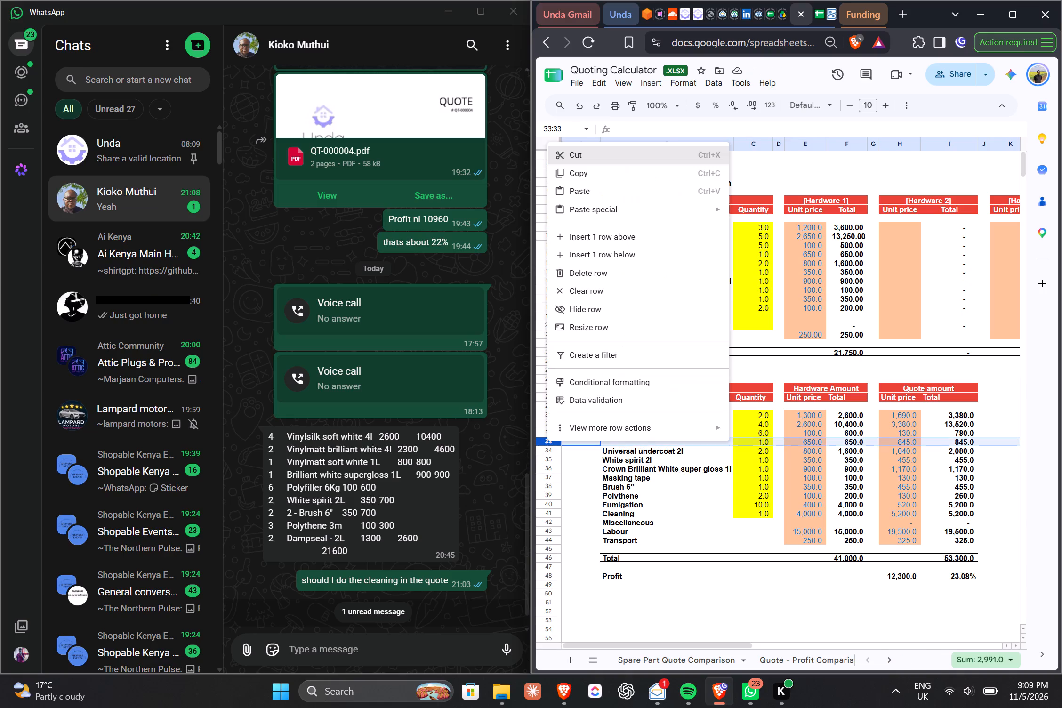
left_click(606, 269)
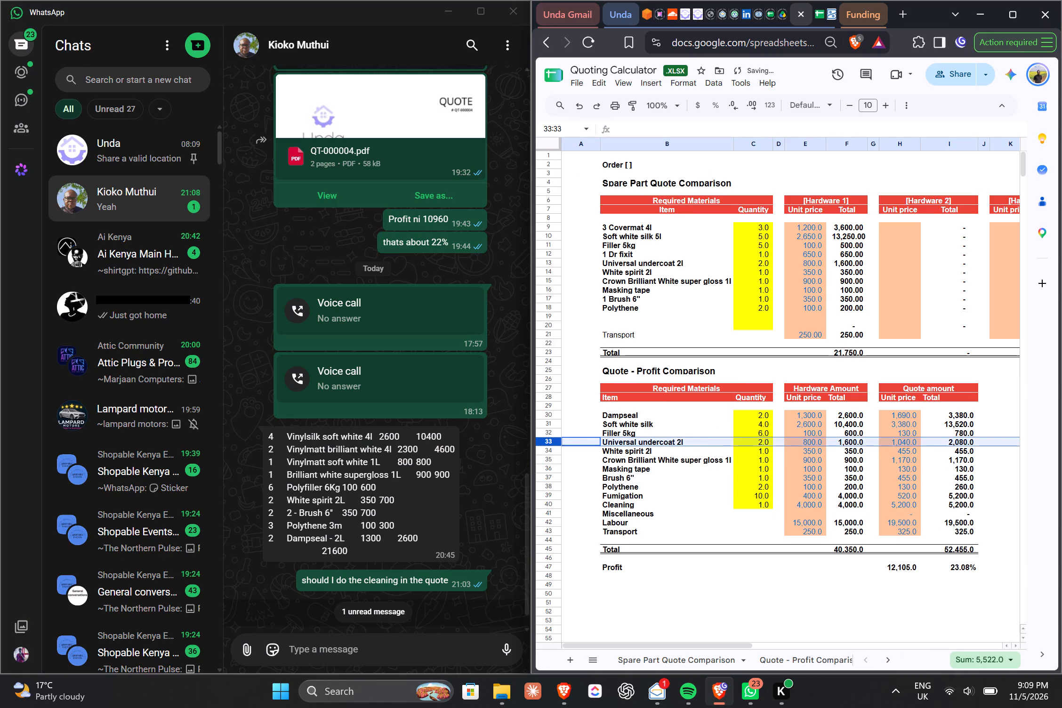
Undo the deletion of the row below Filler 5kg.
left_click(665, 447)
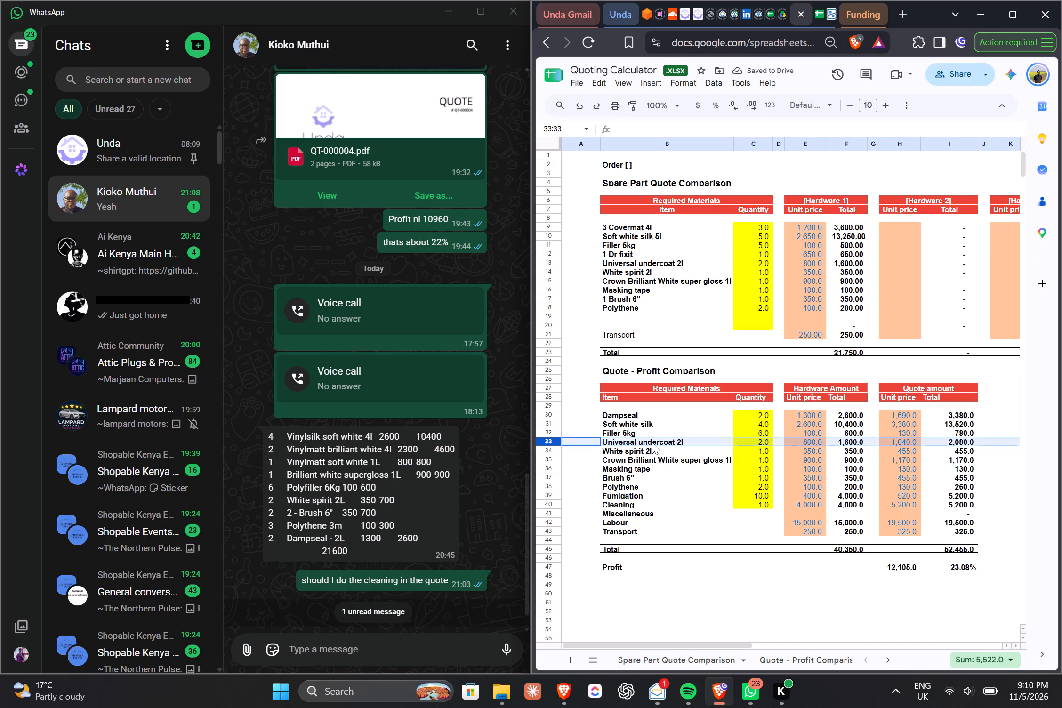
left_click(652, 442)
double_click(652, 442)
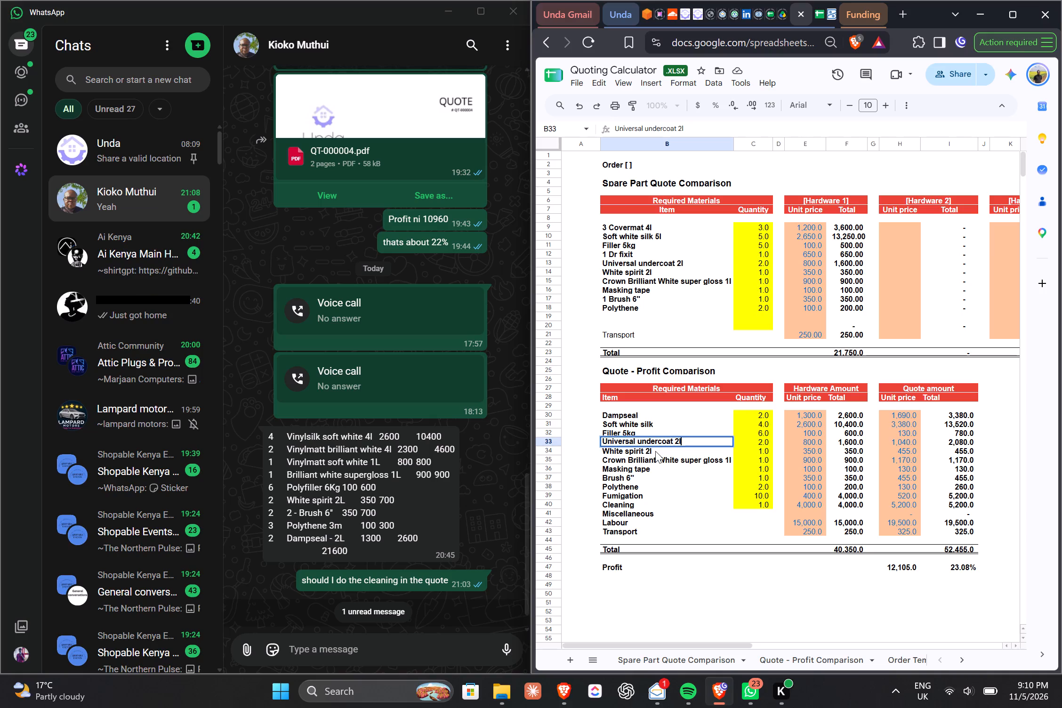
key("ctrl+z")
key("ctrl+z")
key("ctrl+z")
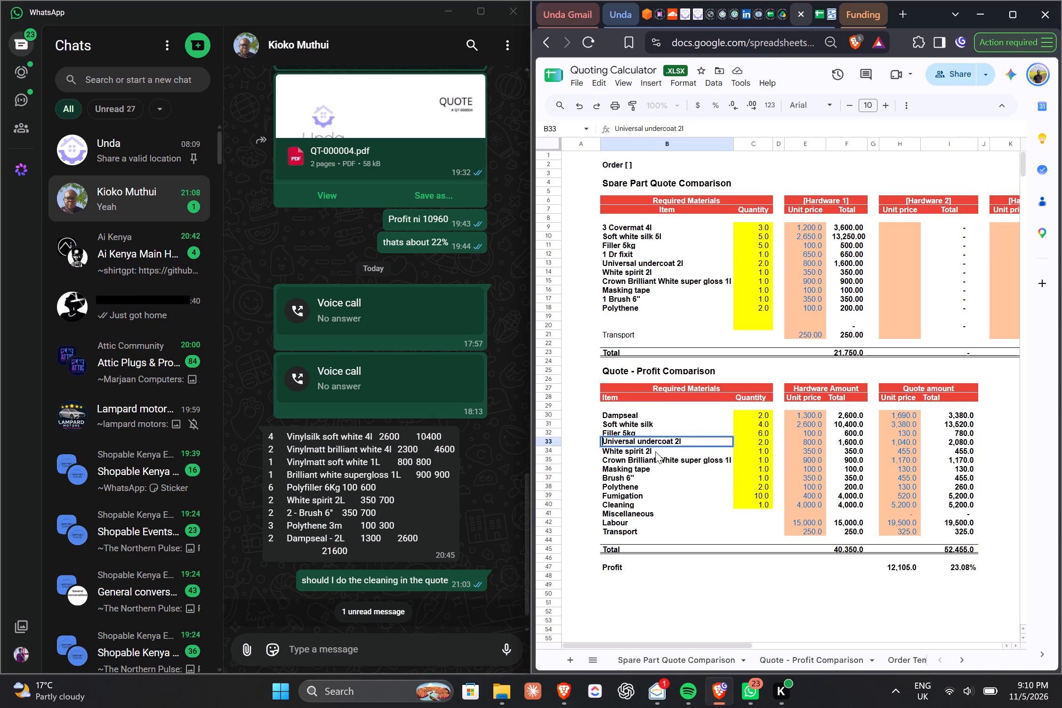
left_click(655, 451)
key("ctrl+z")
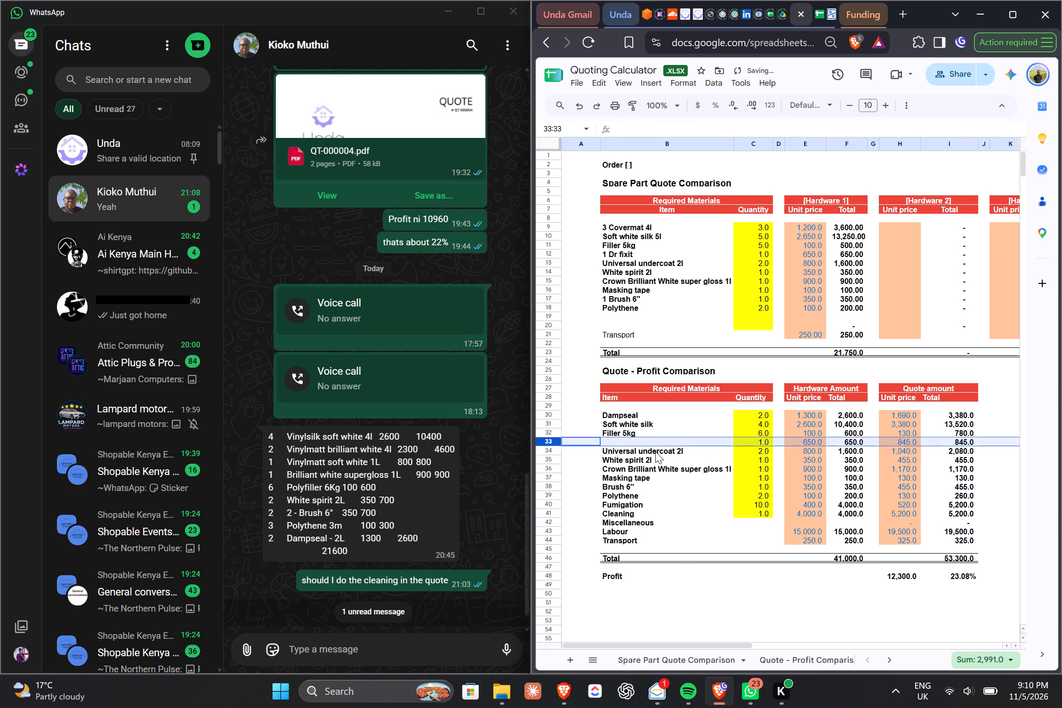
Clear the Universal undercoat 2l item name in the Quote - Profit Comparison table.
left_click(674, 440)
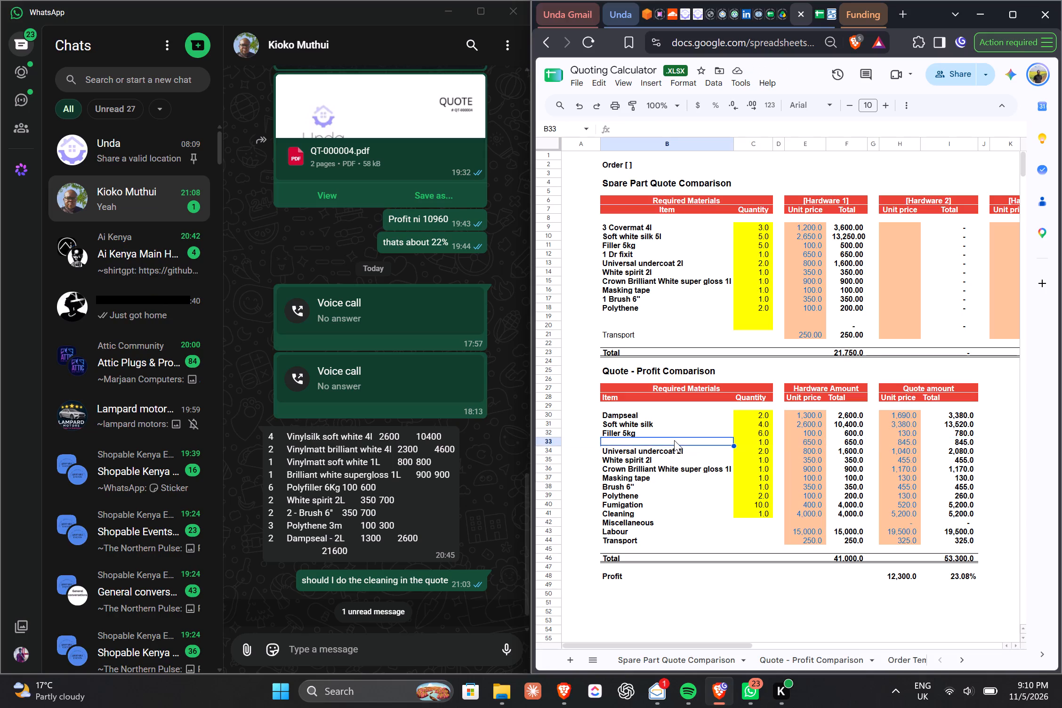
left_click(655, 467)
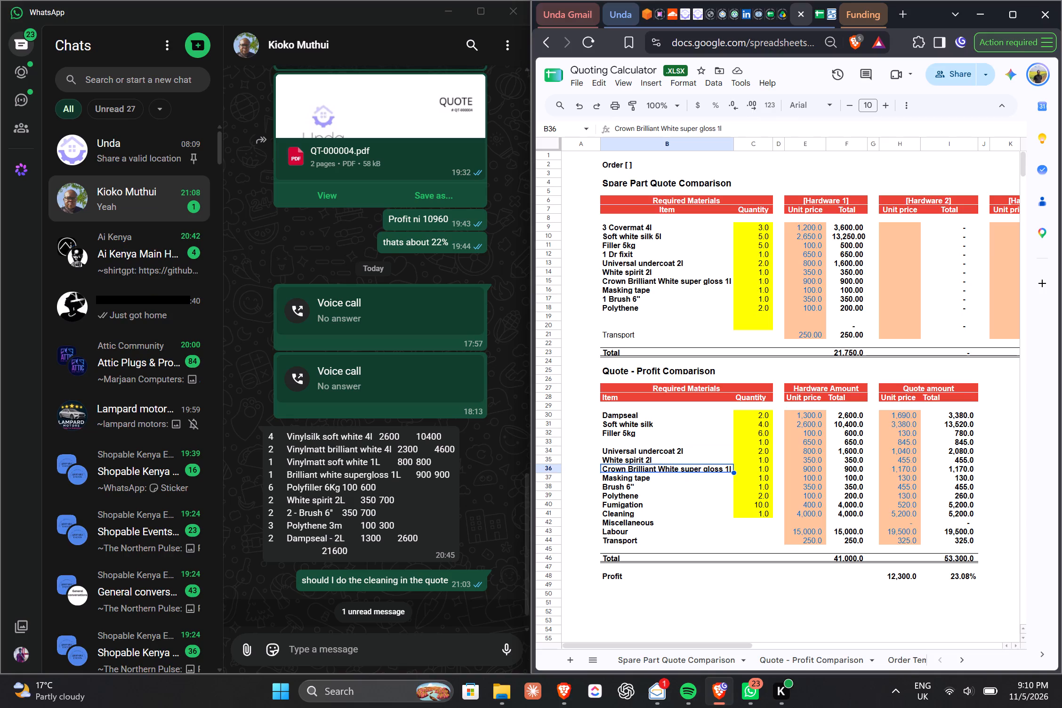
left_click(642, 438)
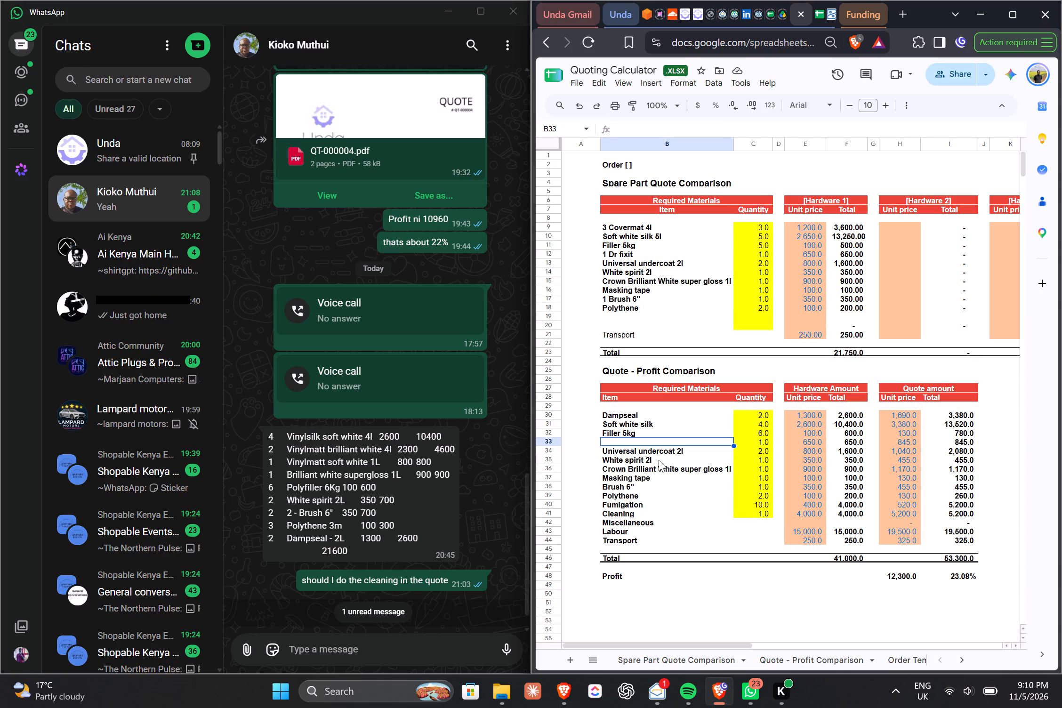
left_click(656, 450)
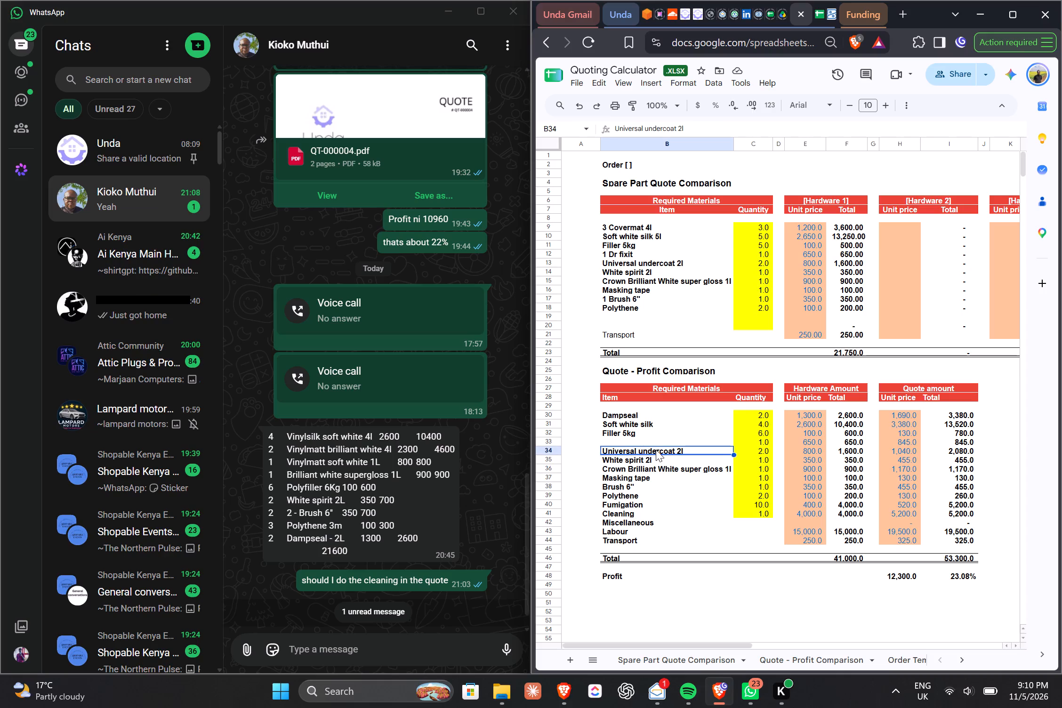
key("Delete")
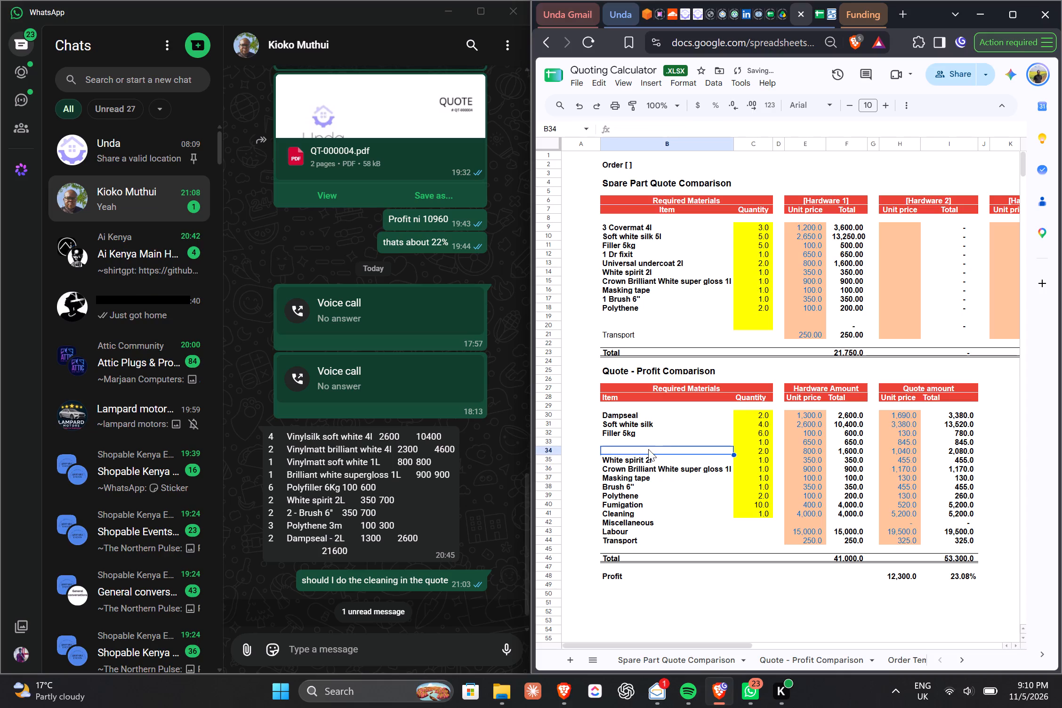
Enter Vinylmatt Soft White as the item name in the empty cell directly below Filler 5kg.
left_click(632, 438)
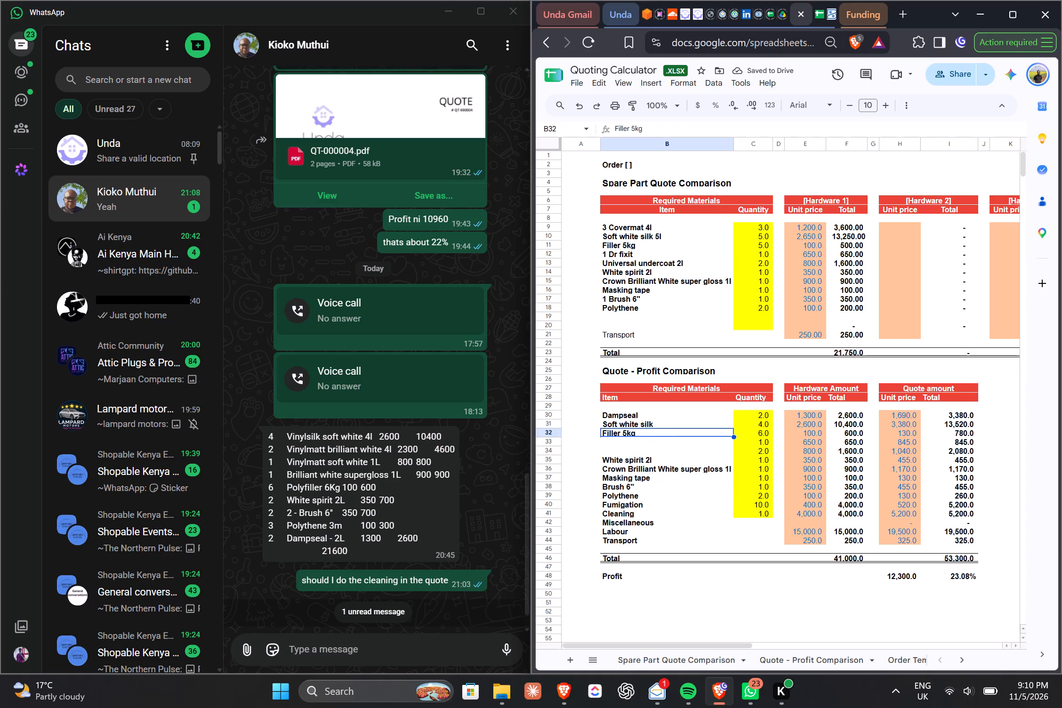
left_click(645, 439)
left_click(645, 439)
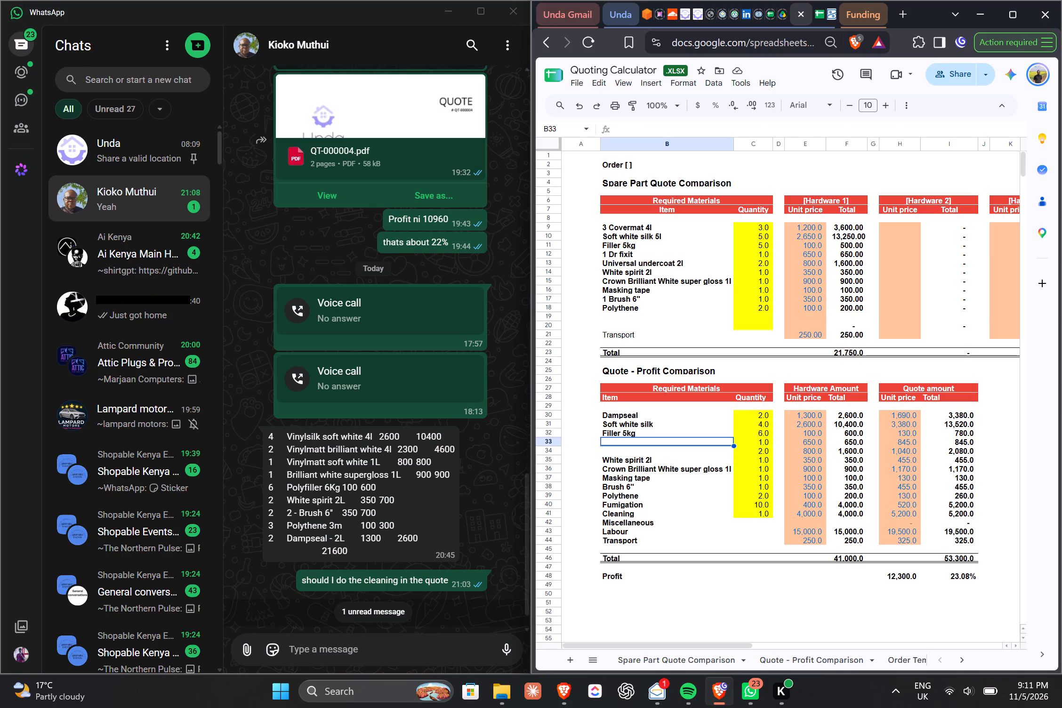
key("shift+v")
type("inl")
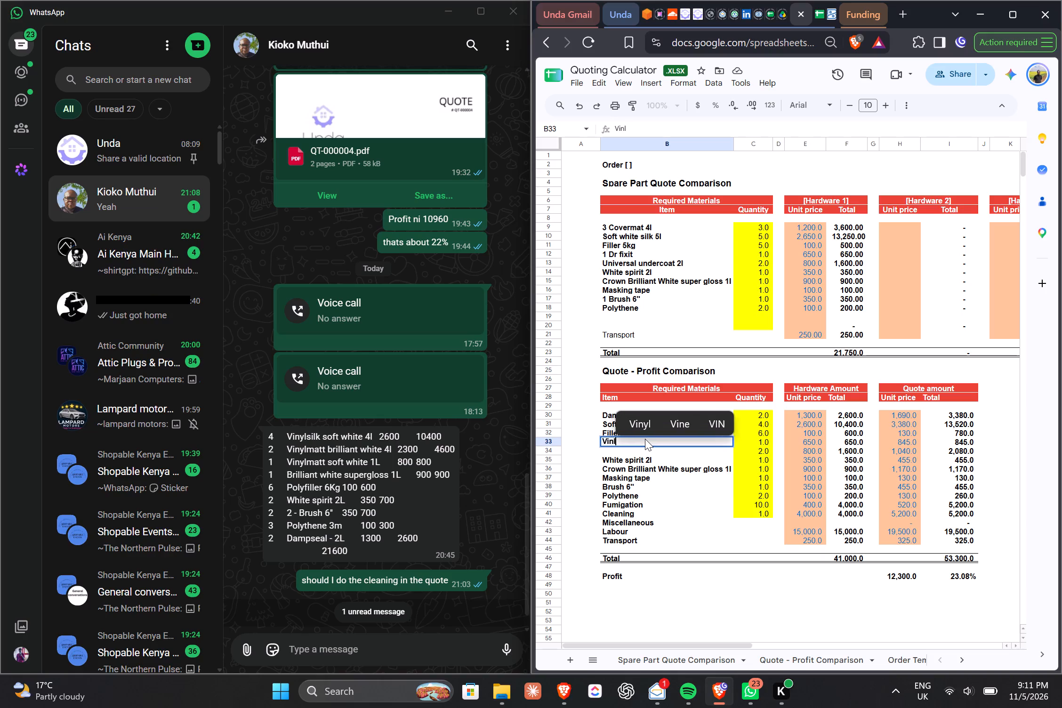
key("BackSpace")
type("yl")
type("matt So")
type("ft wi")
key("BackSpace")
key("BackSpace")
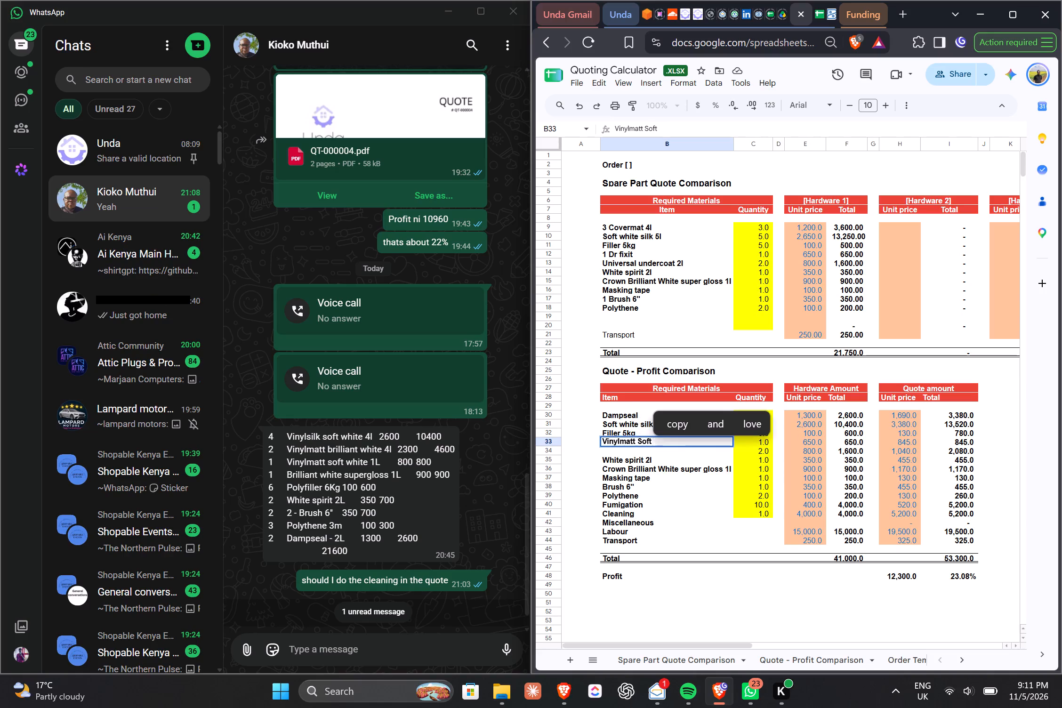
type("White")
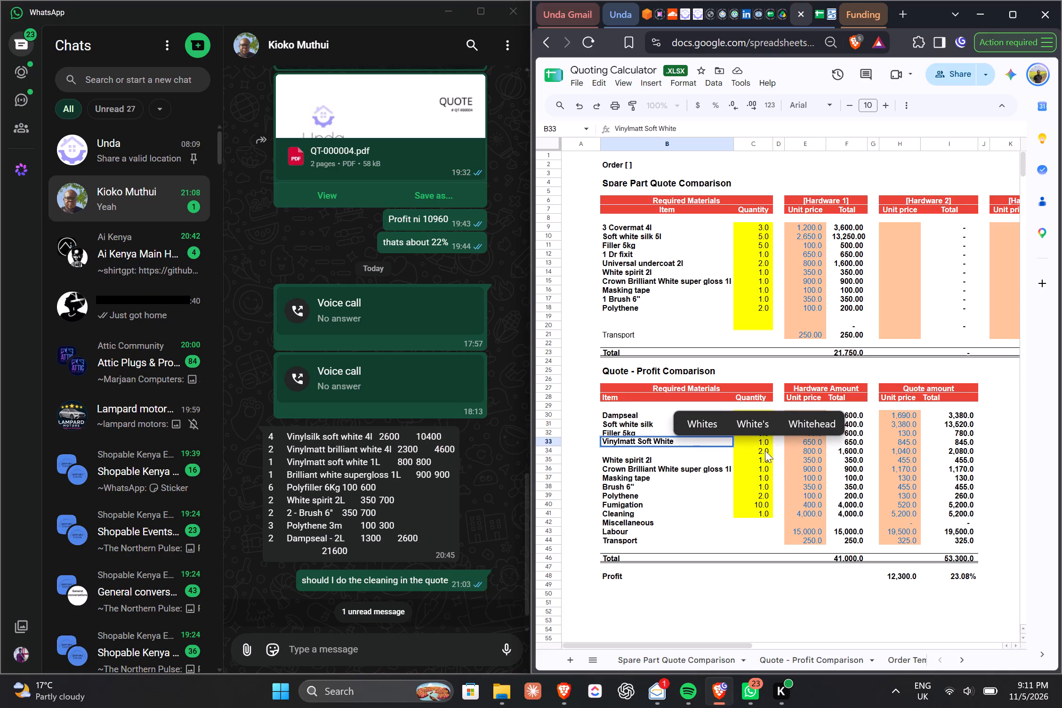
left_click(760, 440)
left_click(801, 445)
key("Tab")
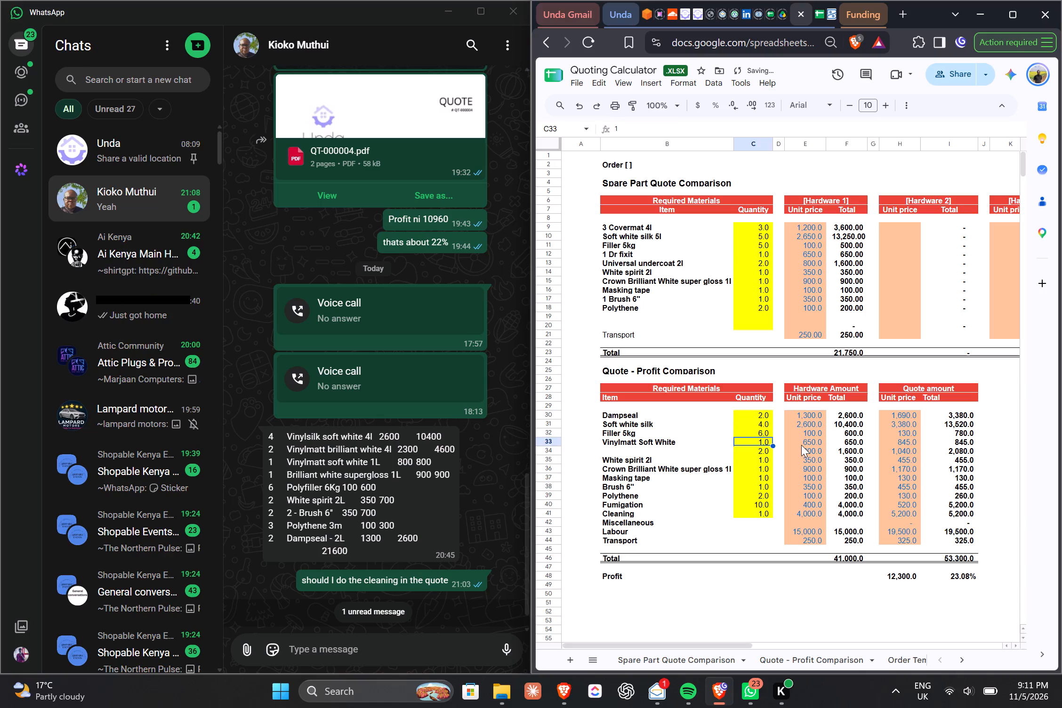
Set the hardware unit price of Vinylmatt Soft White to 800.
key("Tab")
key("Tab")
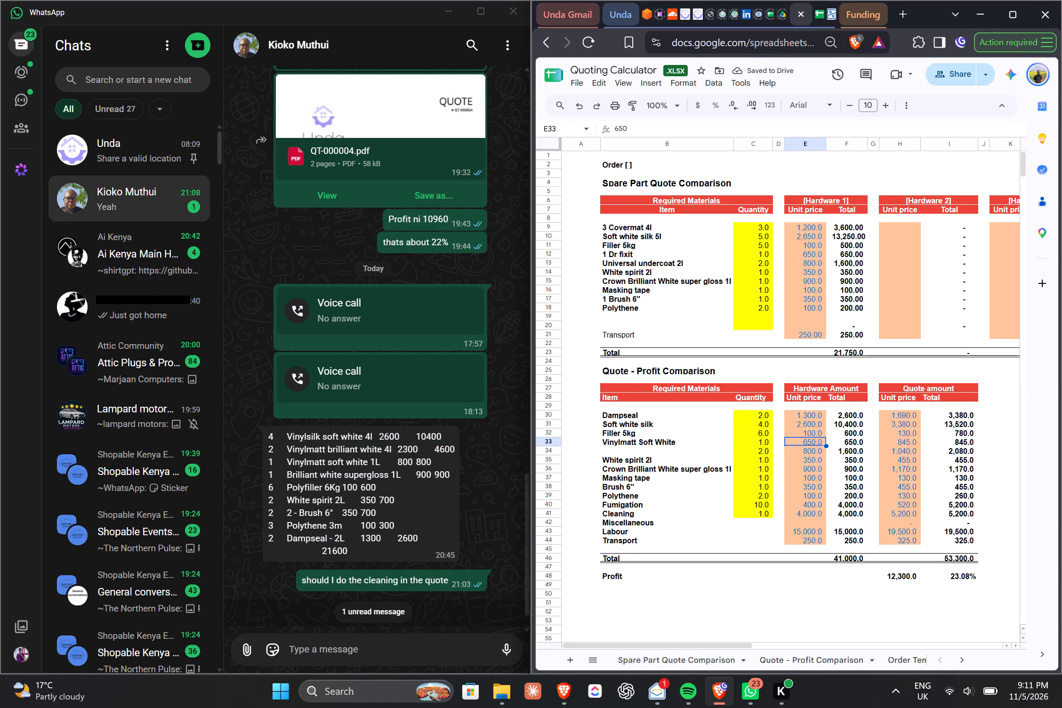
type("800")
key("Down")
Enter Vinylmatt Brilliant White as the item name in the empty cell below Vinylmatt Soft White.
key("Left")
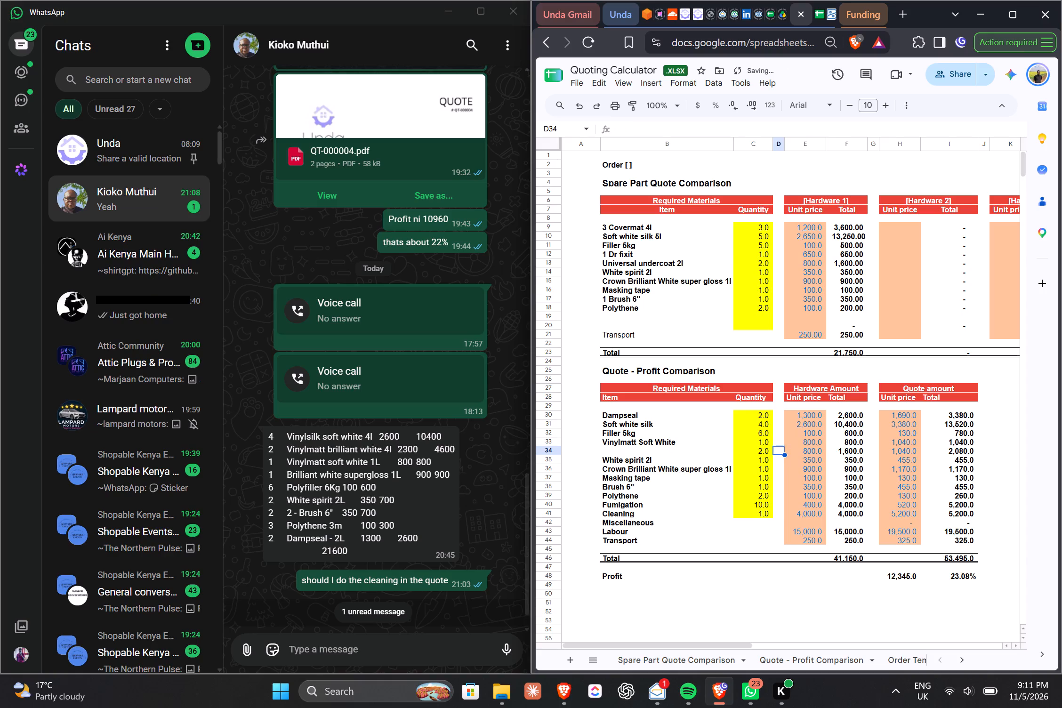
key("Left")
key("Left")
key("Left")
key("Right")
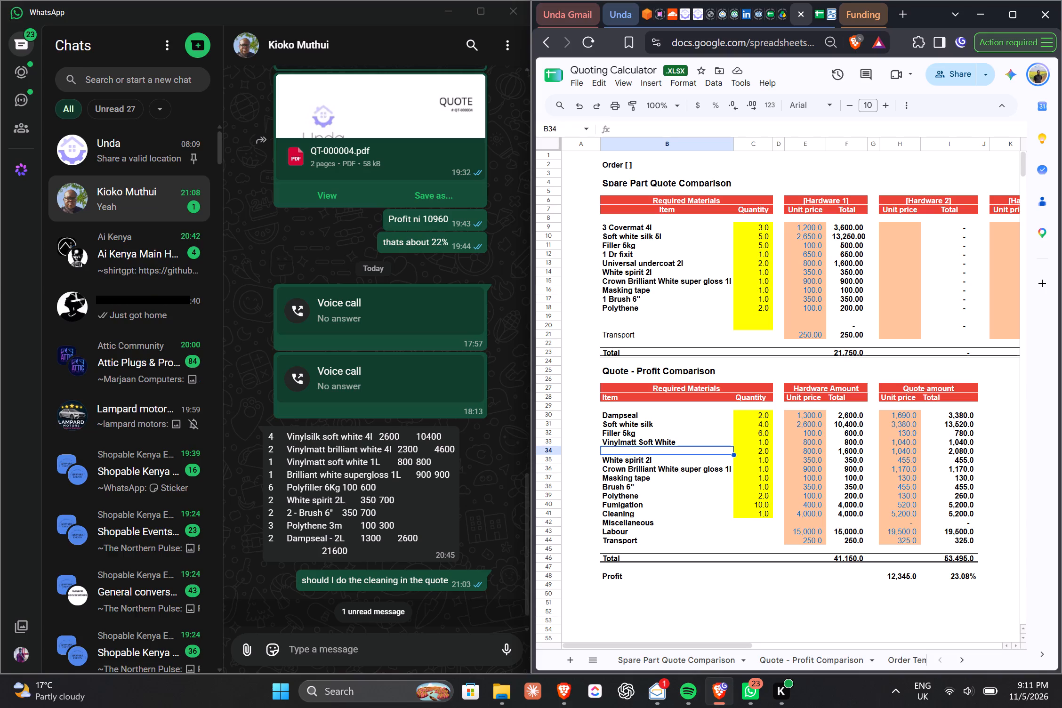
type("Viny")
key("l")
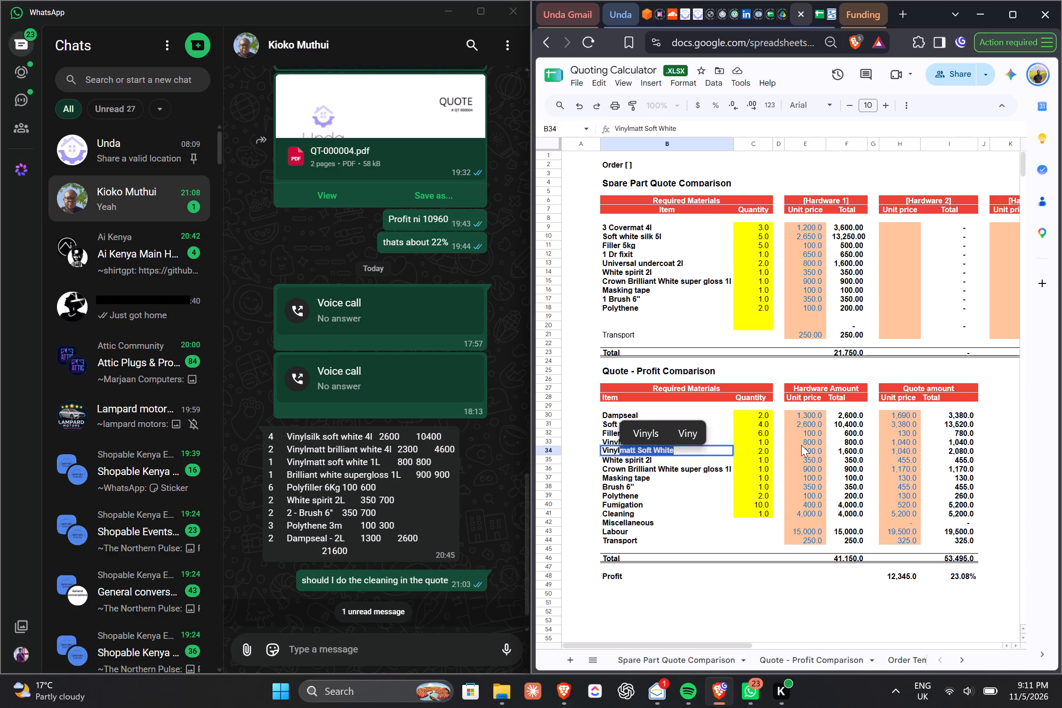
type("matt")
key("space")
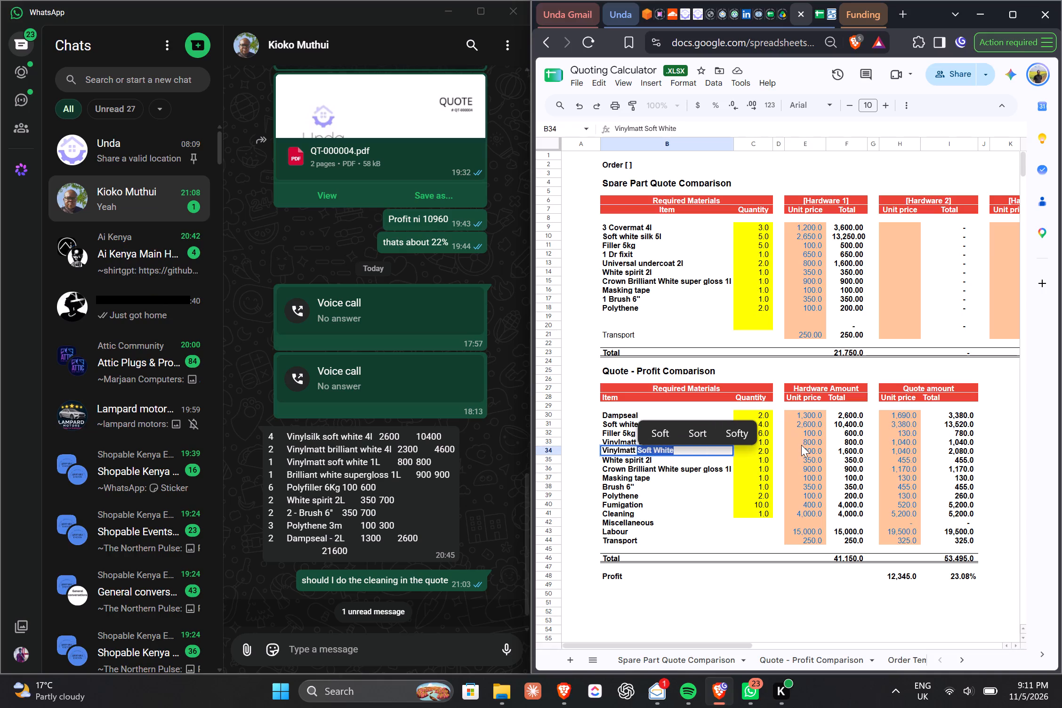
type("Bril")
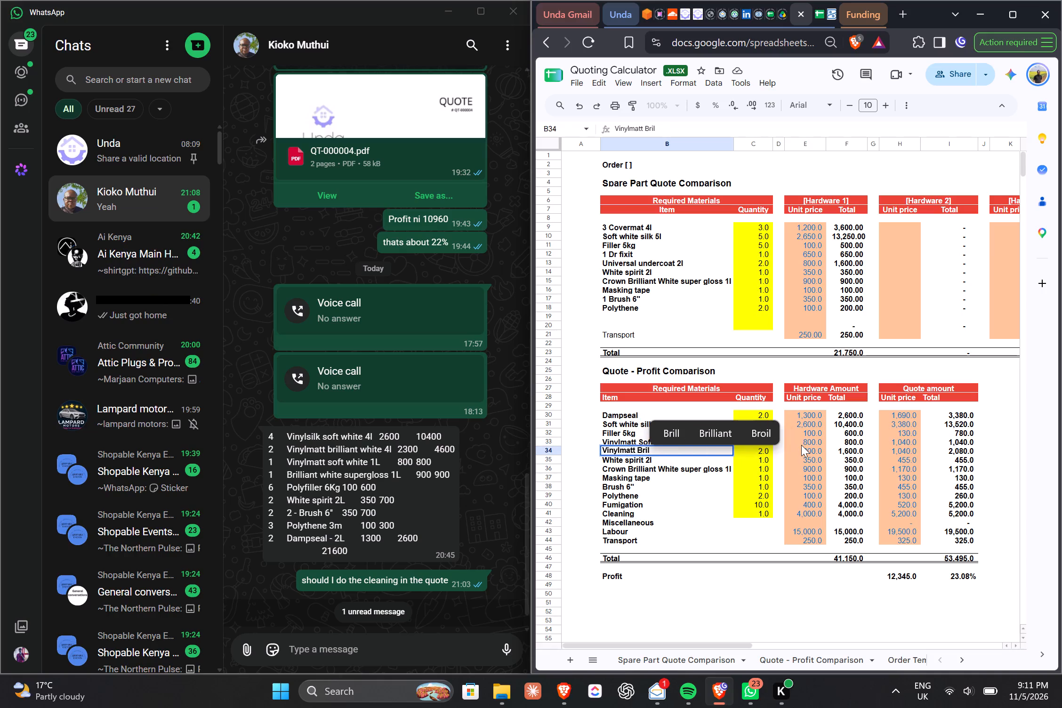
type("liant")
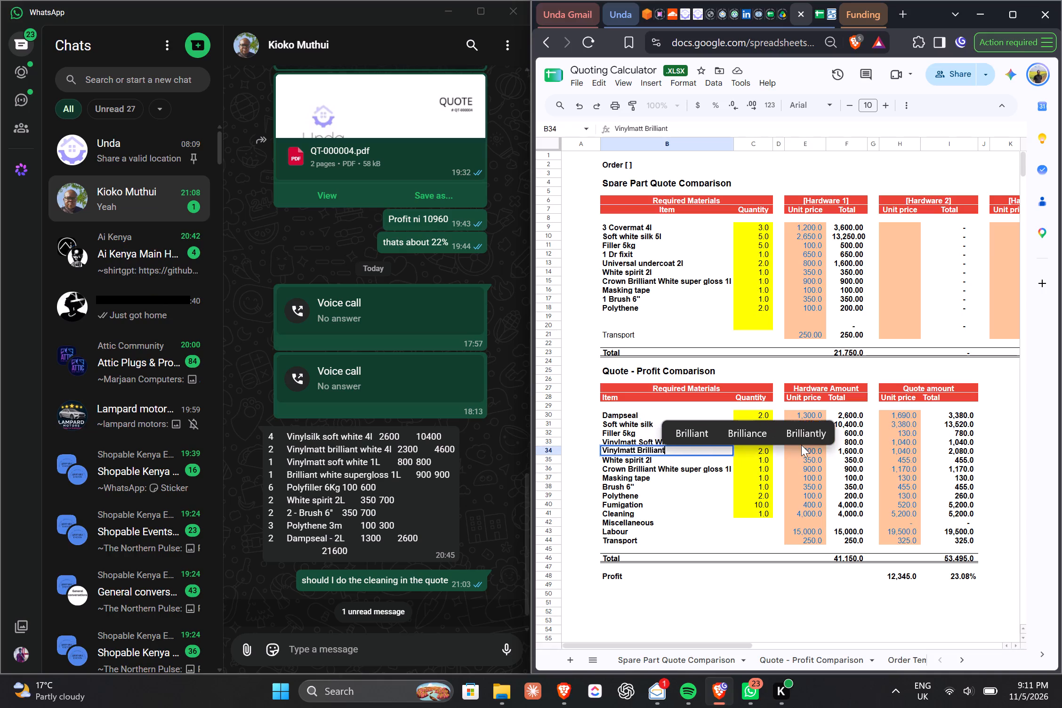
key("space")
type("Wh")
type("ite")
key("Right")
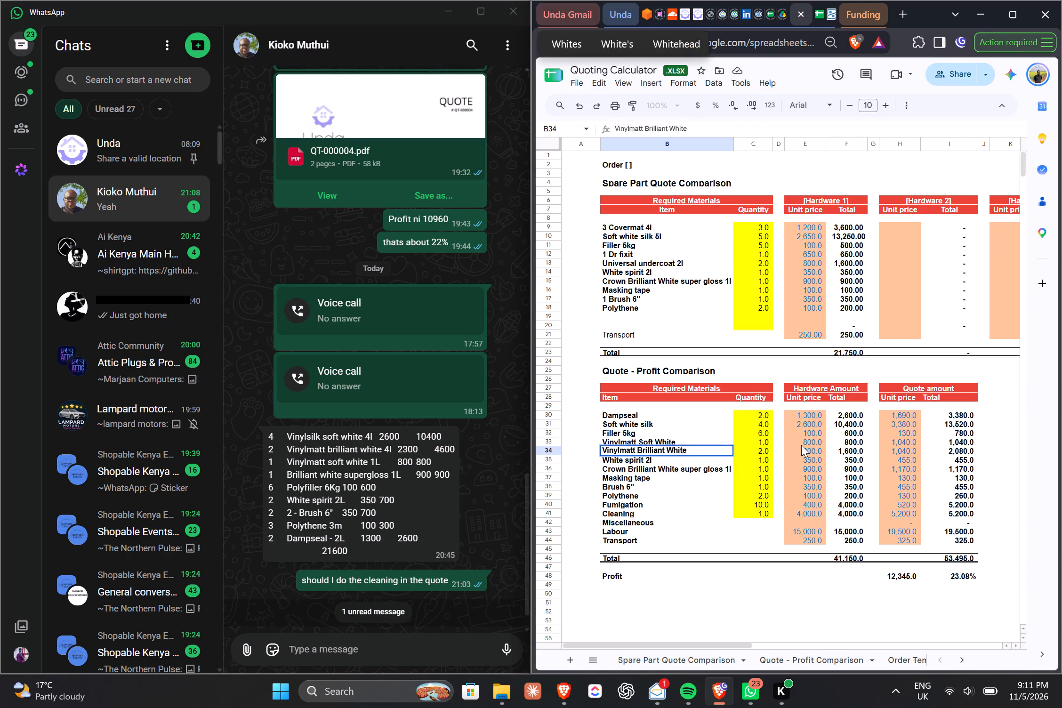
Set the Vinylmatt Brilliant White quantity to 4 and its hardware unit price to 2300 in the Quote - Profit Comparison table.
key("4")
key("Right")
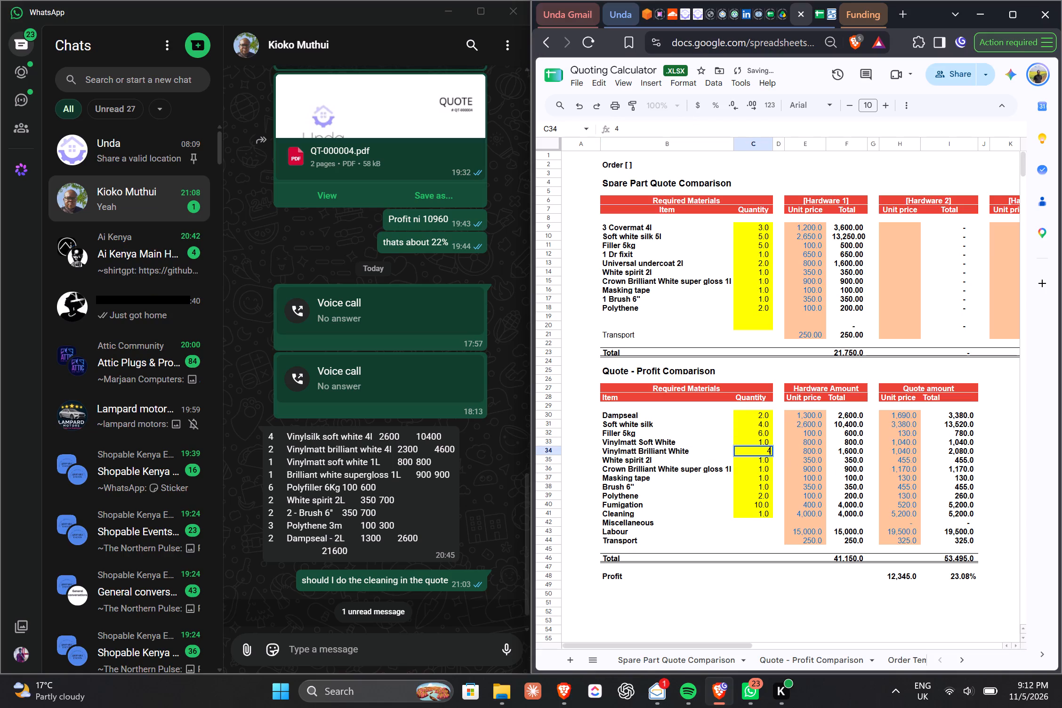
key("Right")
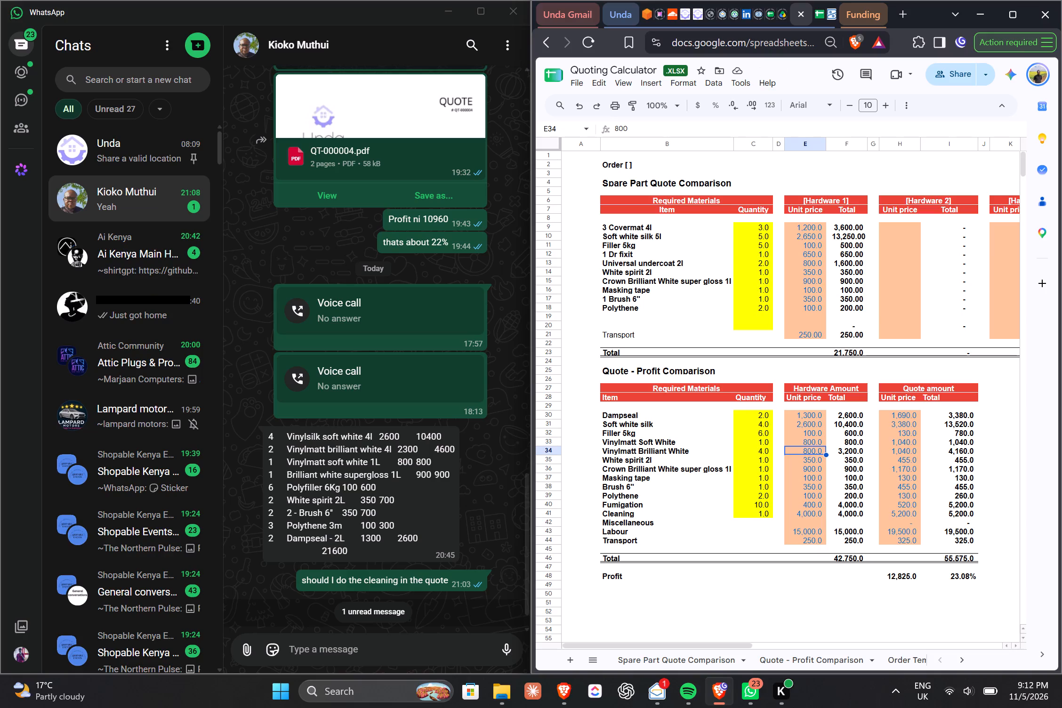
key("2")
type("300")
key("Return")
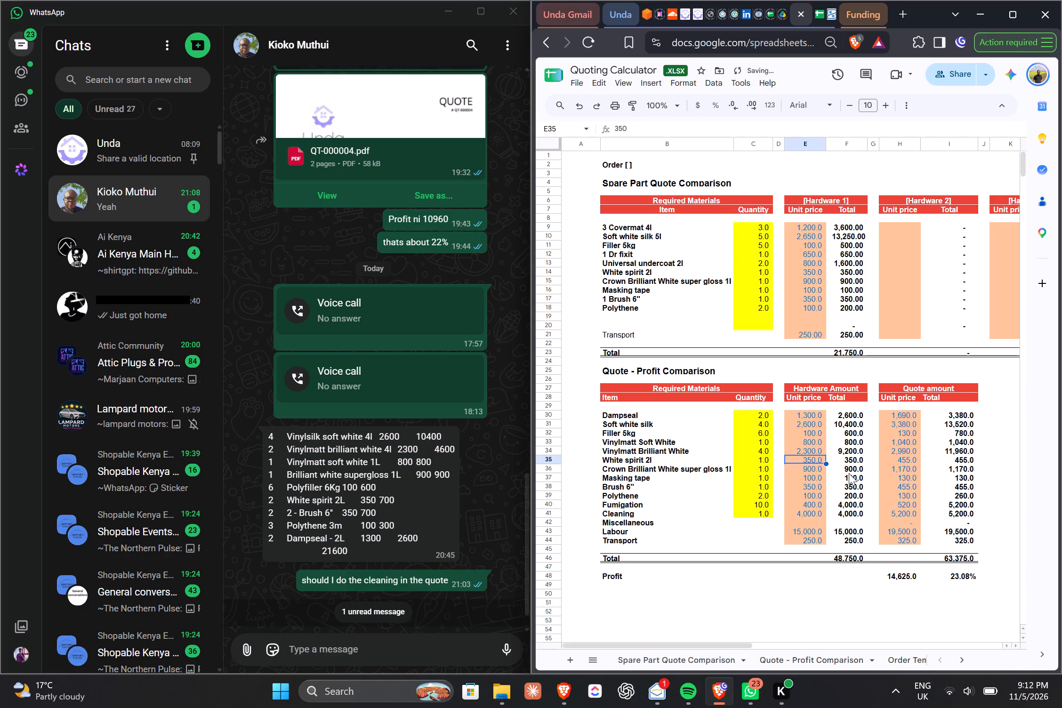
Prefix the Vinylmatt Brilliant White item name with its size so it reads 4L Vinylmatt Brilliant White.
left_click(695, 448)
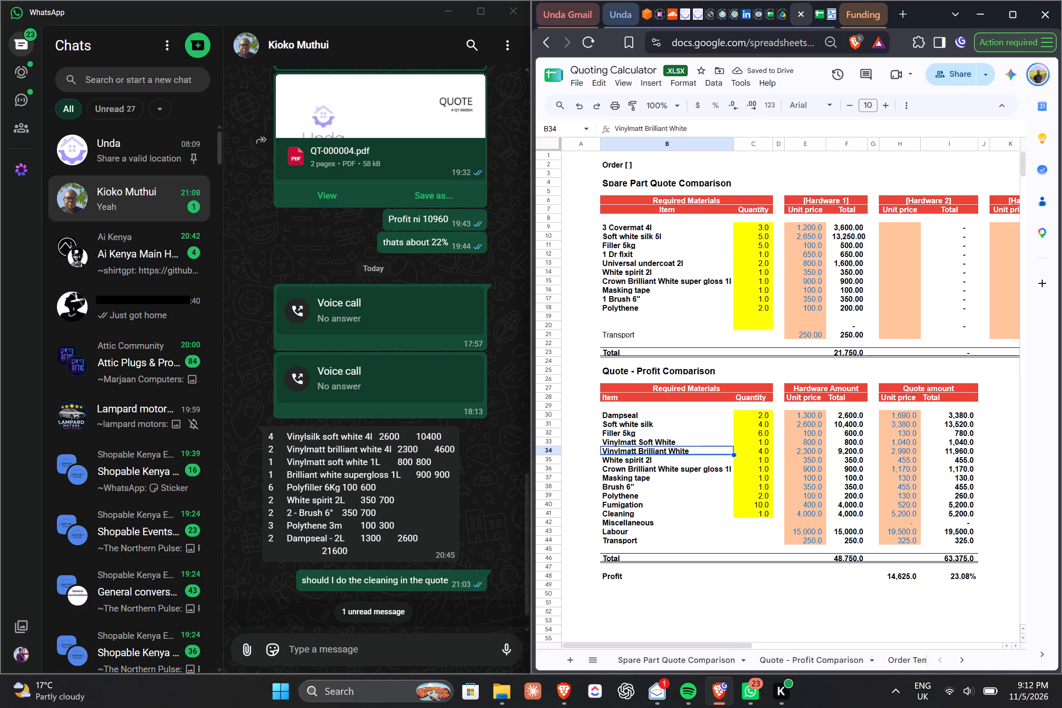
left_click(691, 452)
left_click(691, 452)
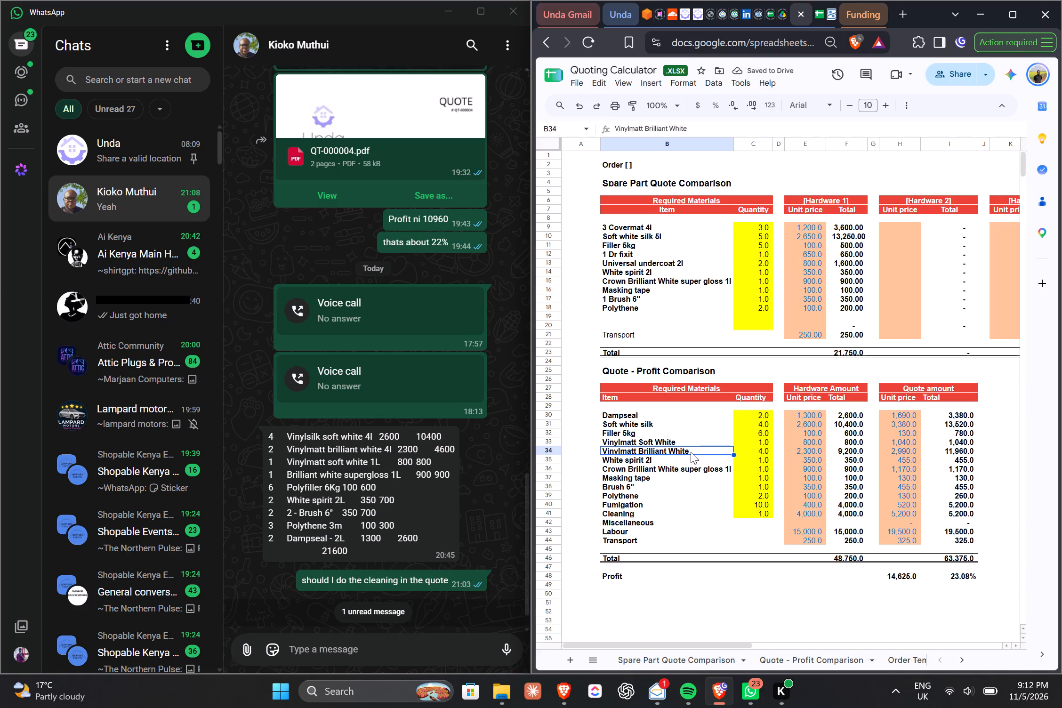
double_click(691, 452)
key("Left")
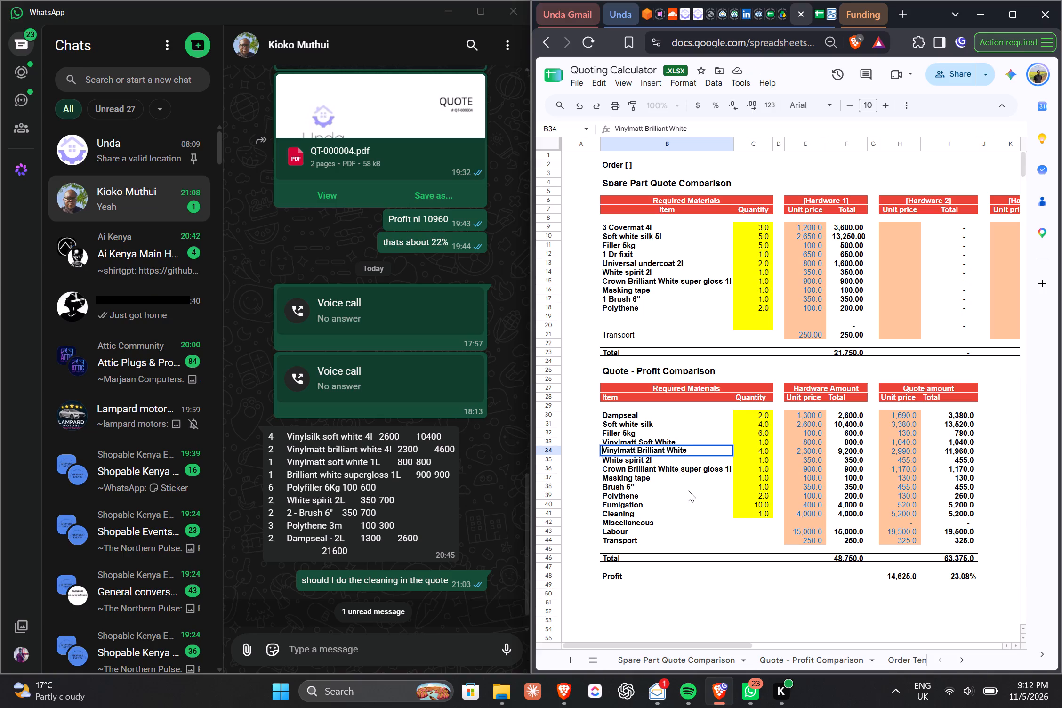
type("$l")
key("BackSpace")
key("BackSpace")
type("4L")
key("space")
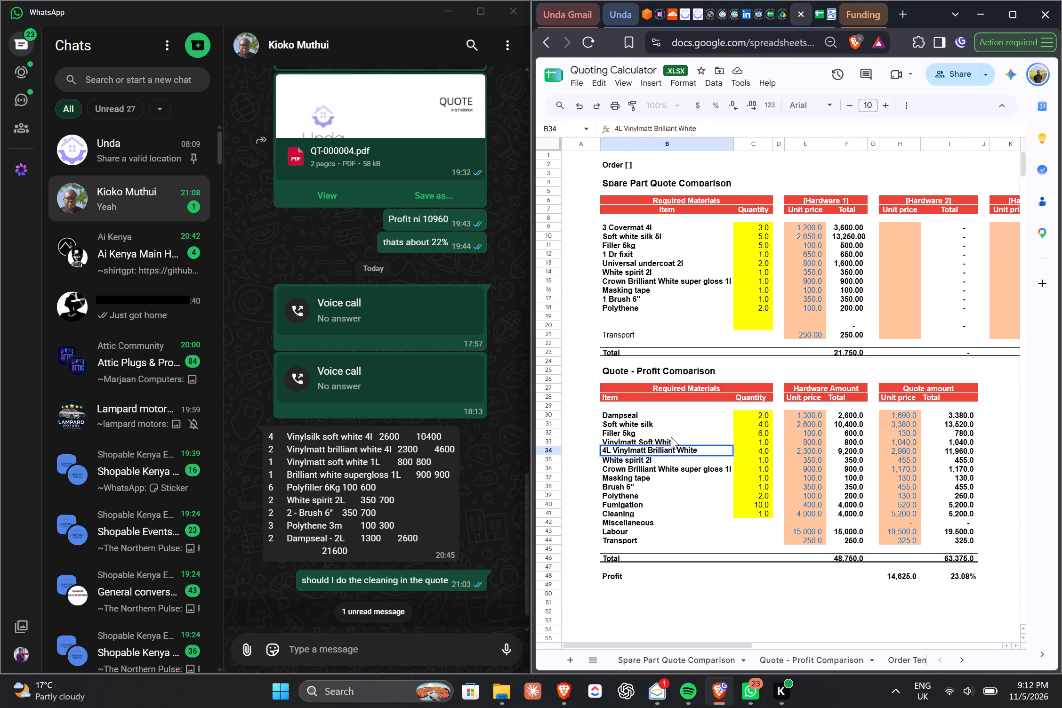
Prefix the Vinylmatt Soft White item name with its size so it reads 1L Vinylmatt Soft White.
left_click(671, 437)
left_click(673, 439)
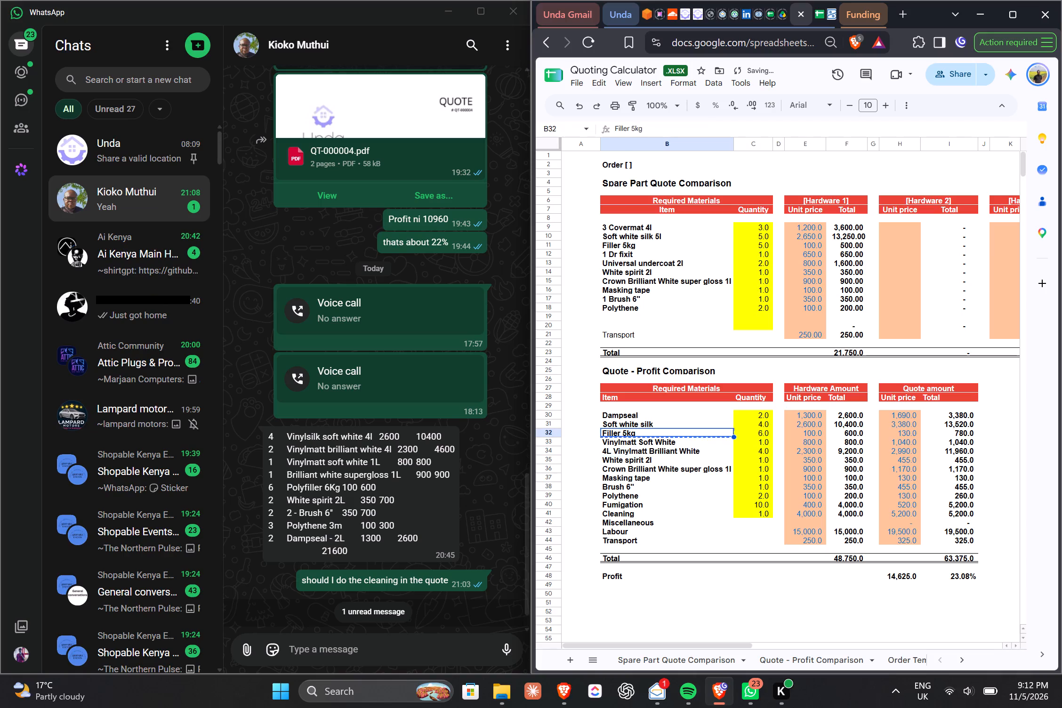
left_click(668, 446)
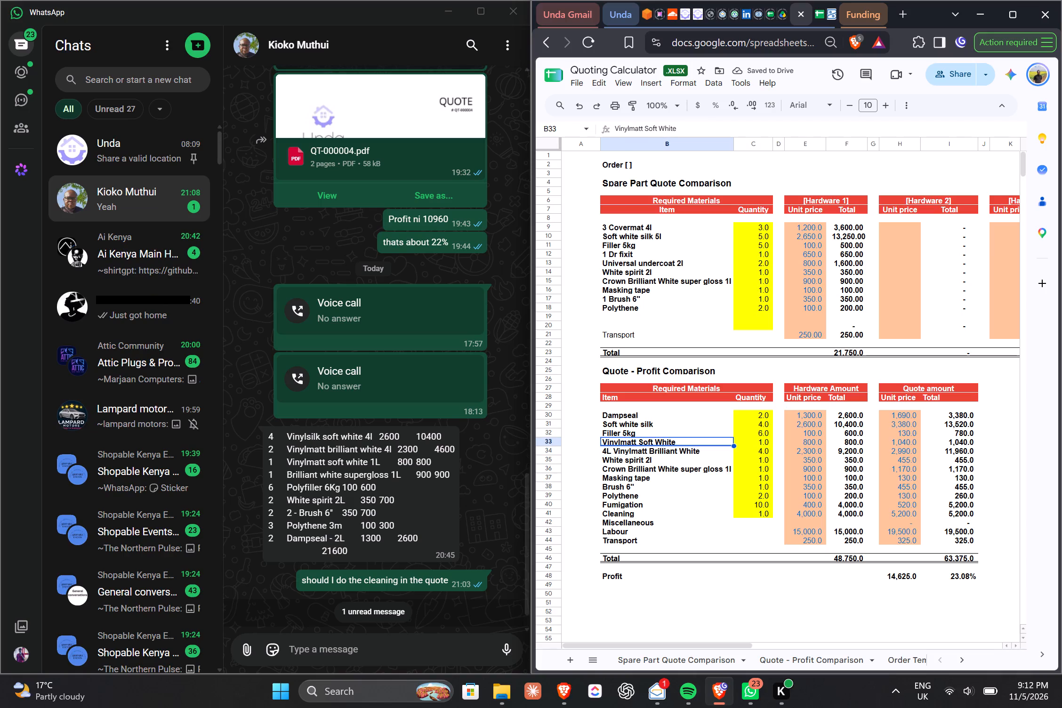
double_click(619, 448)
triple_click(615, 442)
key("Left")
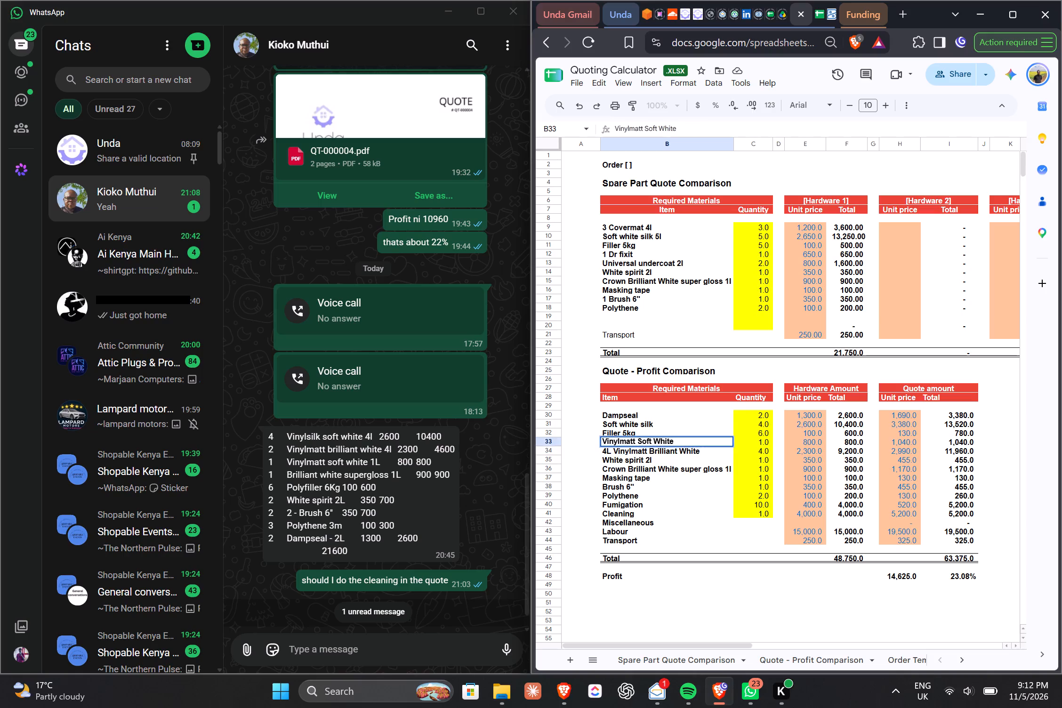
type("1l")
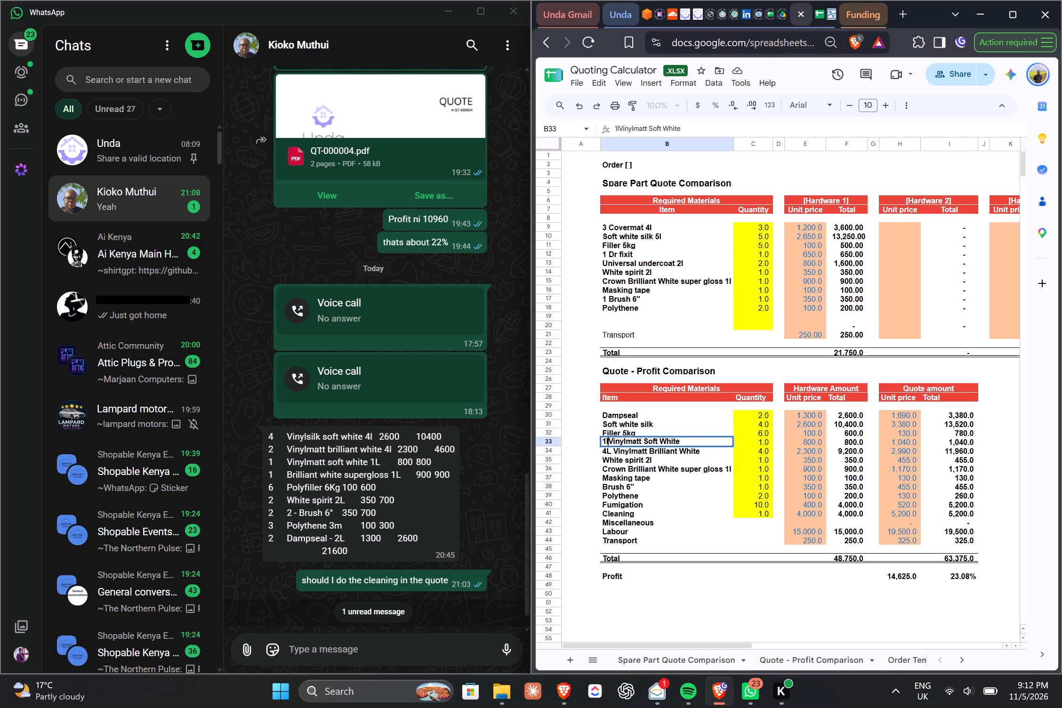
key("BackSpace")
type("L")
key("space")
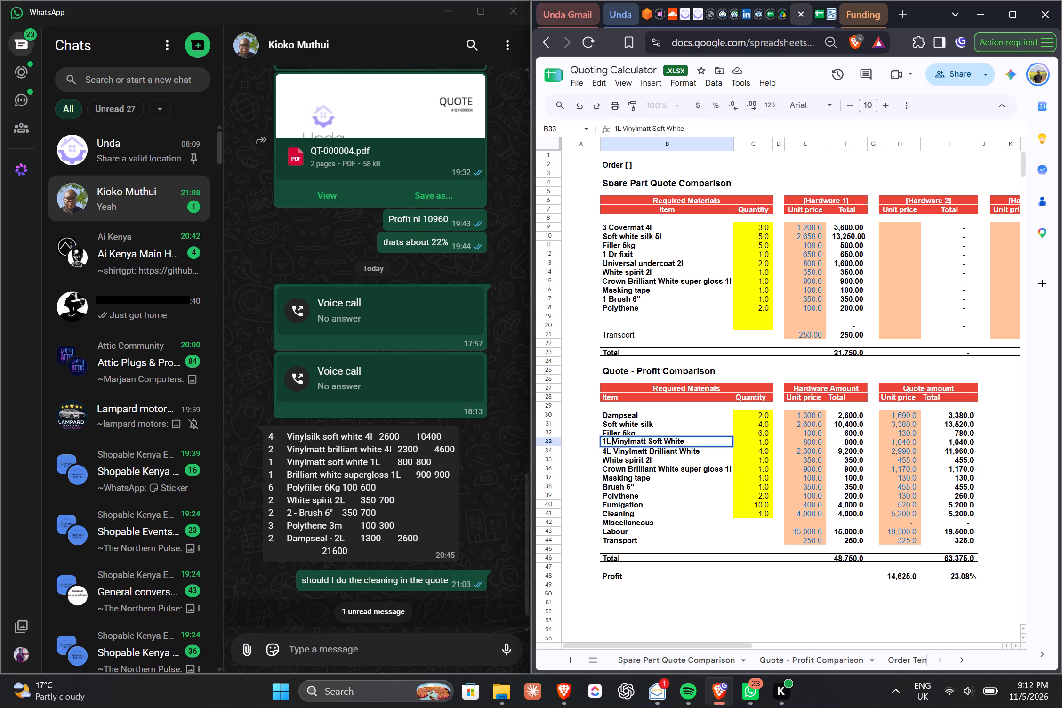
Prefix the Soft white silk item name in the Quote - Profit Comparison table so it reads 4L Soft white silk.
left_click(636, 421)
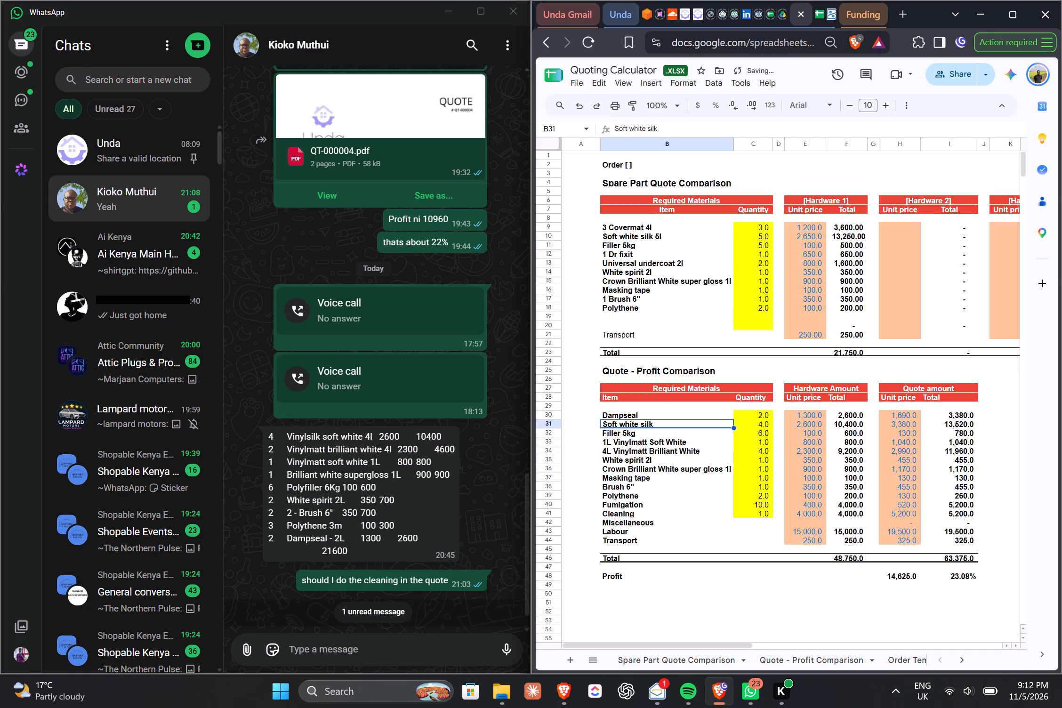
double_click(630, 422)
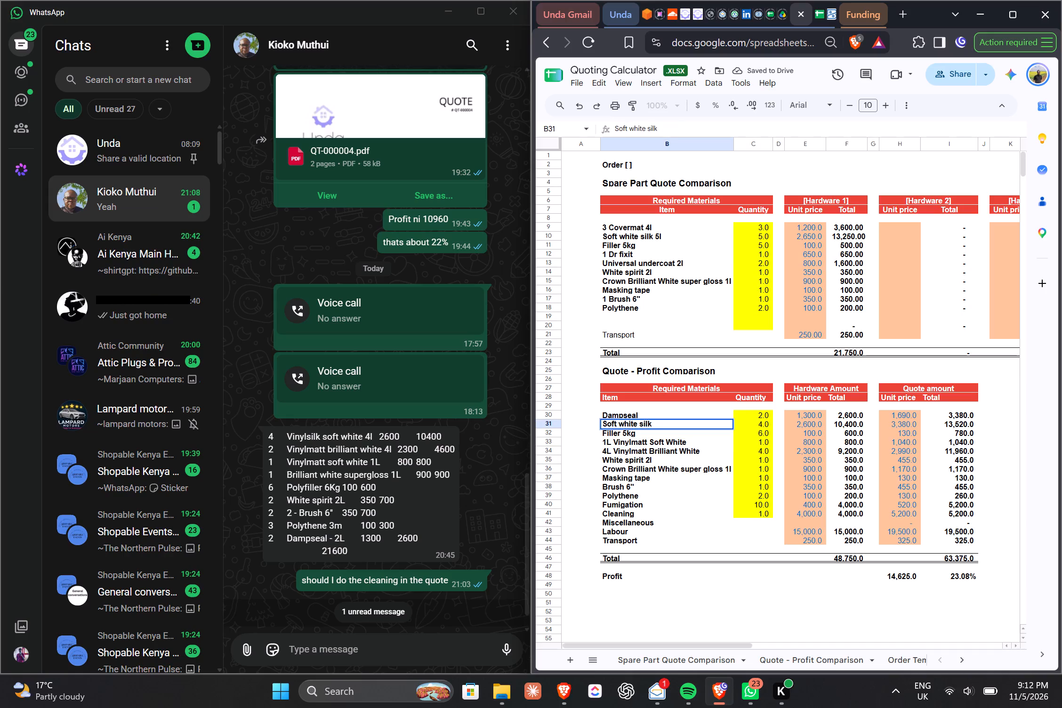
left_click(604, 422)
type("$l")
key("space")
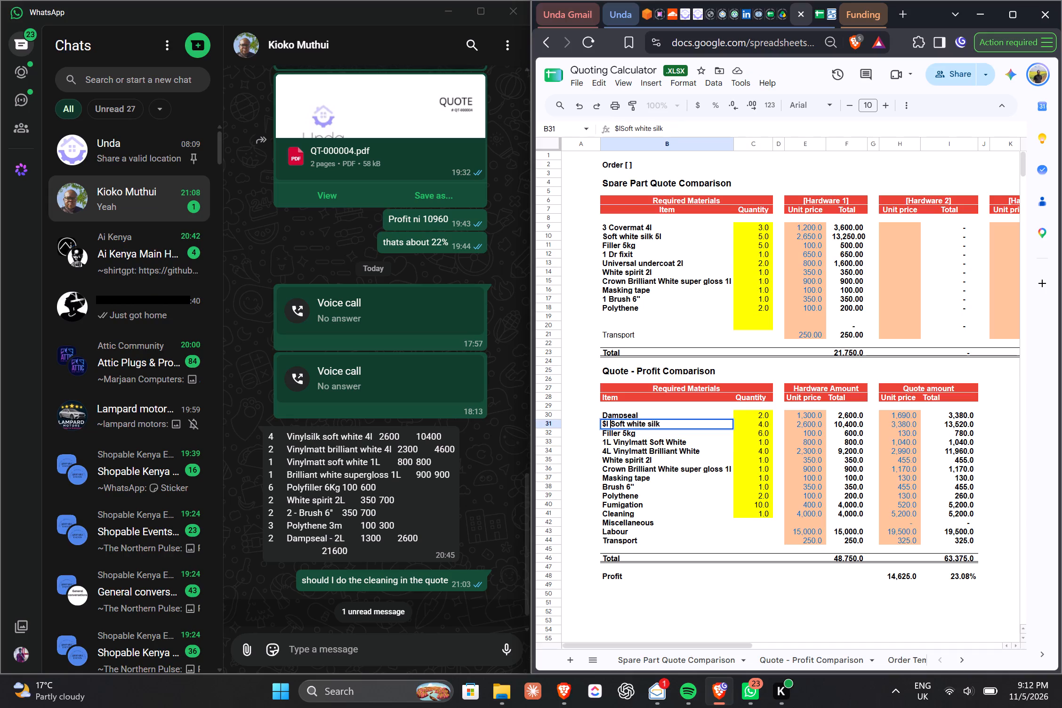
key("BackSpace")
key("BackSpace")
key("BackSpace")
type("4L")
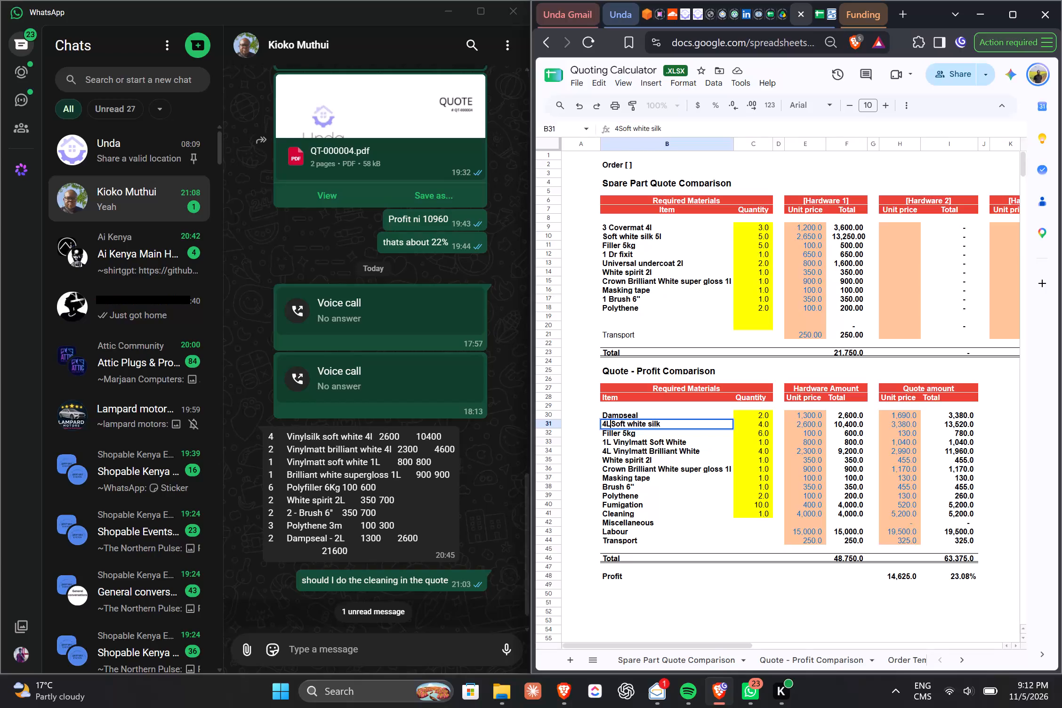
key("space")
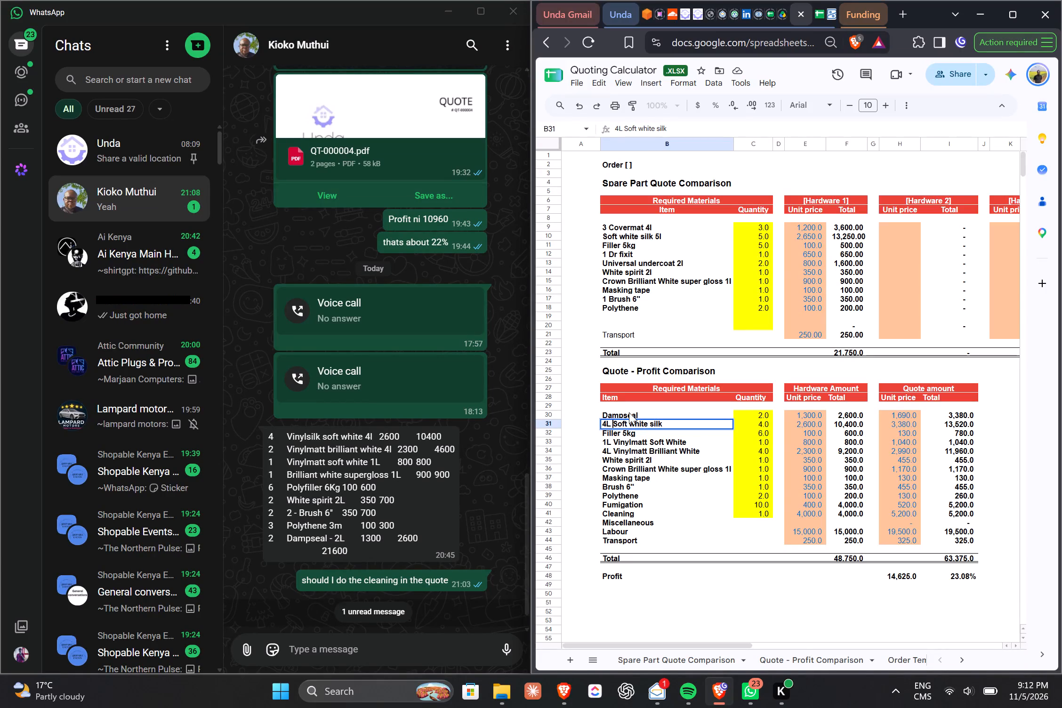
Prefix the Dampseal item name in the Quote - Profit Comparison table so it reads 1L Dampseal.
left_click(628, 412)
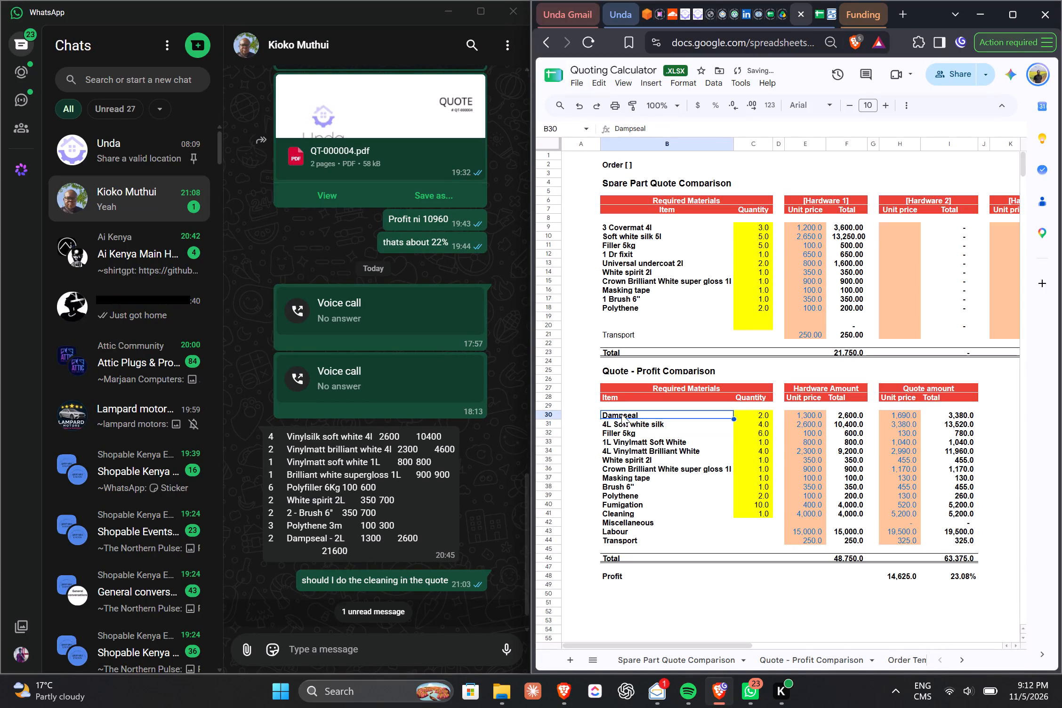
double_click(621, 414)
key("space")
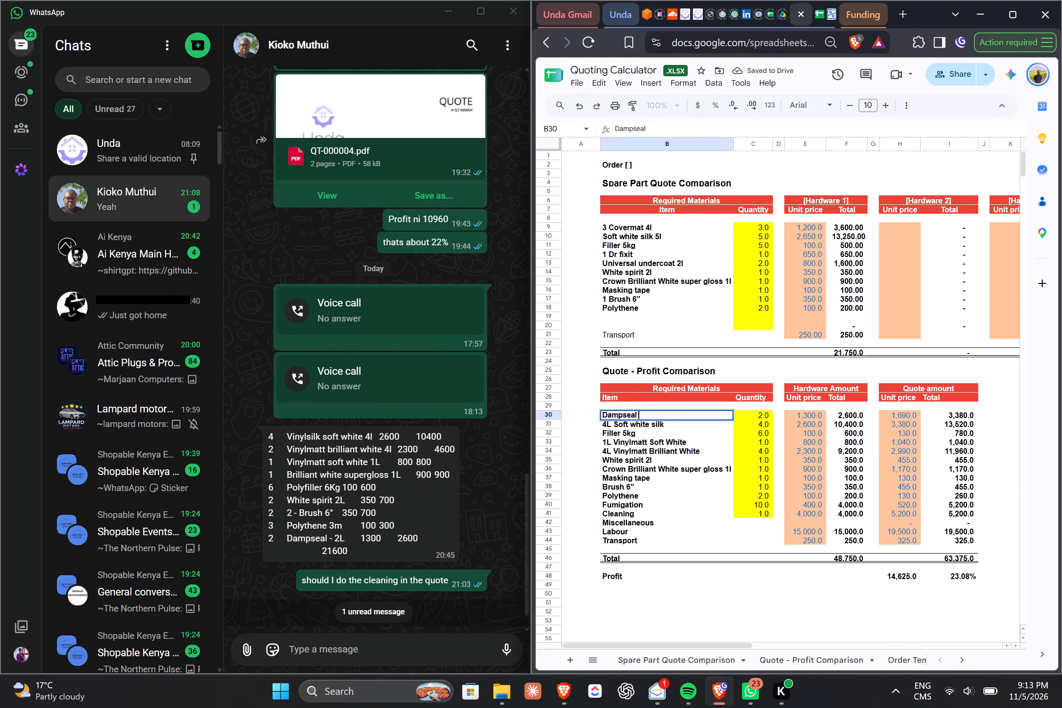
key("BackSpace")
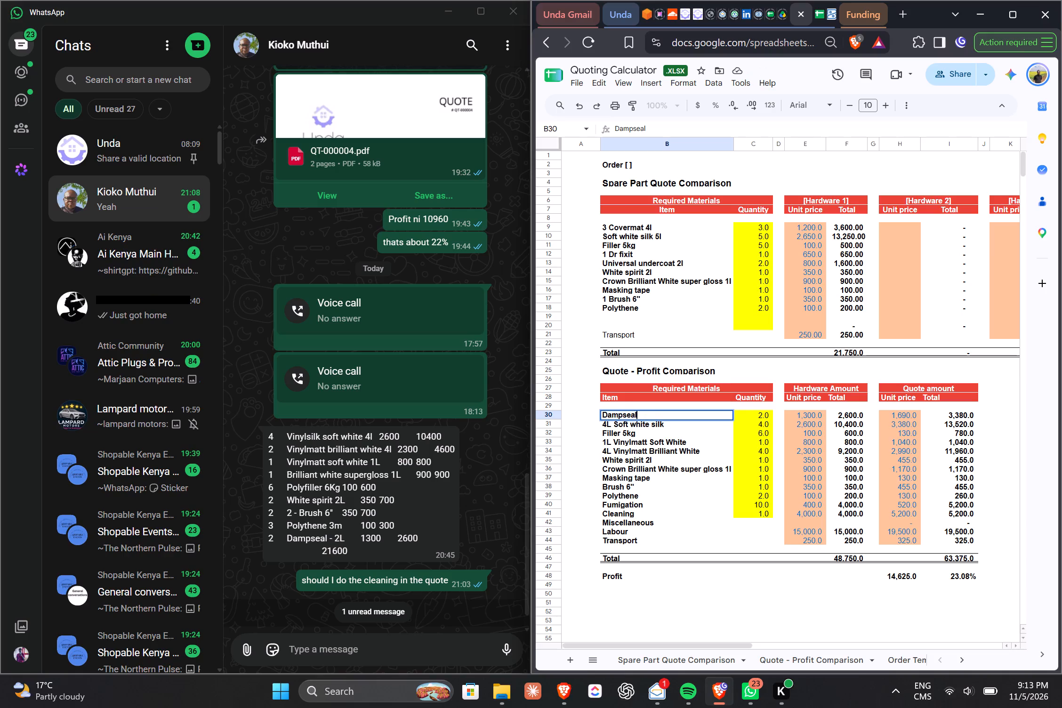
key("Left")
key("Left")
key("Left")
key("Left")
key("Left")
key("Left")
key("Left")
key("Left")
key("Left")
type("!l")
key("BackSpace")
key("BackSpace")
key("1")
type("L")
key("space")
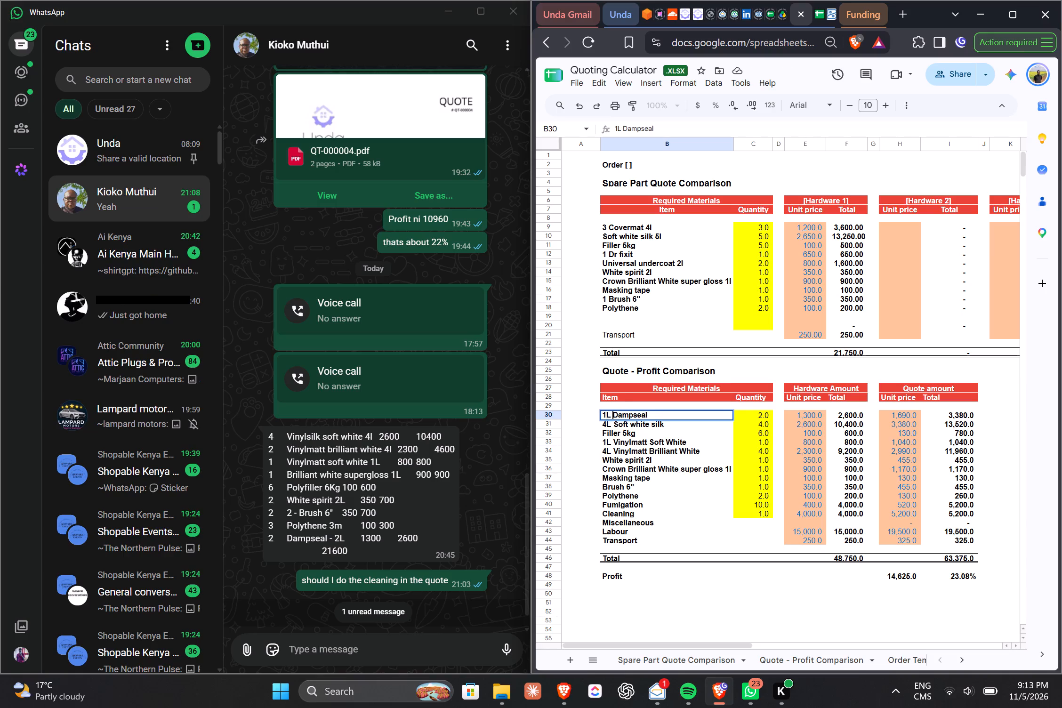
Move the size to the front of the super gloss item name in the Quote - Profit Comparison table, making it 1L Crown Brilliant White super gloss.
double_click(684, 468)
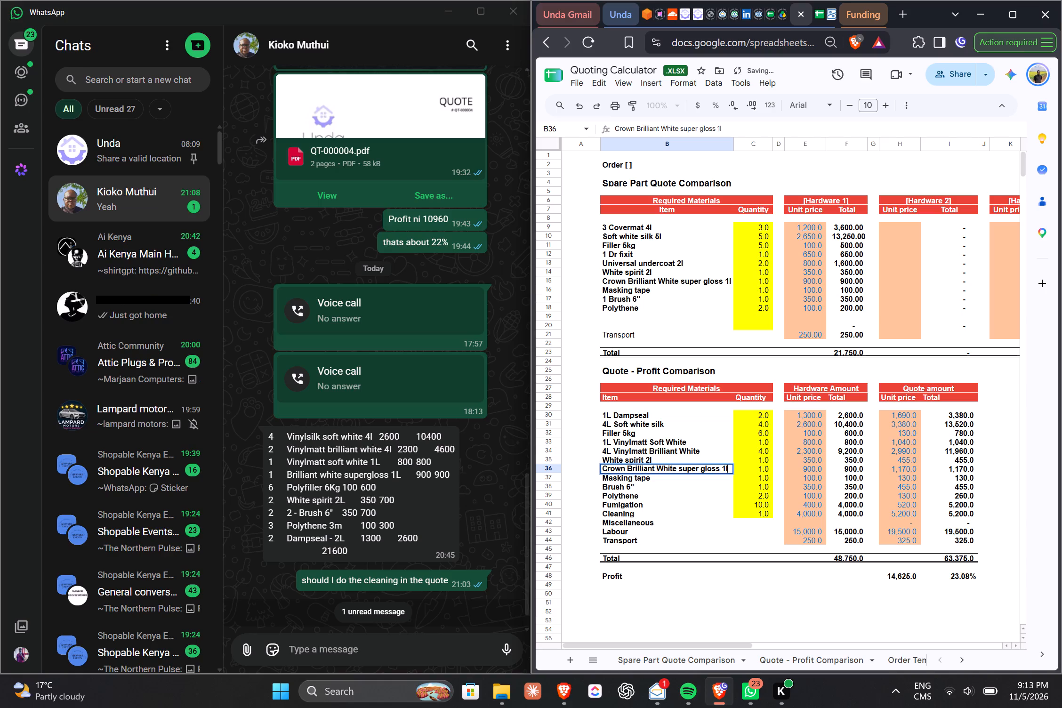
key("BackSpace")
key("BackSpace")
key("BackSpace")
key("Left")
key("Left")
key("Left")
key("Left")
key("Left")
key("Left")
key("Left")
key("Left")
key("Left")
key("Left")
key("Left")
key("Left")
key("Left")
key("Left")
key("Left")
key("Left")
key("Left")
key("Left")
key("Left")
key("Left")
type("1L")
key("space")
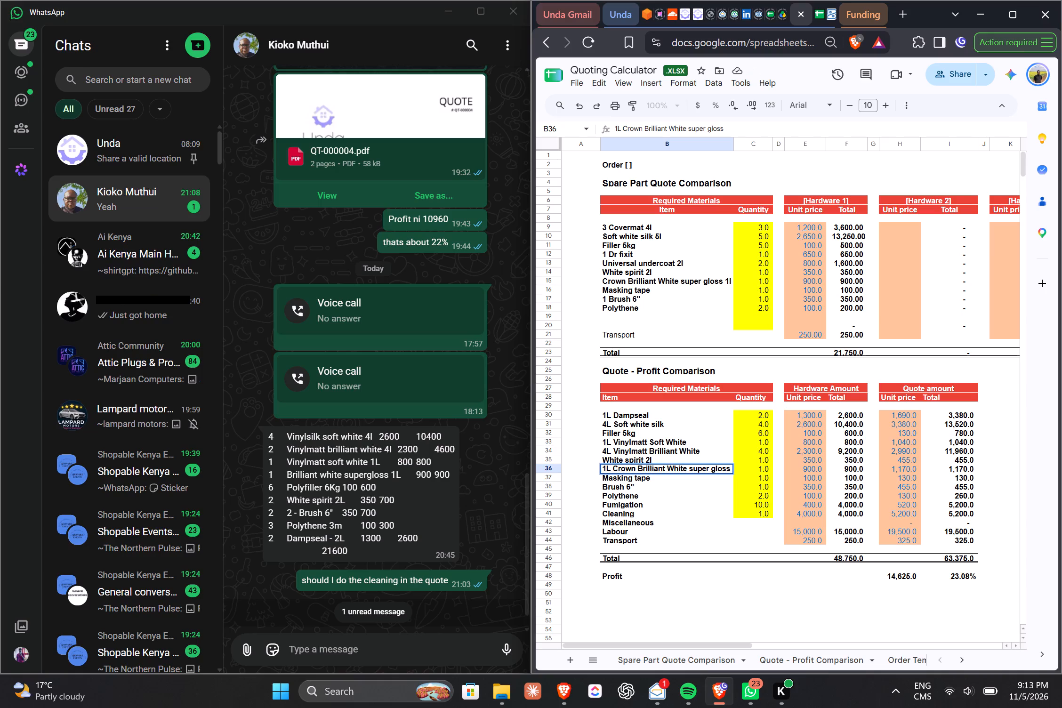
Rename the Filler 5kg item in the Quote - Profit Comparison table to Poly Filler, dropping the 5kg size.
left_click(629, 434)
double_click(629, 434)
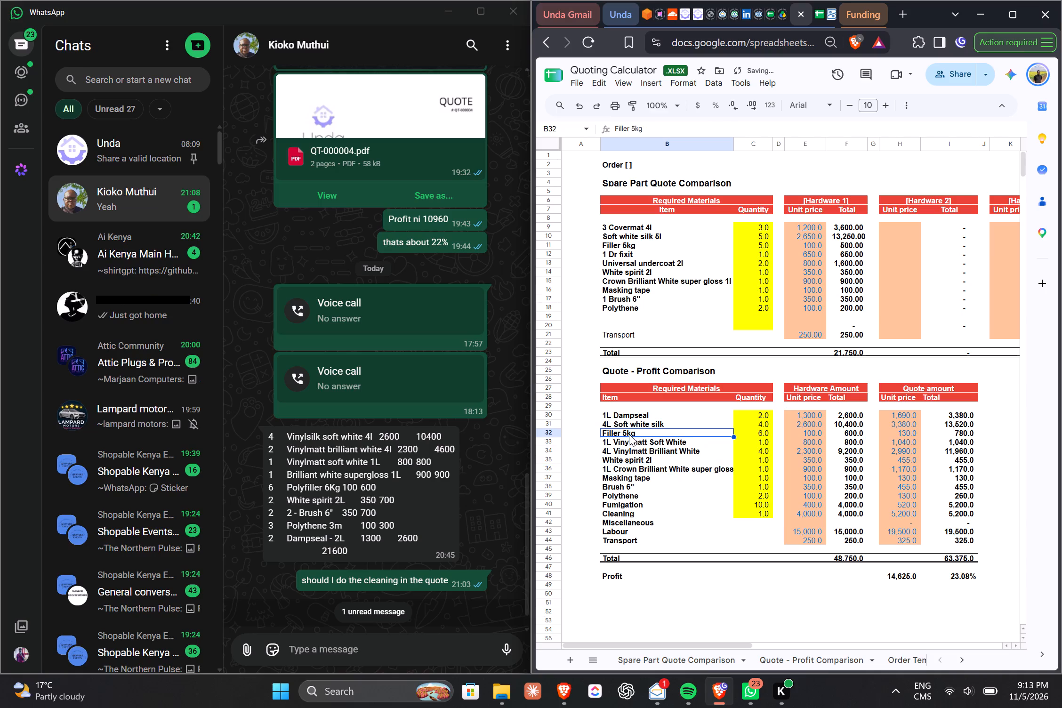
key("BackSpace")
key("BackSpace")
key("BackSpace")
key("BackSpace")
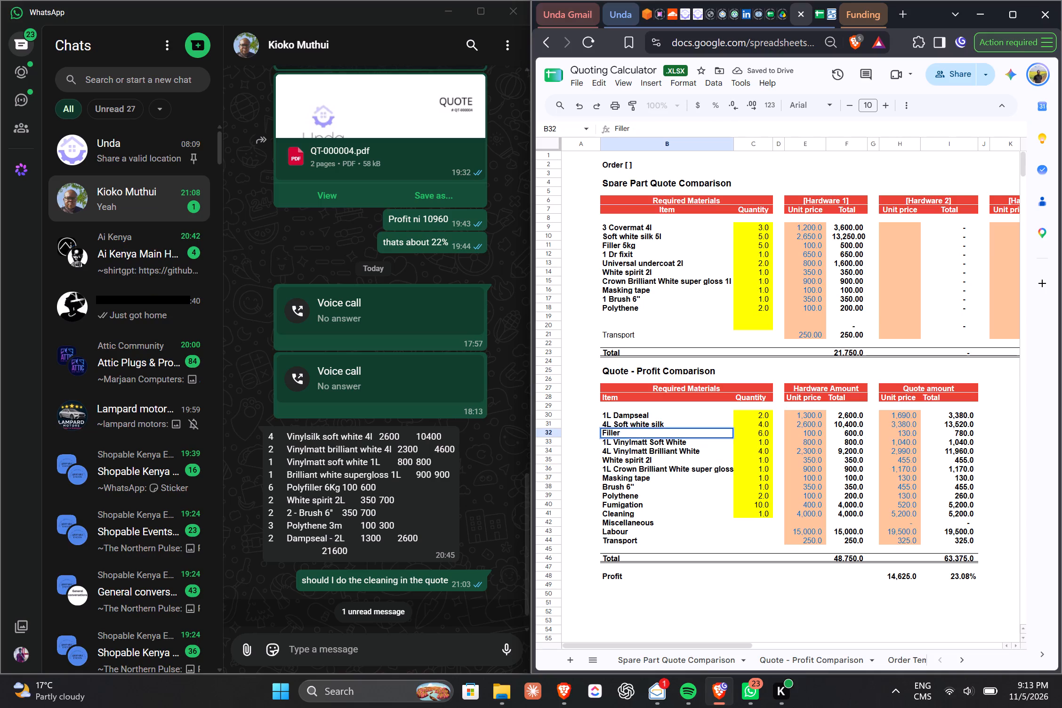
key("Left")
key("Left")
key("Left")
key("Left")
key("Left")
key("Left")
key("Left")
key("Left")
key("Left")
key("shift+p")
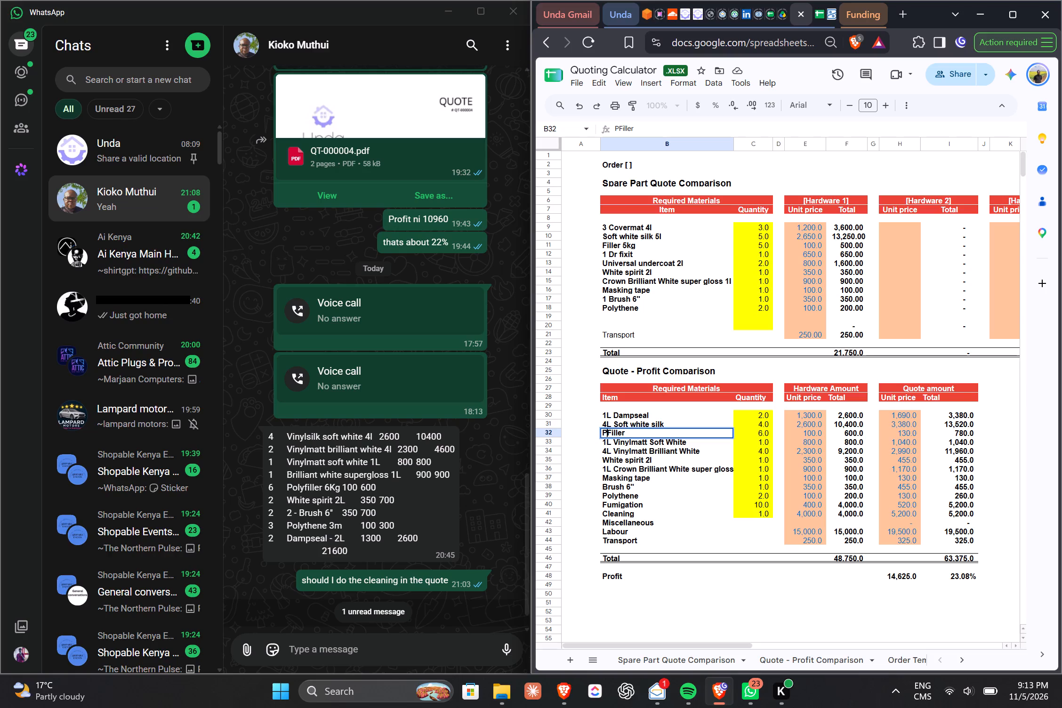
type("oly")
key("space")
Remove the space from the Poly Filler item name in the Quote - Profit Comparison table so it reads PolyFiller.
key("BackSpace")
left_click(652, 484)
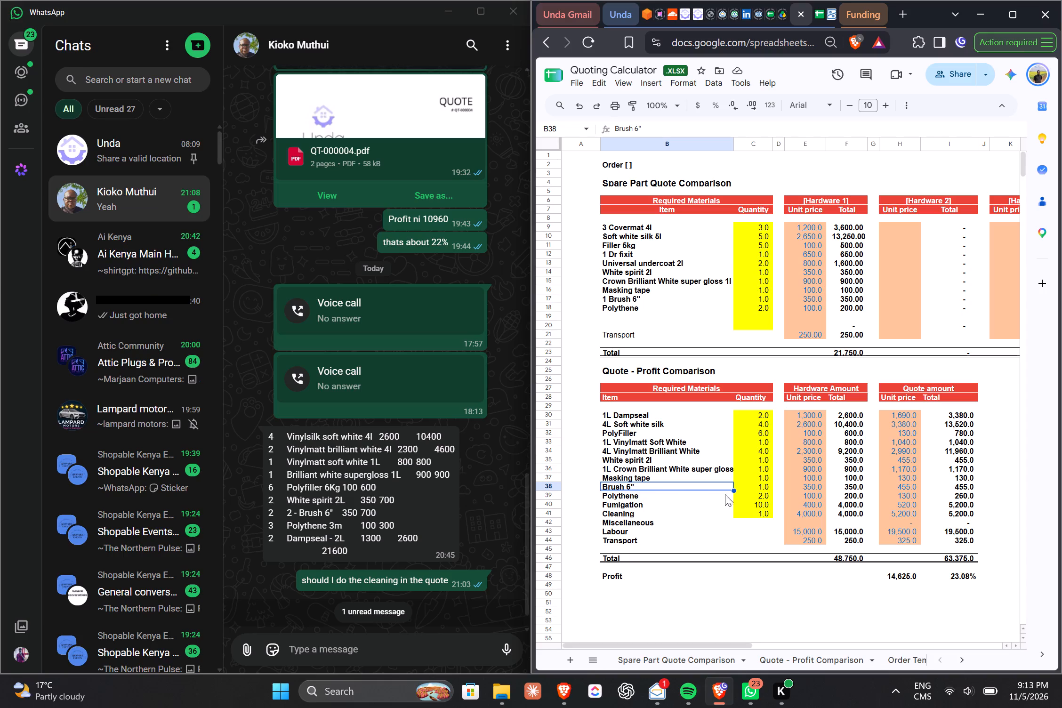
Set the Polythene quantity in the Quote - Profit Comparison table to 3.
left_click(768, 495)
key("3")
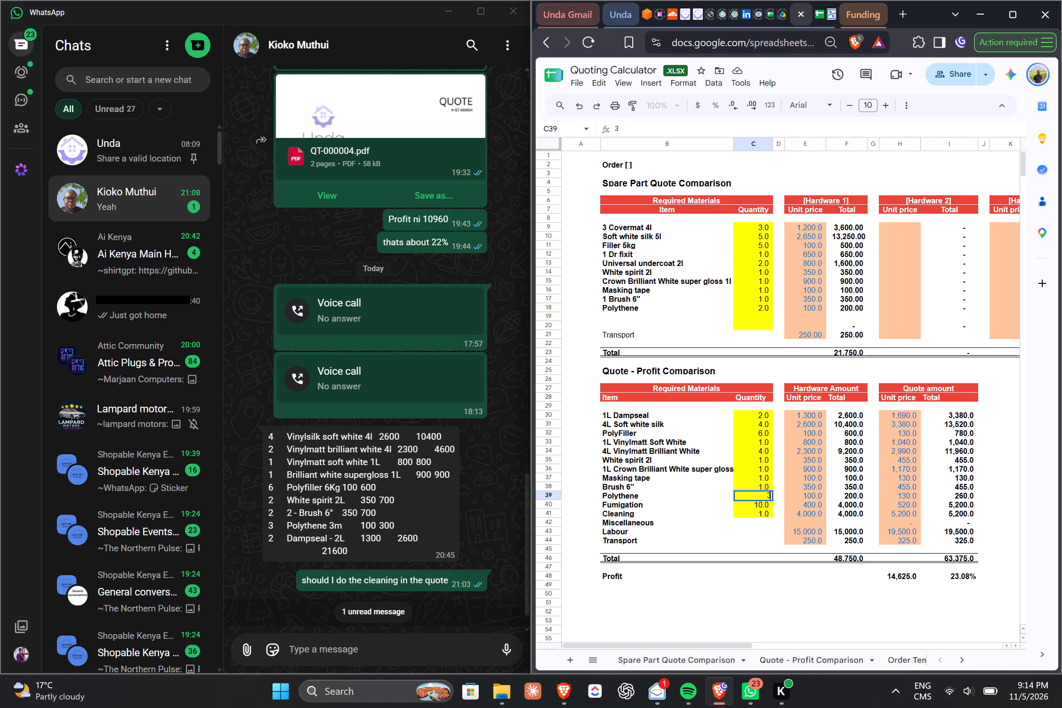
Commit the Polythene quantity of 3 in the Quote - Profit Comparison table.
key("Return")
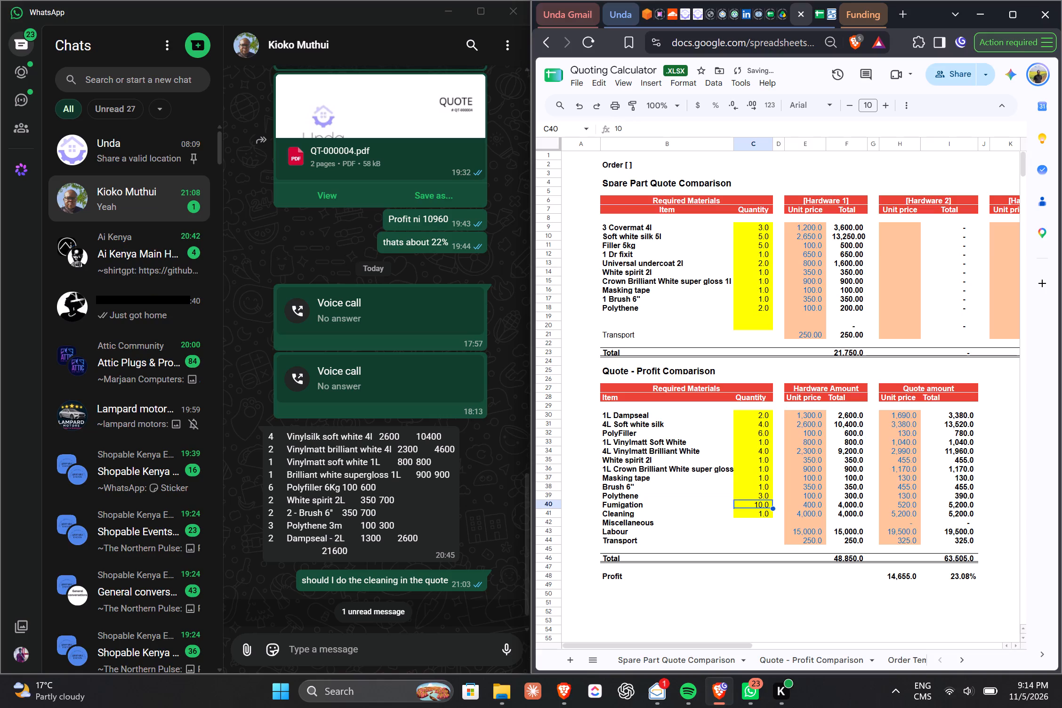
left_click(805, 412)
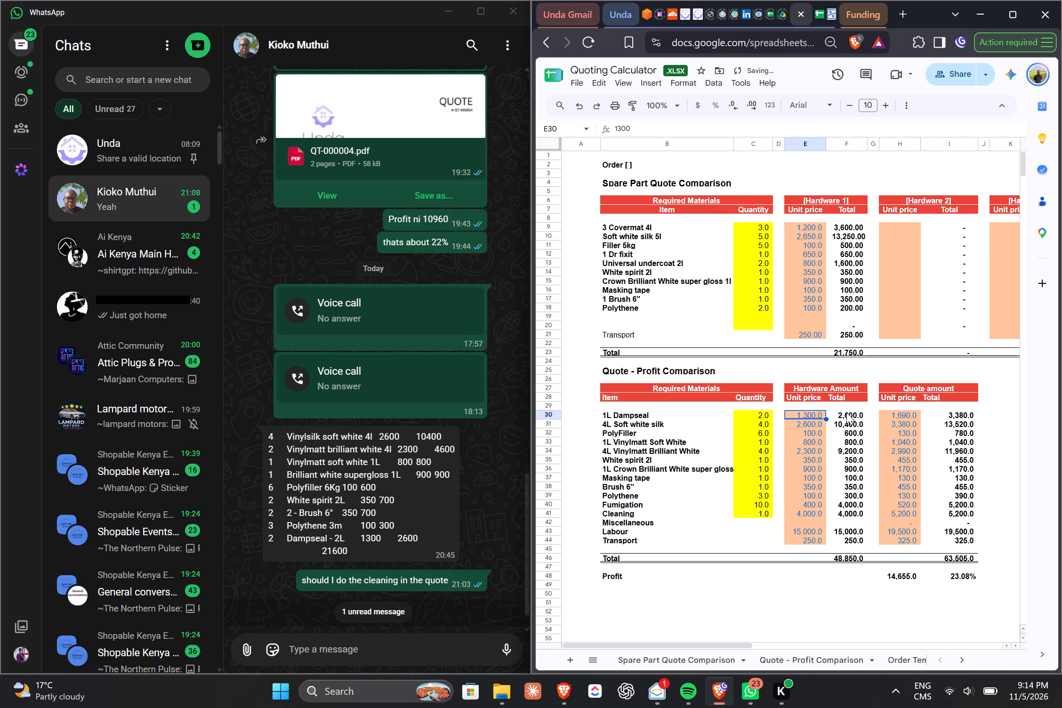
left_click(846, 412)
key("shift+Down")
key("shift+Down")
key("shift+Down")
key("shift+Down")
key("shift+Down")
key("shift+Down")
key("shift+Down")
key("shift+Down")
key("shift+Down")
key("shift+Down")
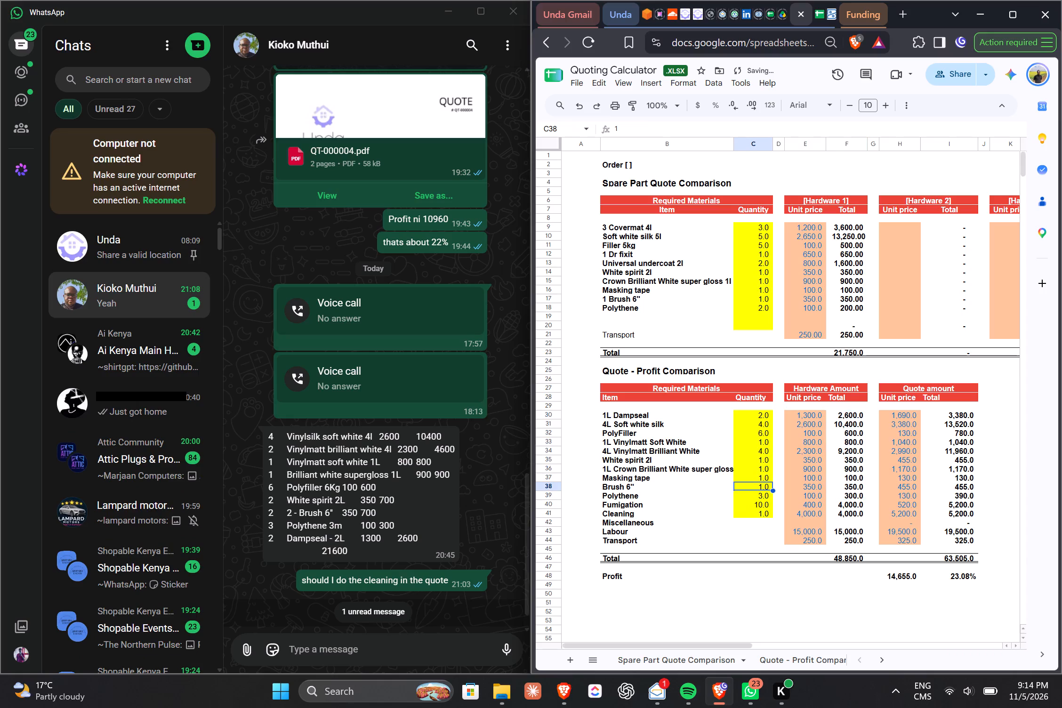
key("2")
key("Return")
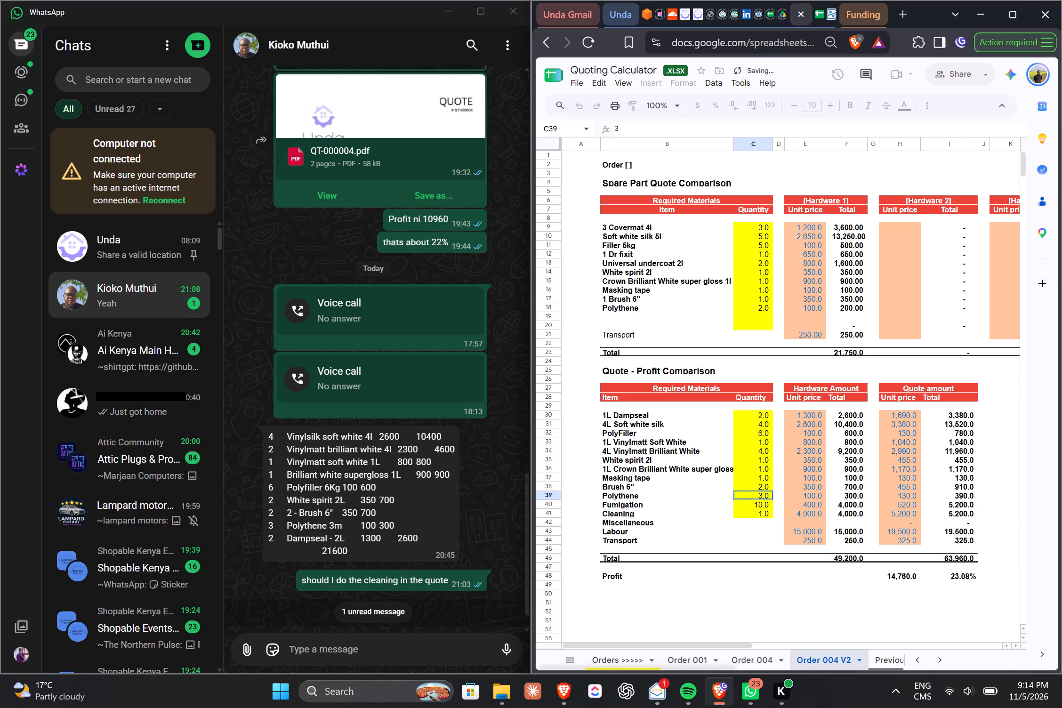
left_click(638, 496)
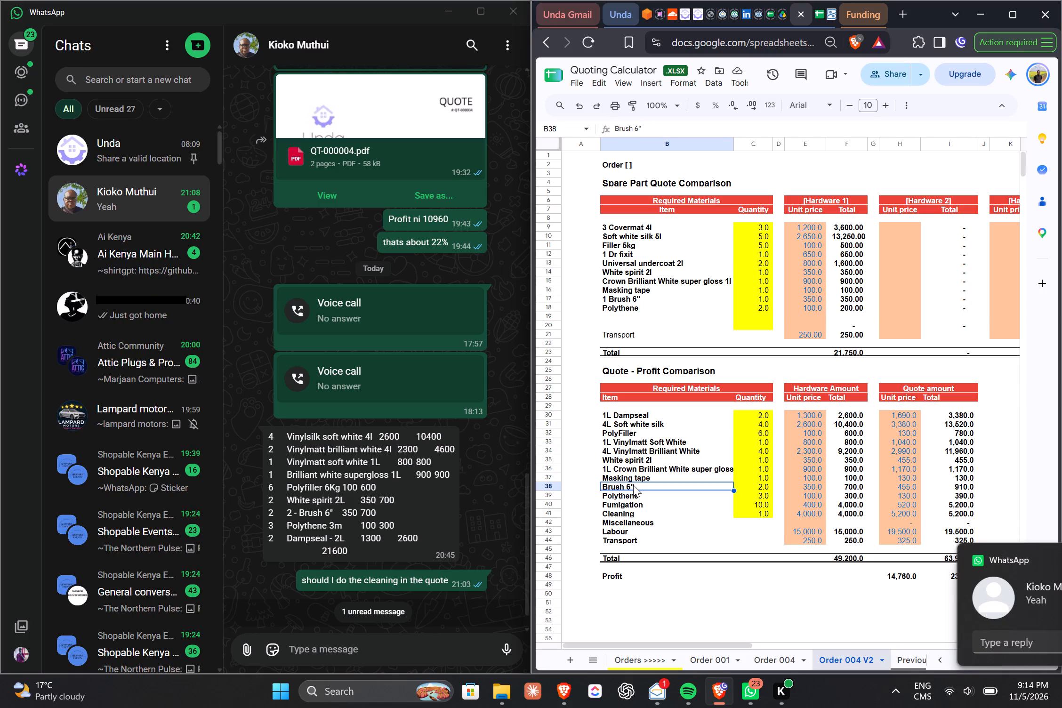
left_click(640, 480)
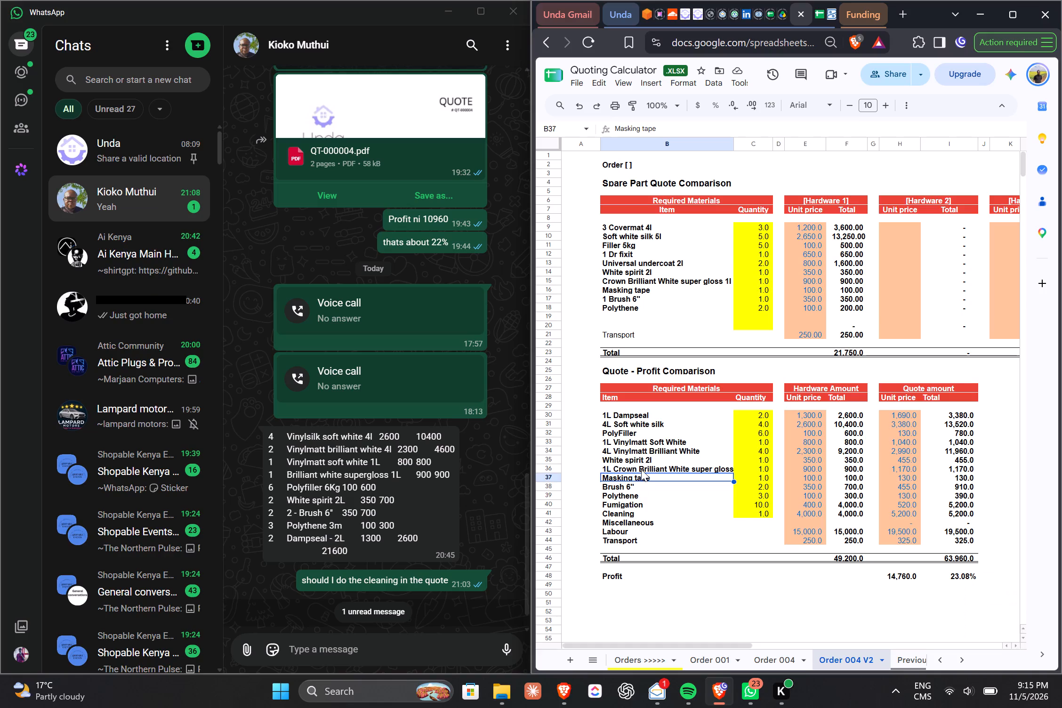
left_click(642, 467)
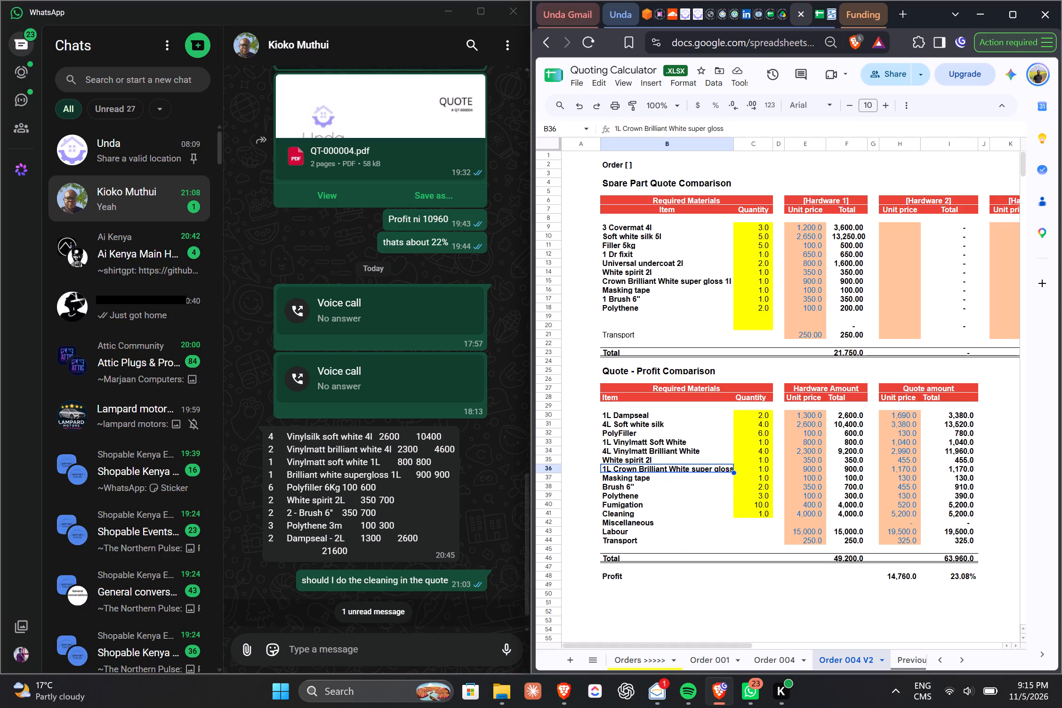
left_click(647, 459)
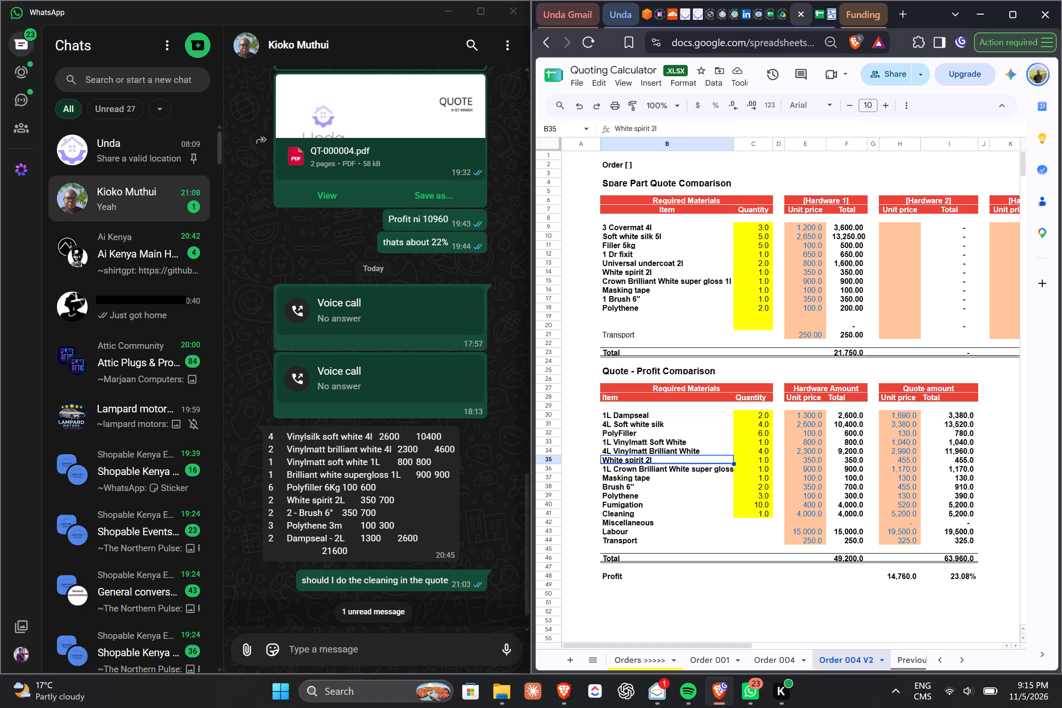
double_click(607, 460)
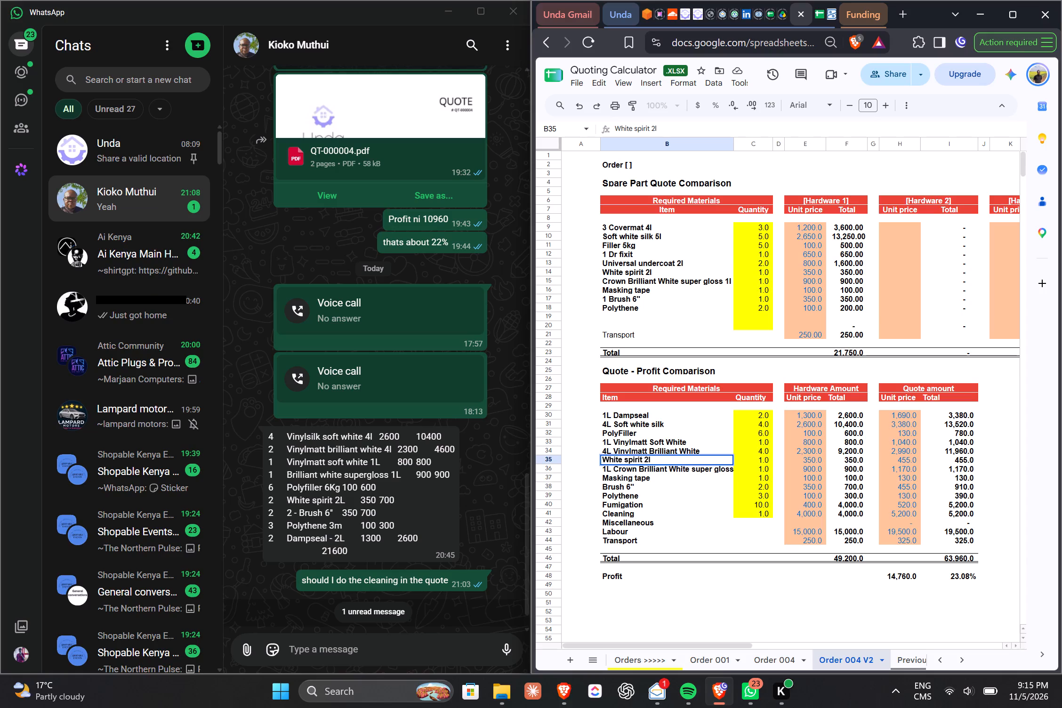
Prefix the White spirit item name in the Quote - Profit Comparison table with 1L.
key("Left")
key("Left")
key("Left")
key("Left")
key("Left")
key("Left")
key("Left")
key("Left")
key("Left")
key("Left")
key("Left")
key("Left")
key("Left")
key("Left")
key("Left")
key("Left")
key("Left")
key("Left")
key("Left")
key("Left")
key("Left")
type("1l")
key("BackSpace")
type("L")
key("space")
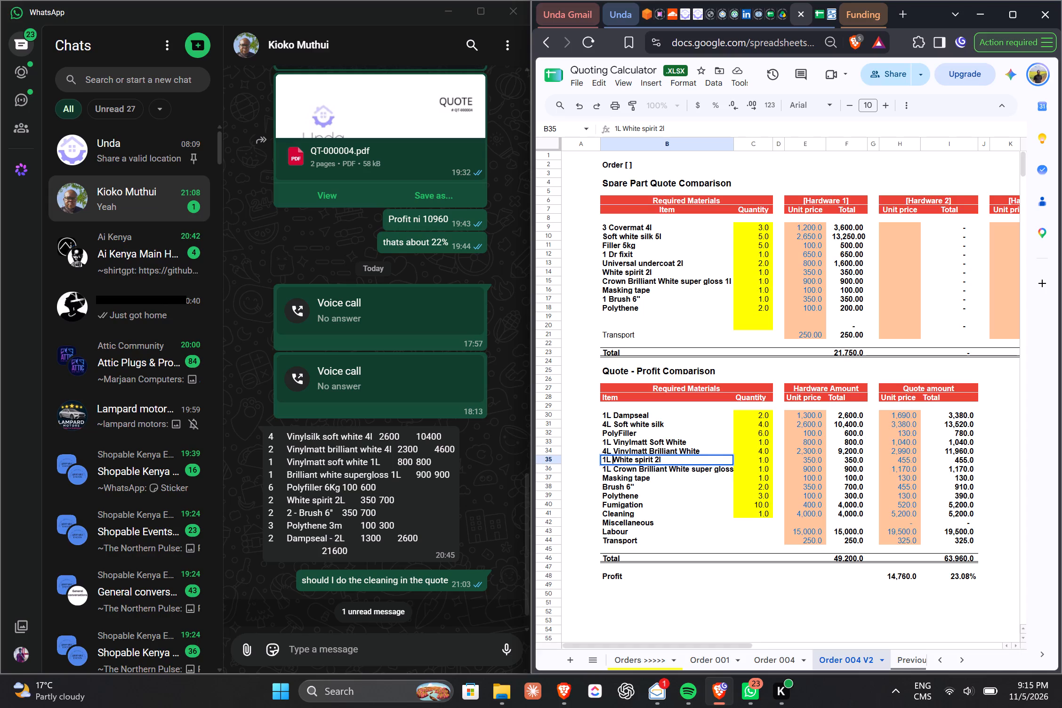
Remove the trailing 2l size from the White spirit item name in the Quote - Profit Comparison table, leaving 1L White spirit.
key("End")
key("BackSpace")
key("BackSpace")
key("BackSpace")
Set the 1L White spirit quantity in the Quote - Profit Comparison table to 2.
left_click(758, 458)
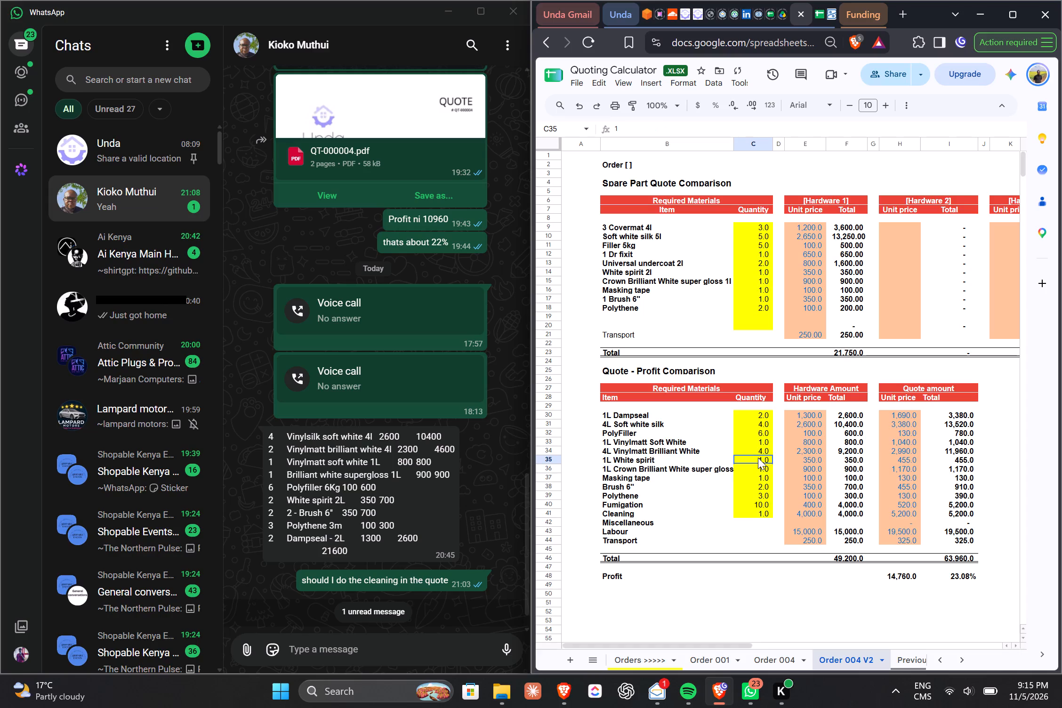
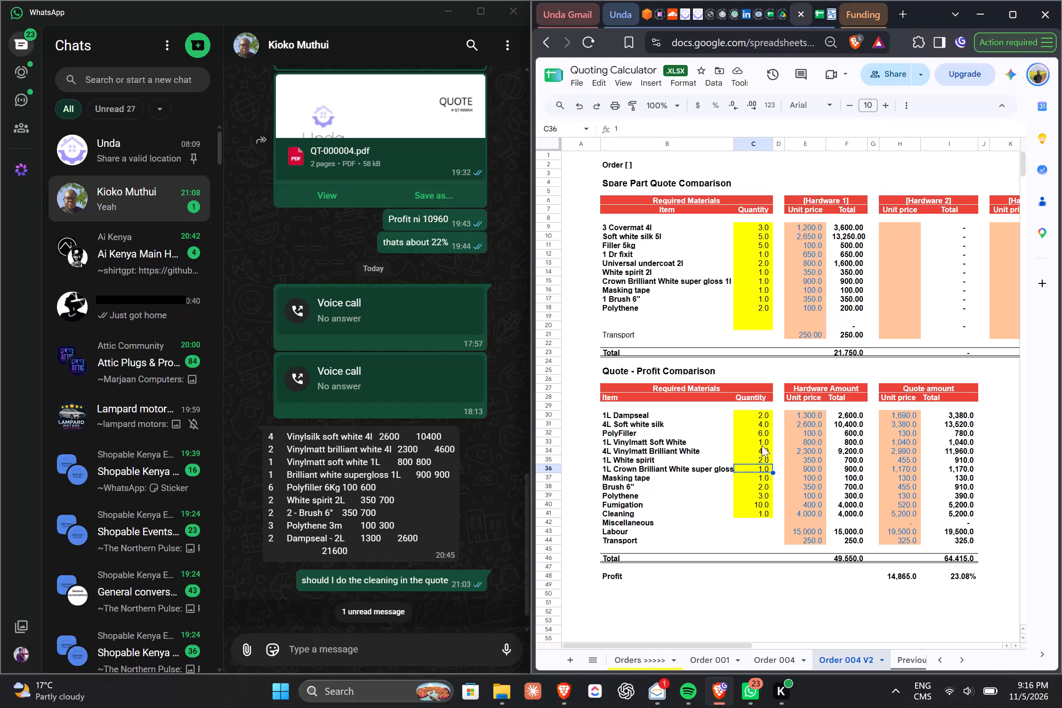
Set the 4L Vinylmatt Brilliant White quantity in the Quote - Profit Comparison table to 2.
left_click(760, 448)
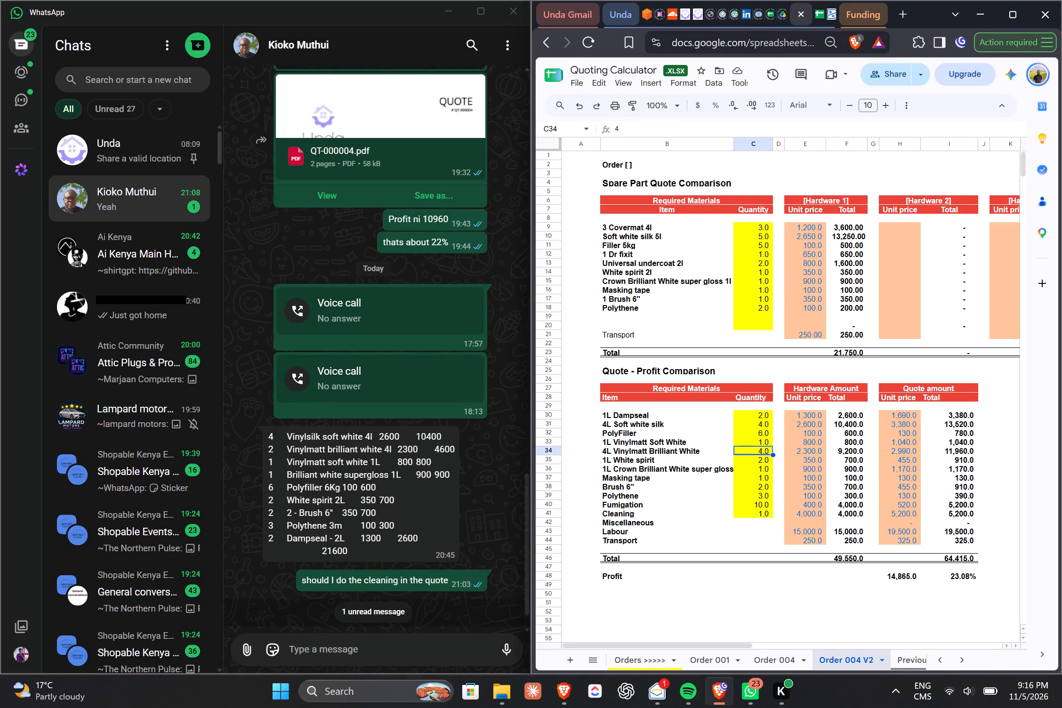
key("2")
key("Return")
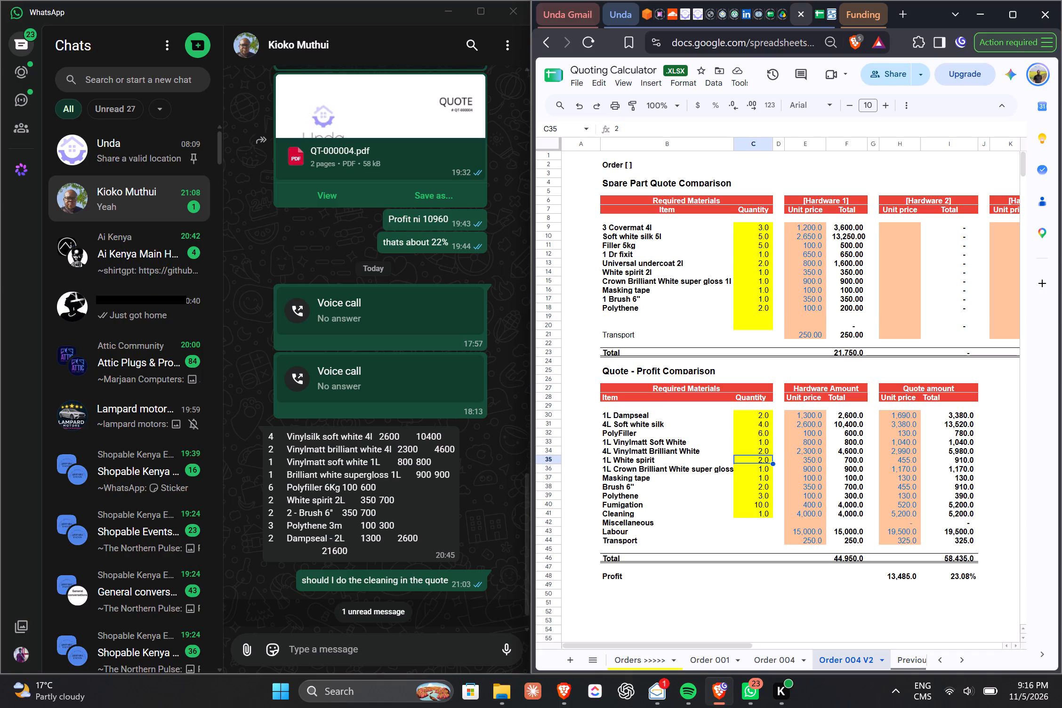
left_click(846, 412)
key("shift+Down")
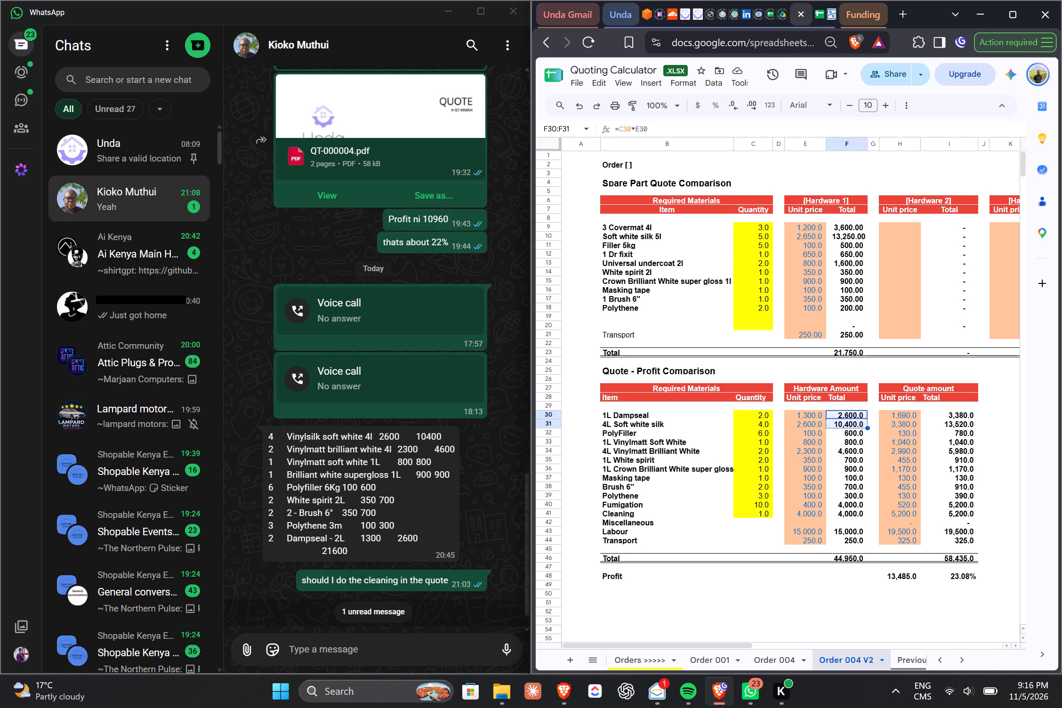
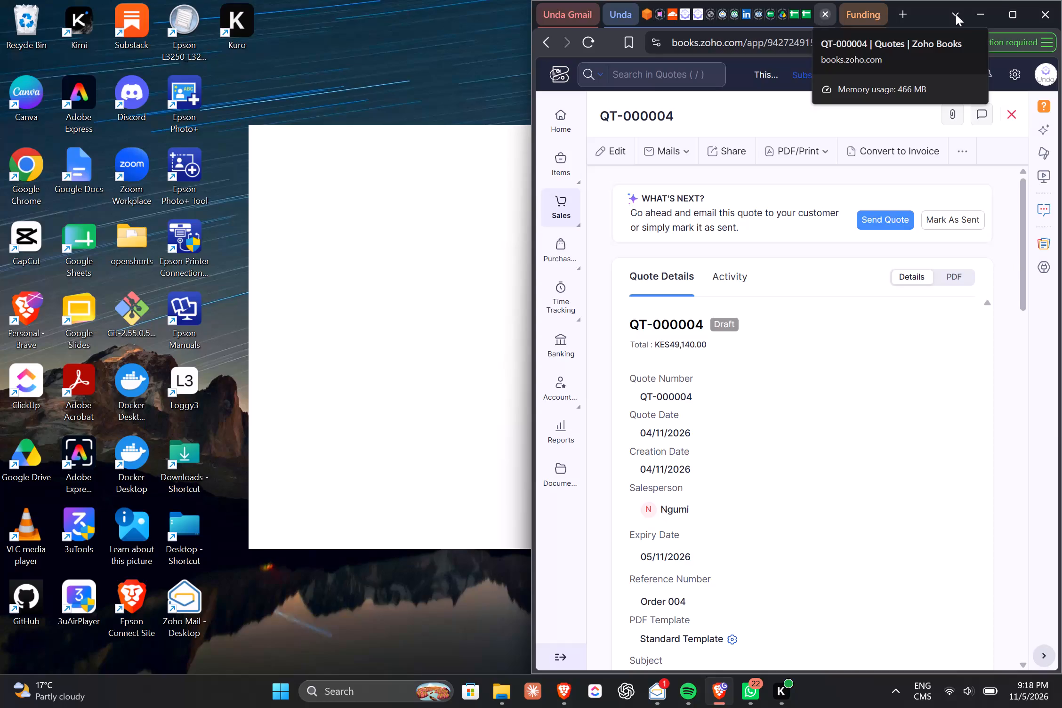
Copy the whole Quote - Profit Comparison table, from its title through the Profit row, in the Quoting Calculator's Order 004 V2 sheet.
left_click(1014, 6)
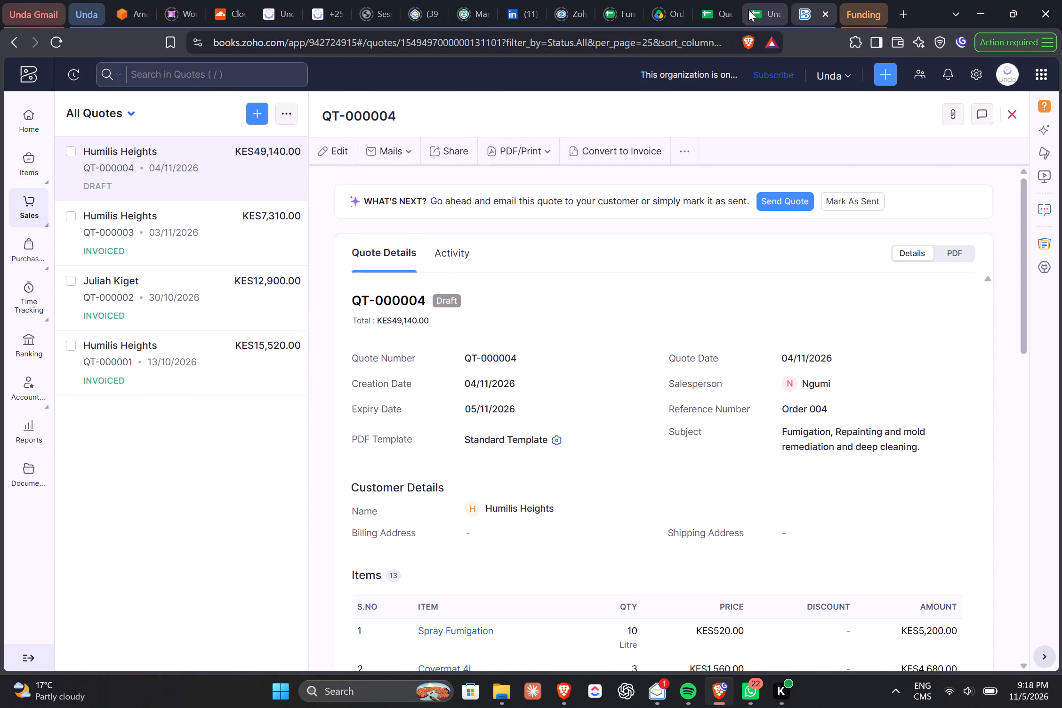
left_click(717, 14)
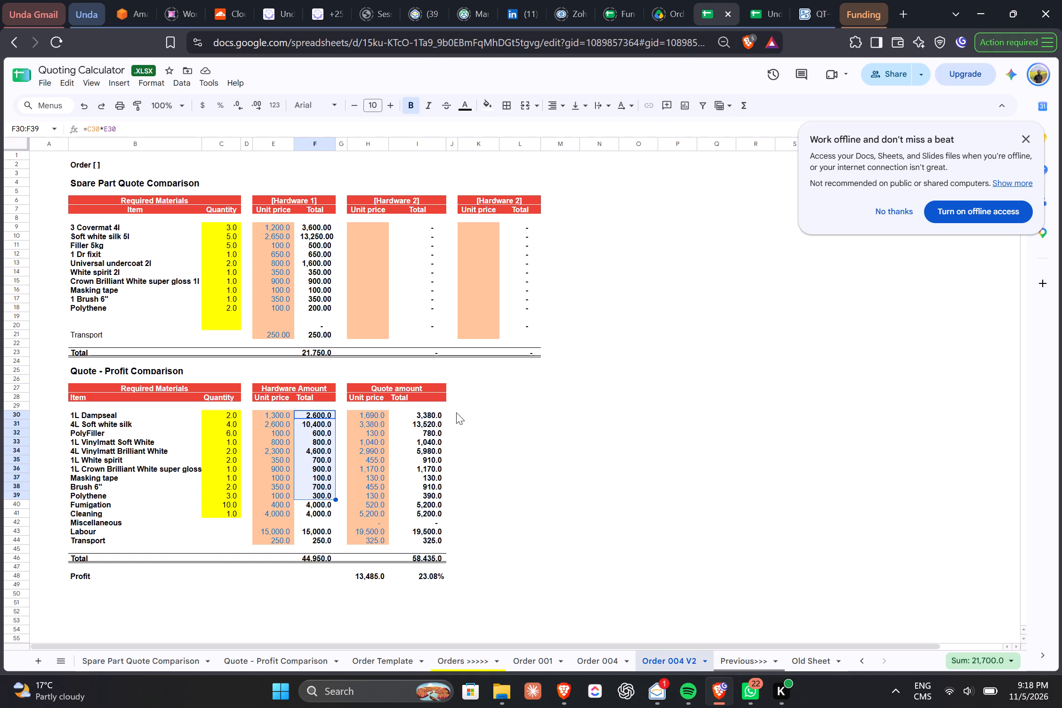
left_click_drag(90, 370, 170, 390)
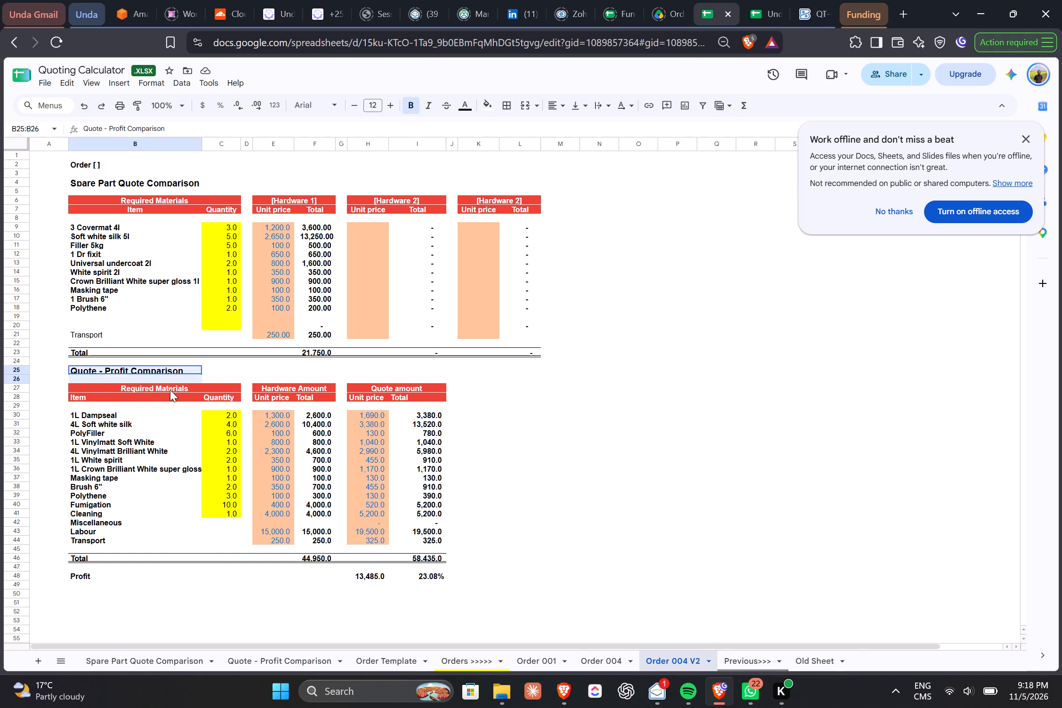
left_click_drag(170, 390, 431, 557)
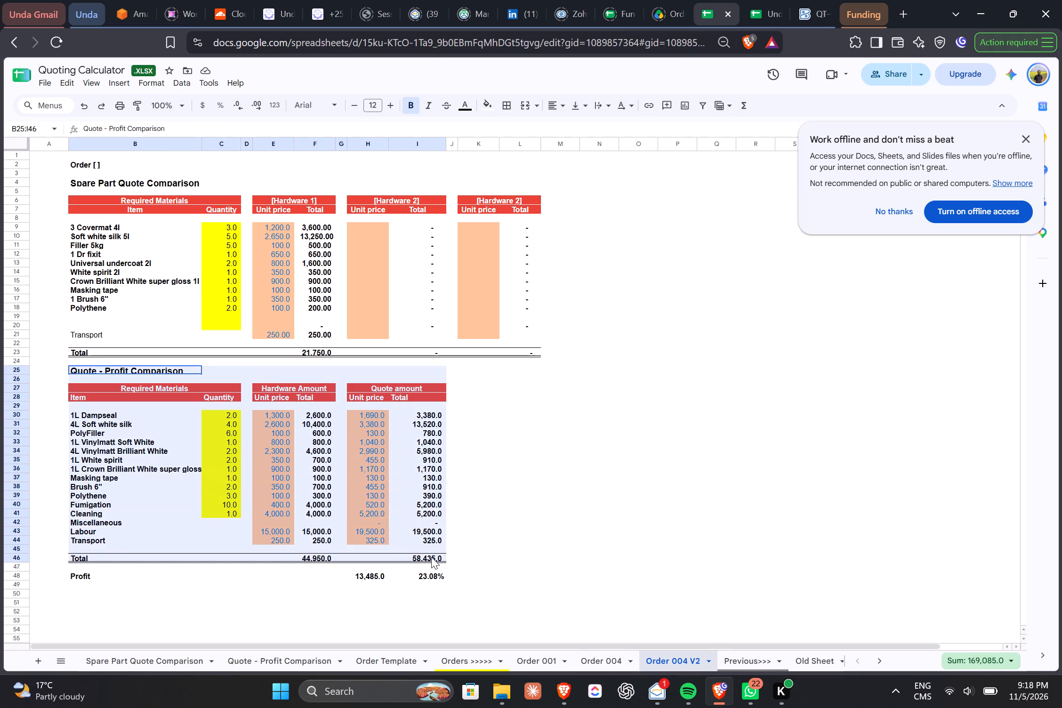
left_click_drag(431, 557, 434, 584)
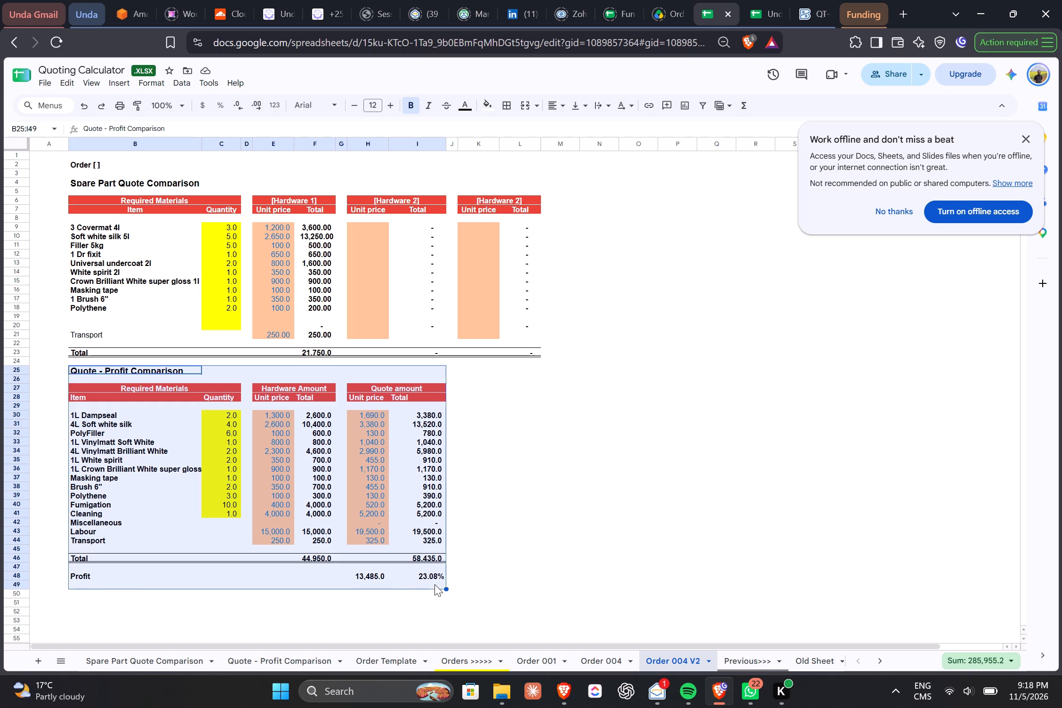
key("ctrl+c")
key("ctrl+c")
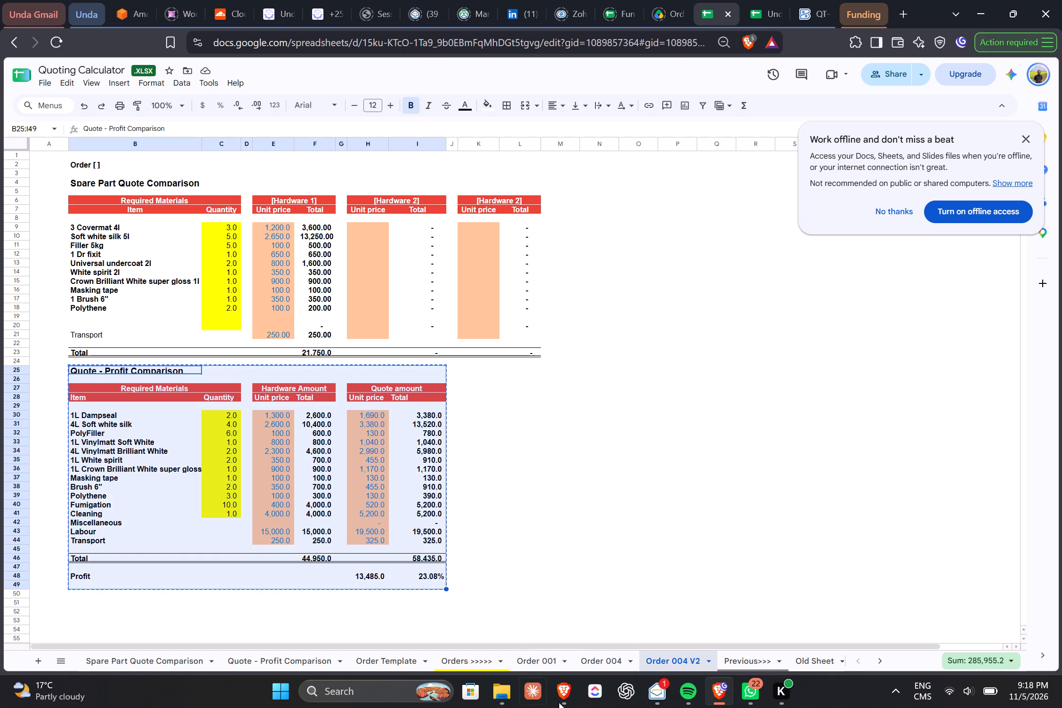
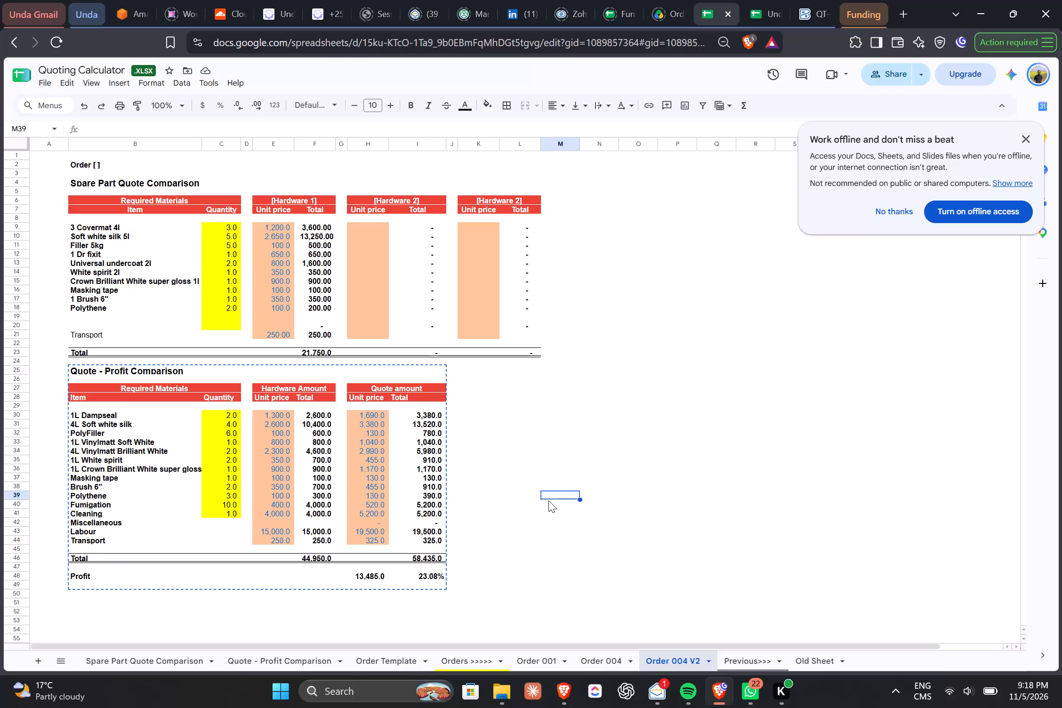
Clear the copy outline and capture a screenshot of the Quote - Profit Comparison table, from its heading through the Profit row.
left_click(548, 500)
right_click_drag(548, 500, 549, 495)
left_click(526, 532)
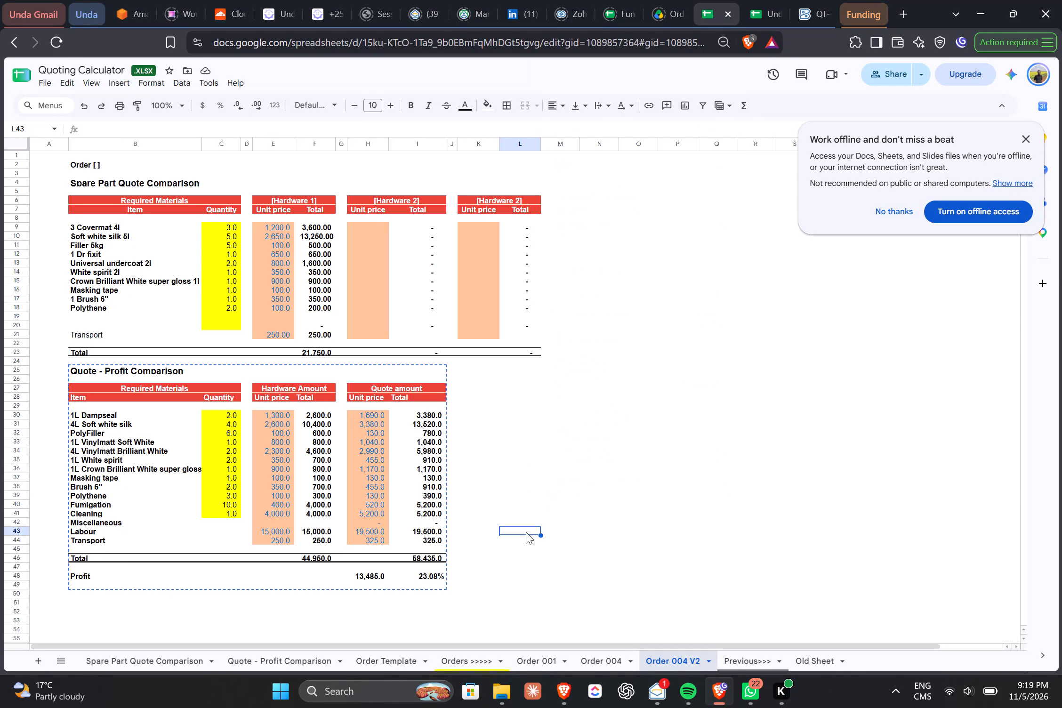
left_click(526, 532)
left_click(526, 532)
key("Escape")
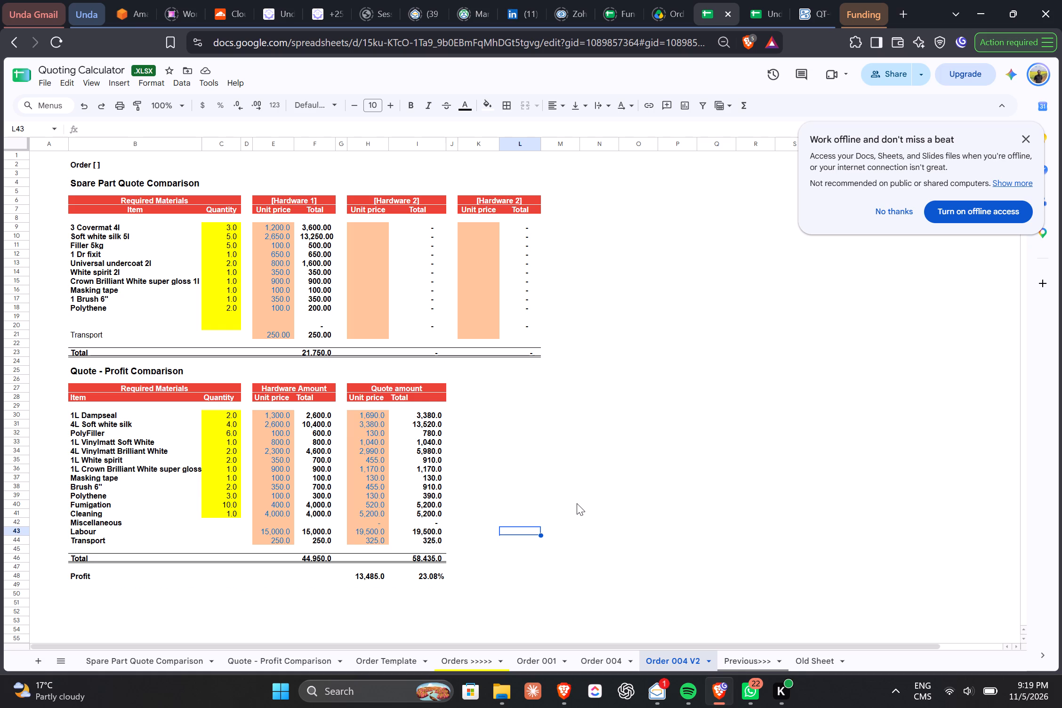
key("Print")
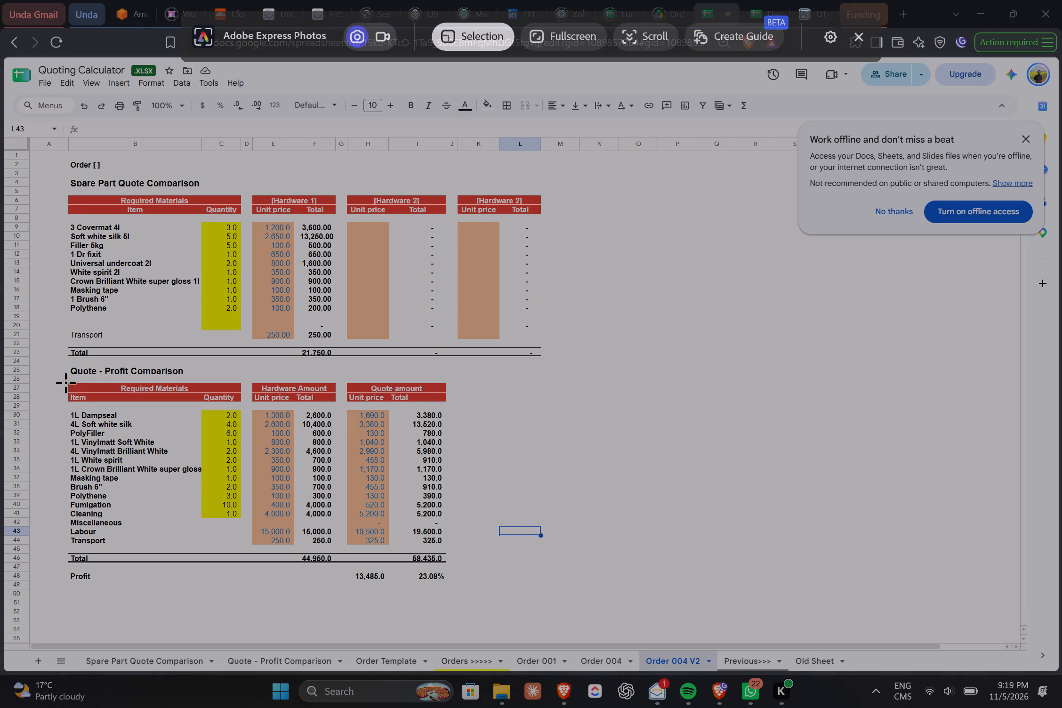
left_click_drag(64, 366, 397, 551)
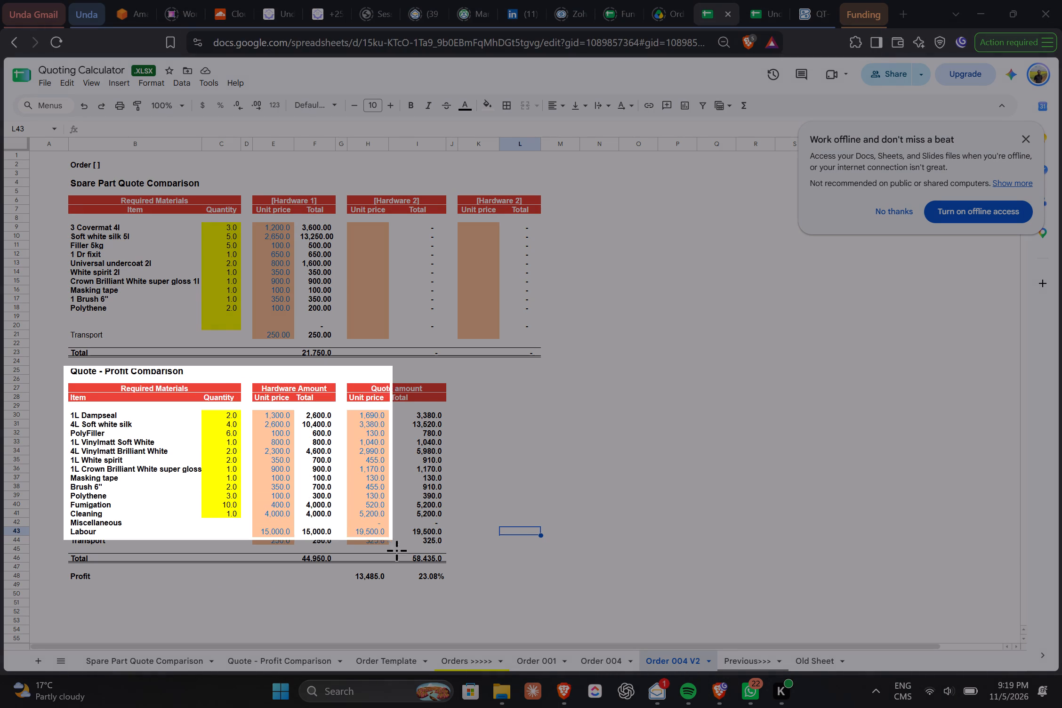
left_click_drag(397, 551, 471, 605)
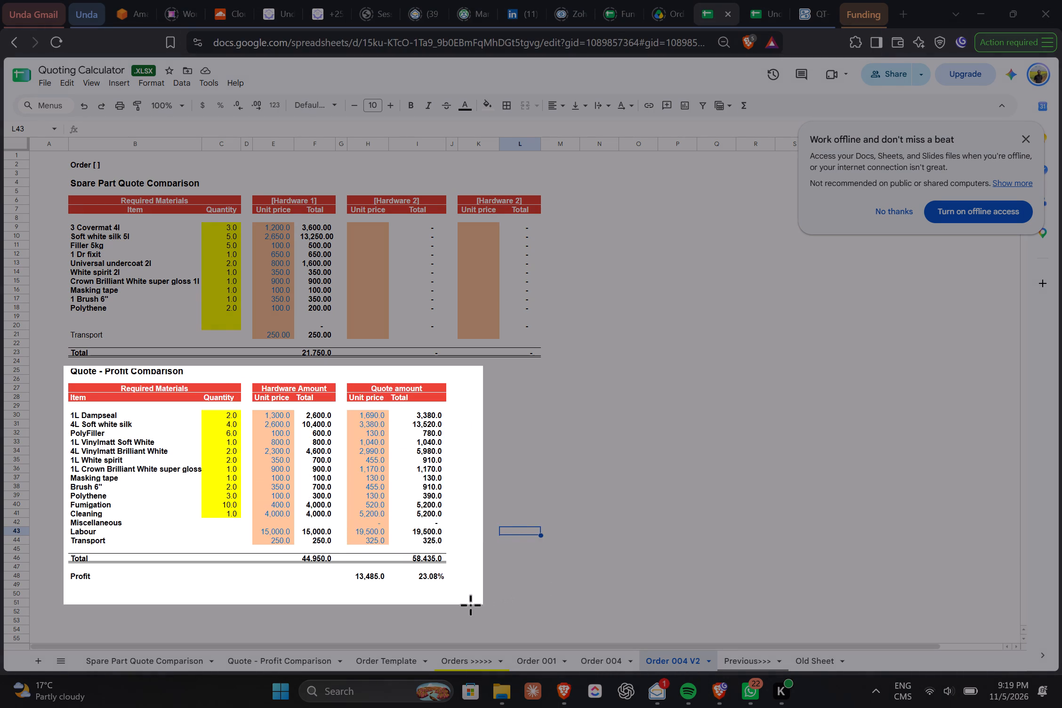
left_click_drag(471, 605, 457, 590)
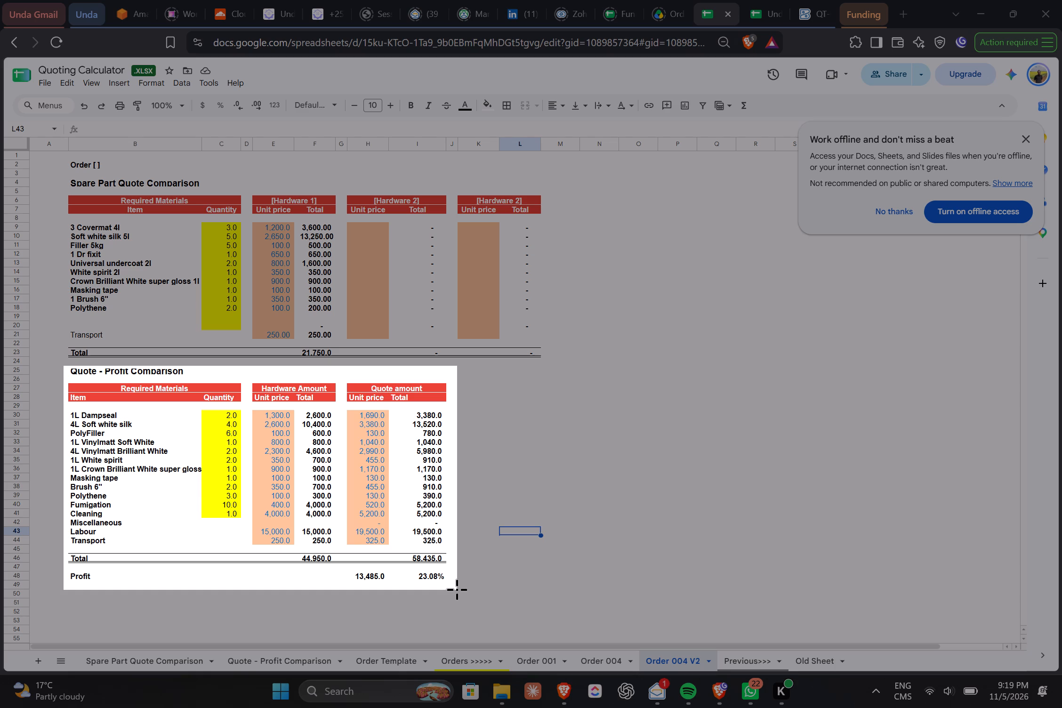
left_click_drag(457, 590, 458, 591)
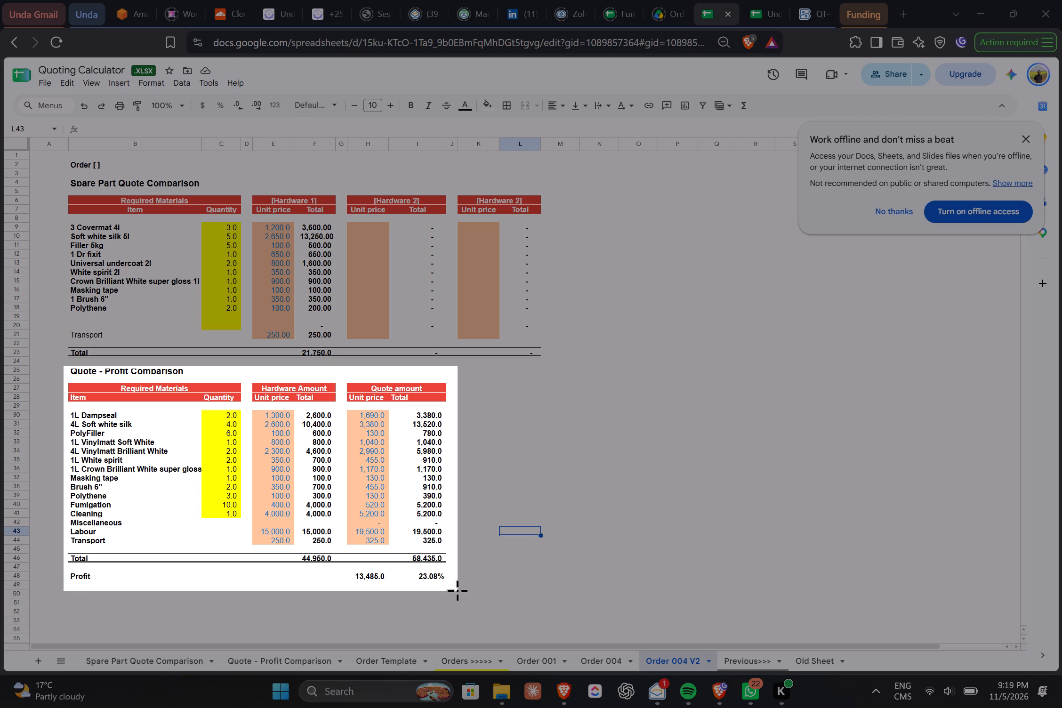
left_click_drag(458, 591, 458, 591)
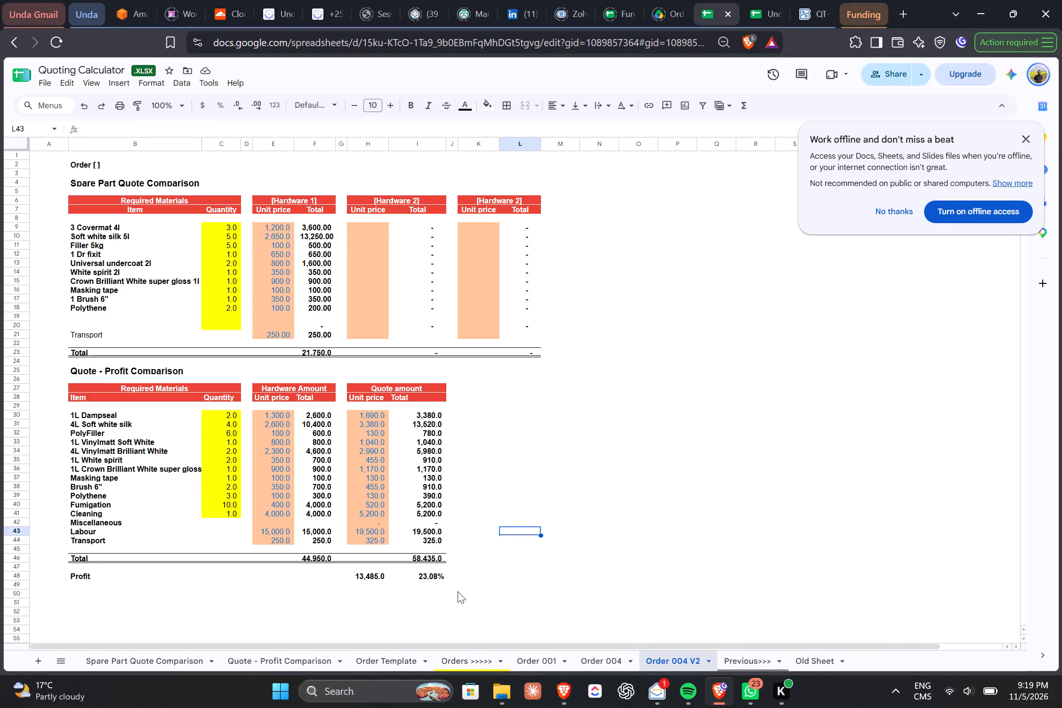
Switch from the quote spreadsheet to WhatsApp.
key("alt+Tab")
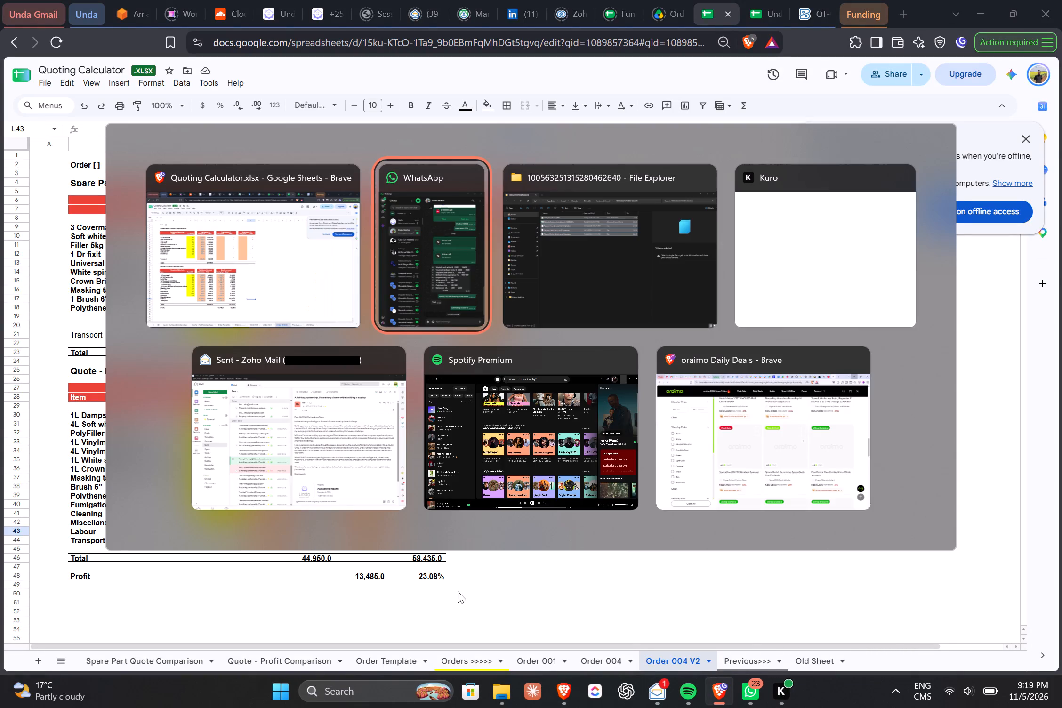
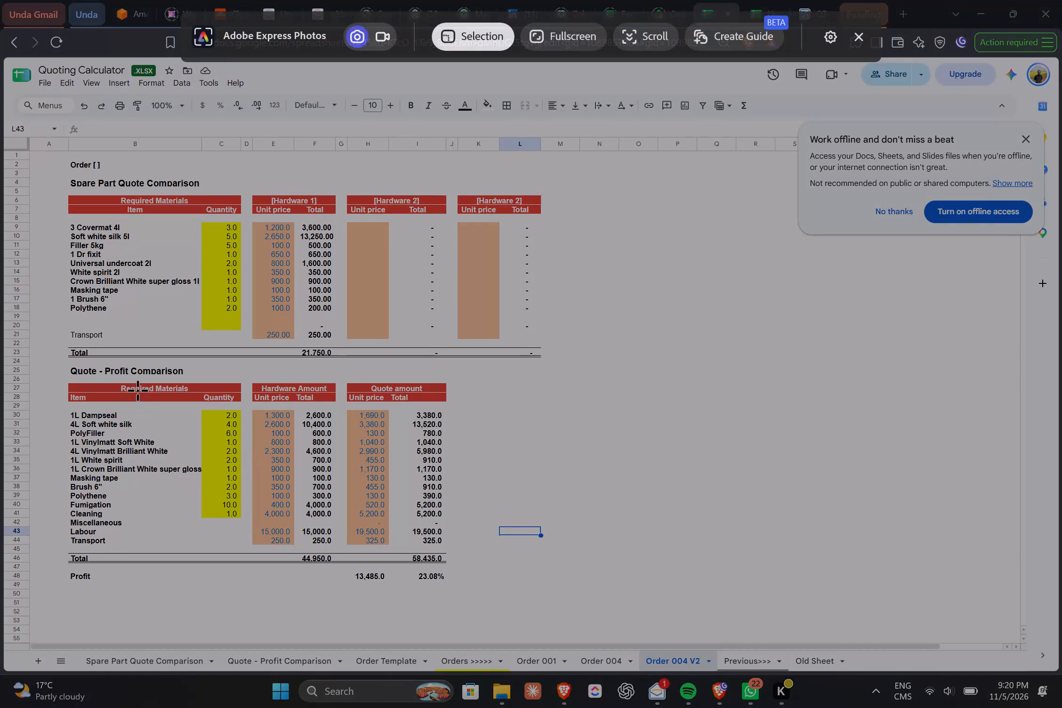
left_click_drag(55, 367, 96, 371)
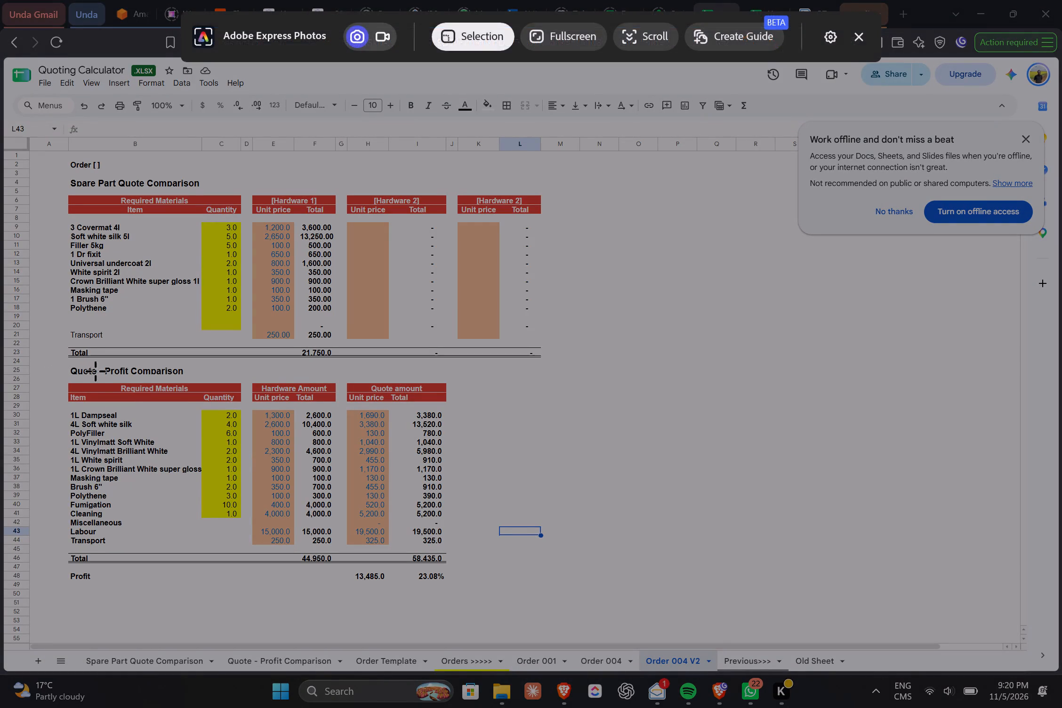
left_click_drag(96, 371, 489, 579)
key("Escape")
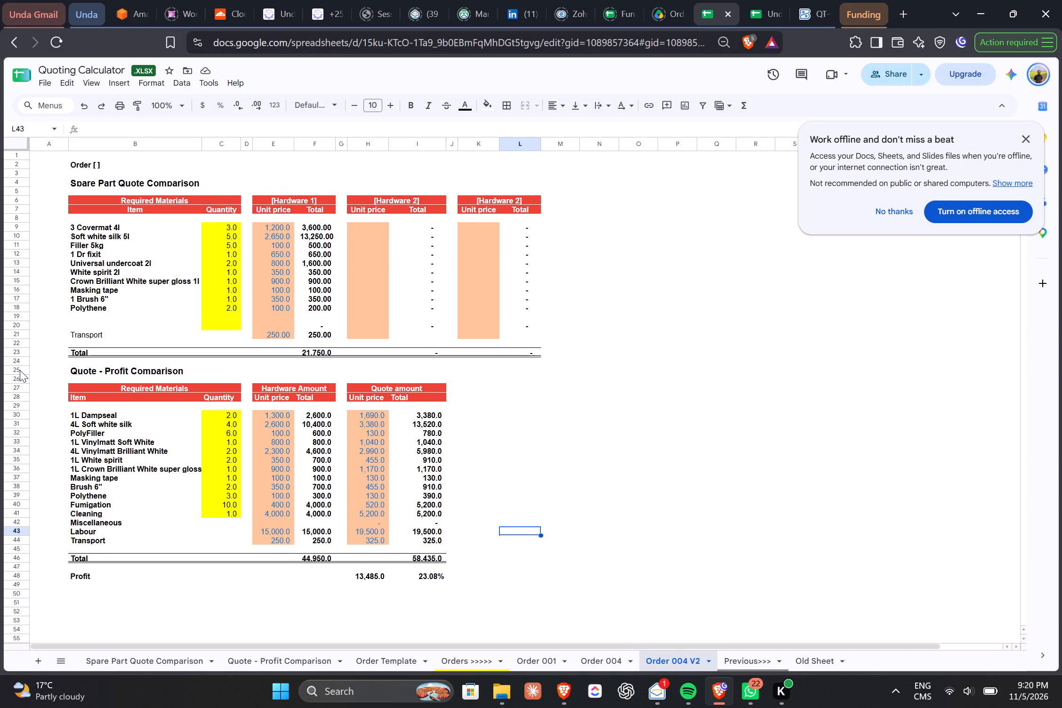
Increase the height of row 25 slightly so the Quote - Profit Comparison heading fits fully.
double_click(19, 370)
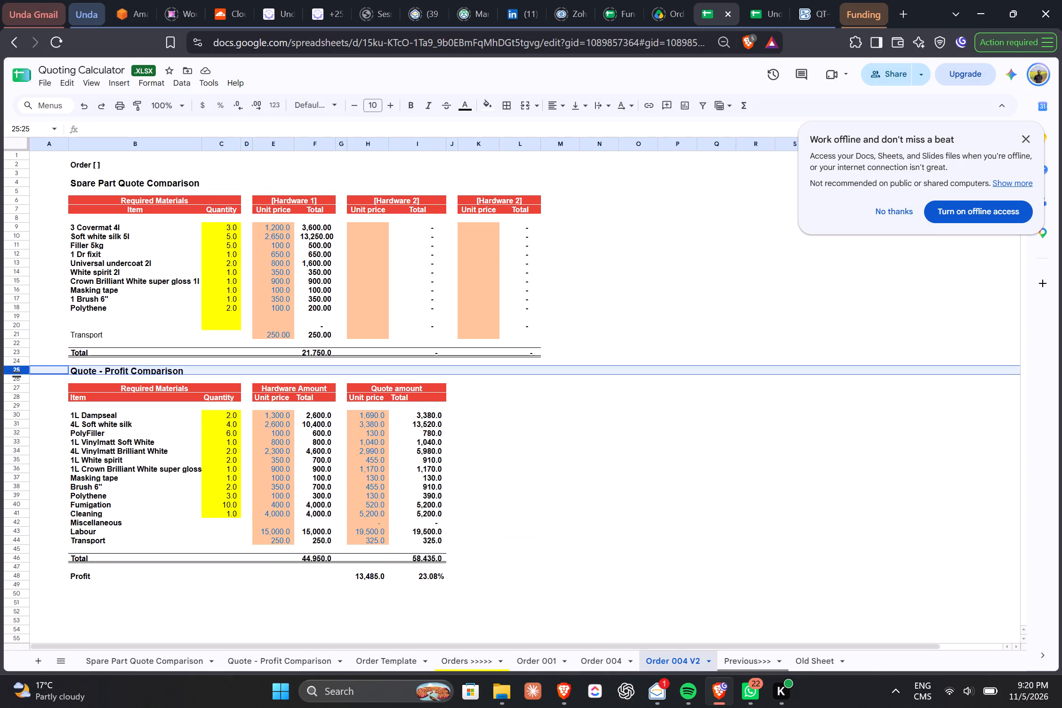
left_click_drag(18, 375, 18, 382)
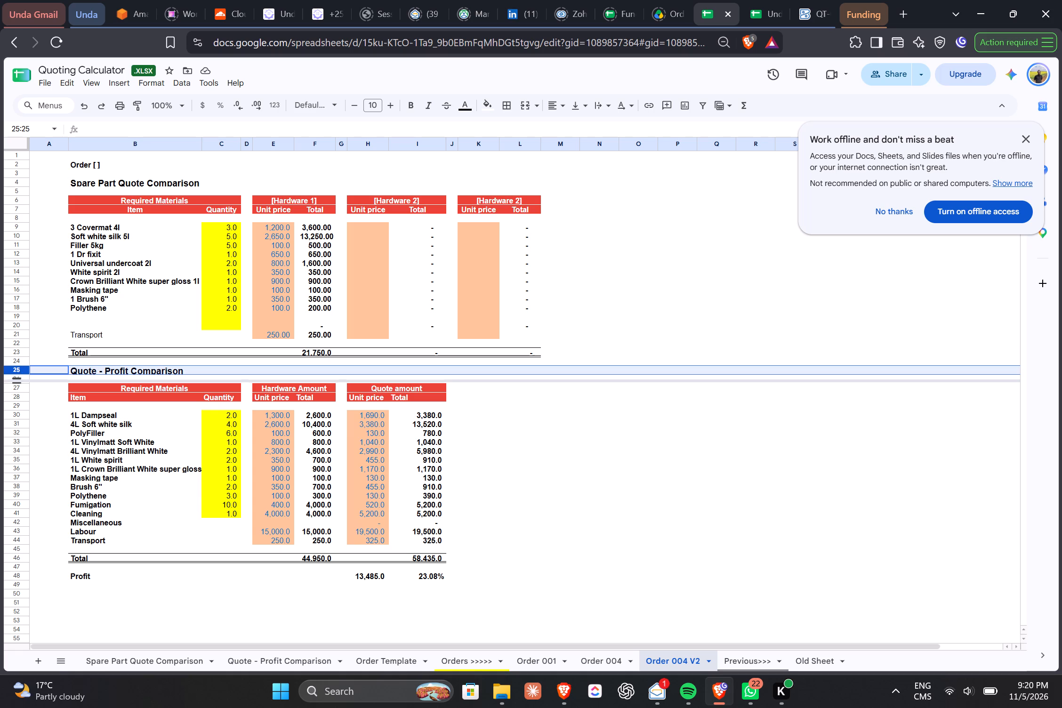
left_click_drag(18, 382, 18, 379)
left_click(563, 475)
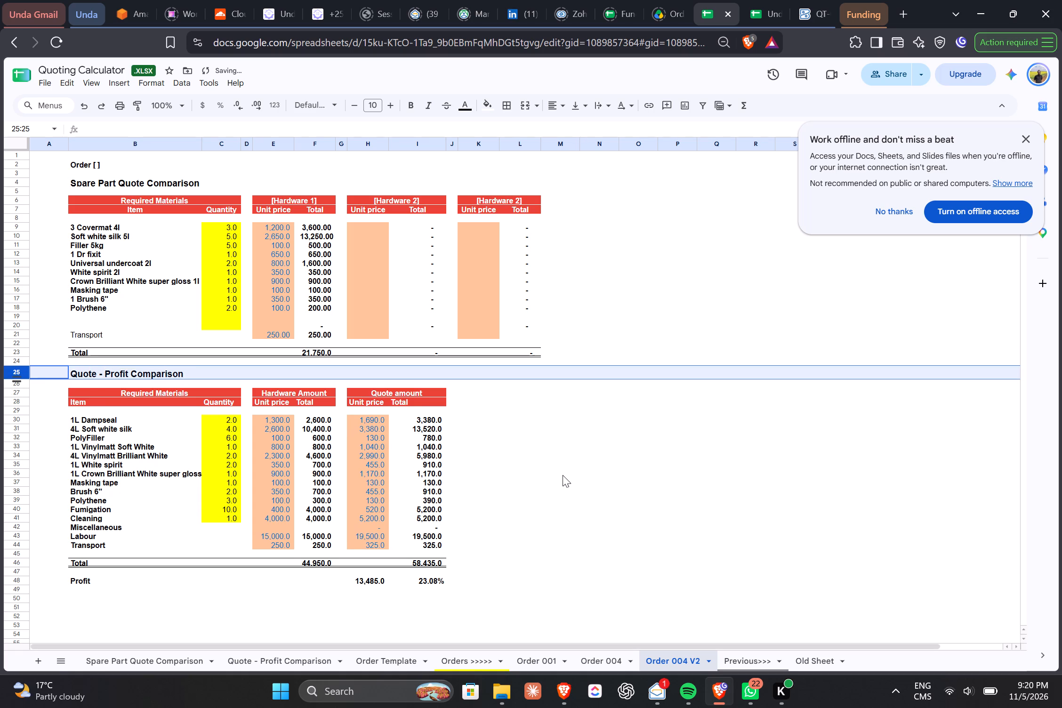
Take a screenshot of the Quote - Profit Comparison table, from its heading down to the Profit row.
key("Print")
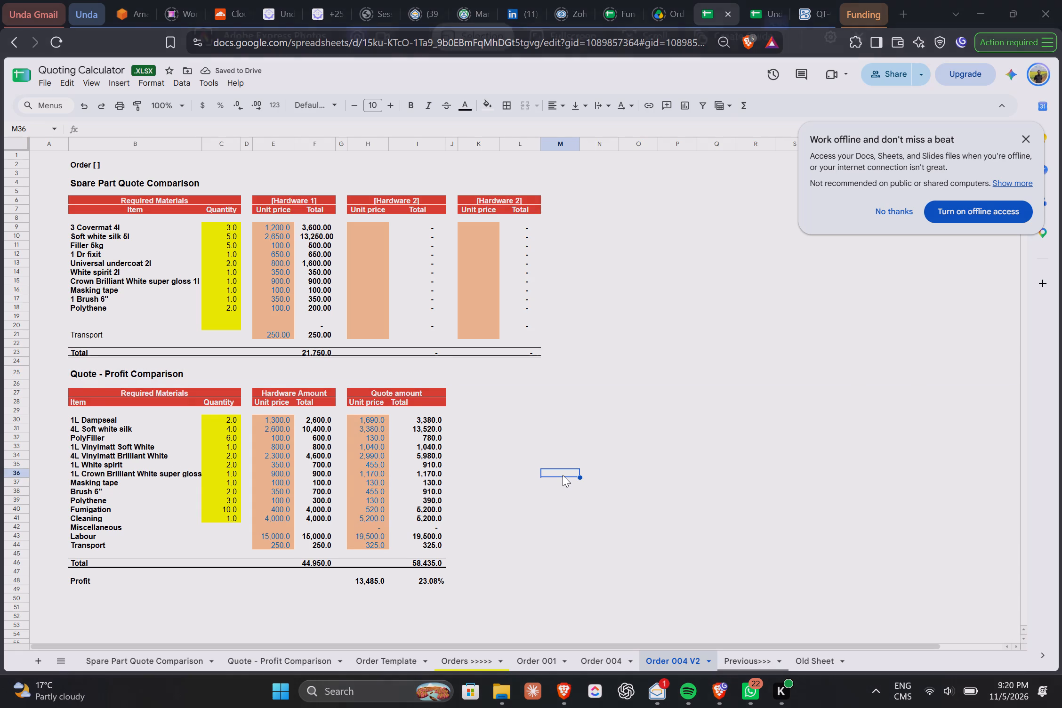
left_click_drag(47, 367, 274, 430)
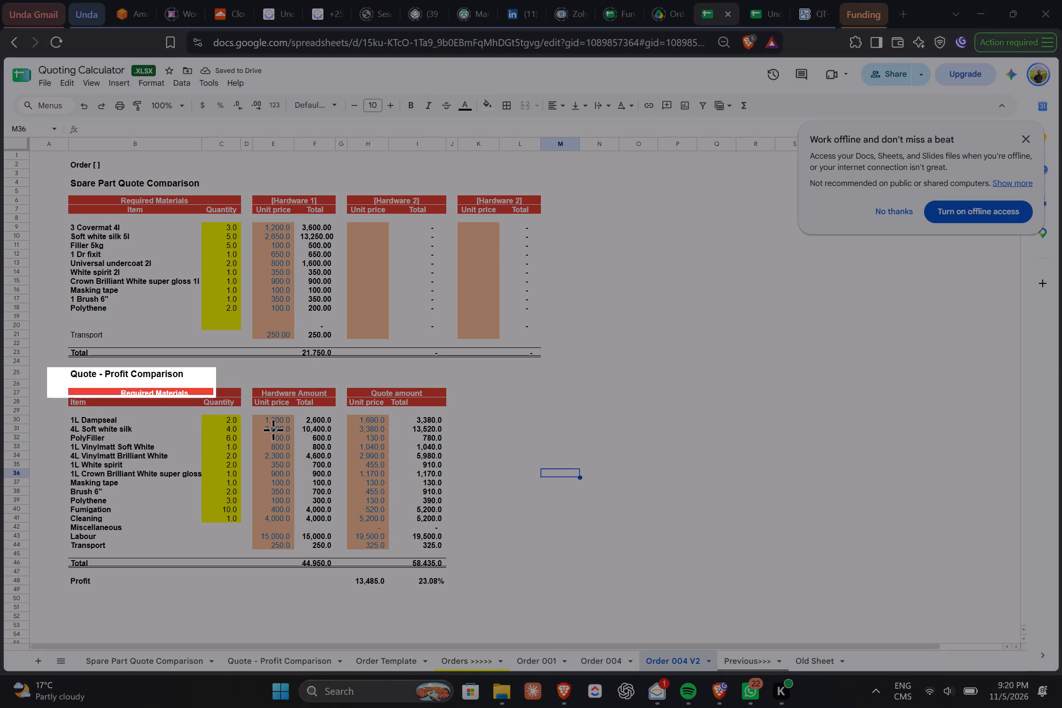
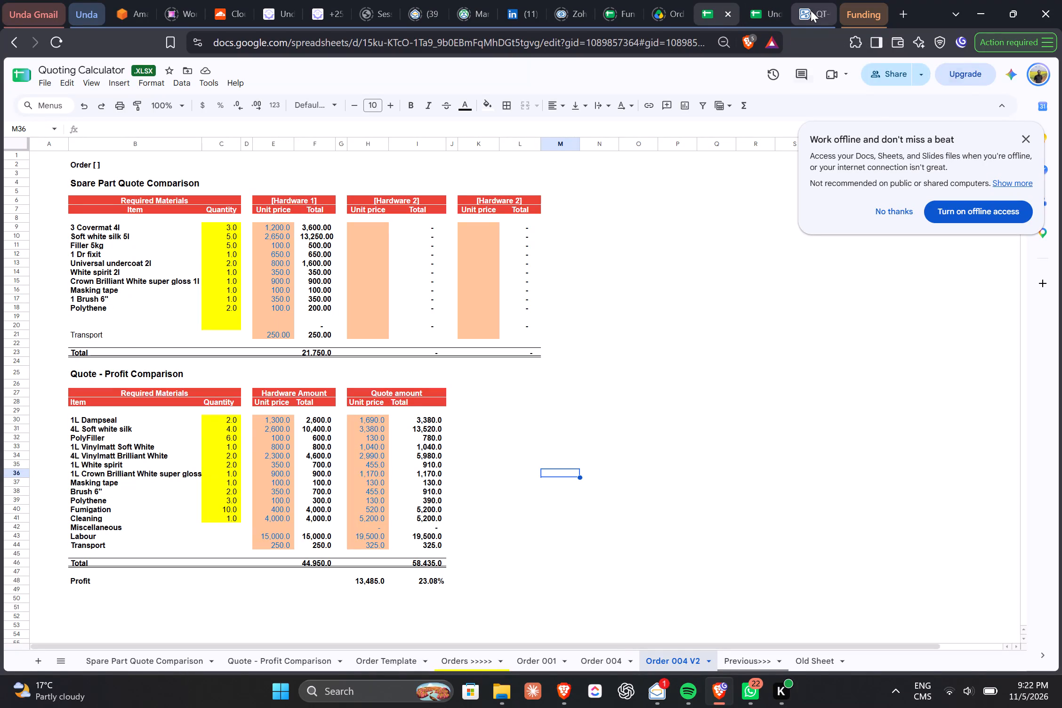
Show the Zoho Books quote QT-000004 in a split view alongside the Quoting Calculator spreadsheet.
right_click(811, 10)
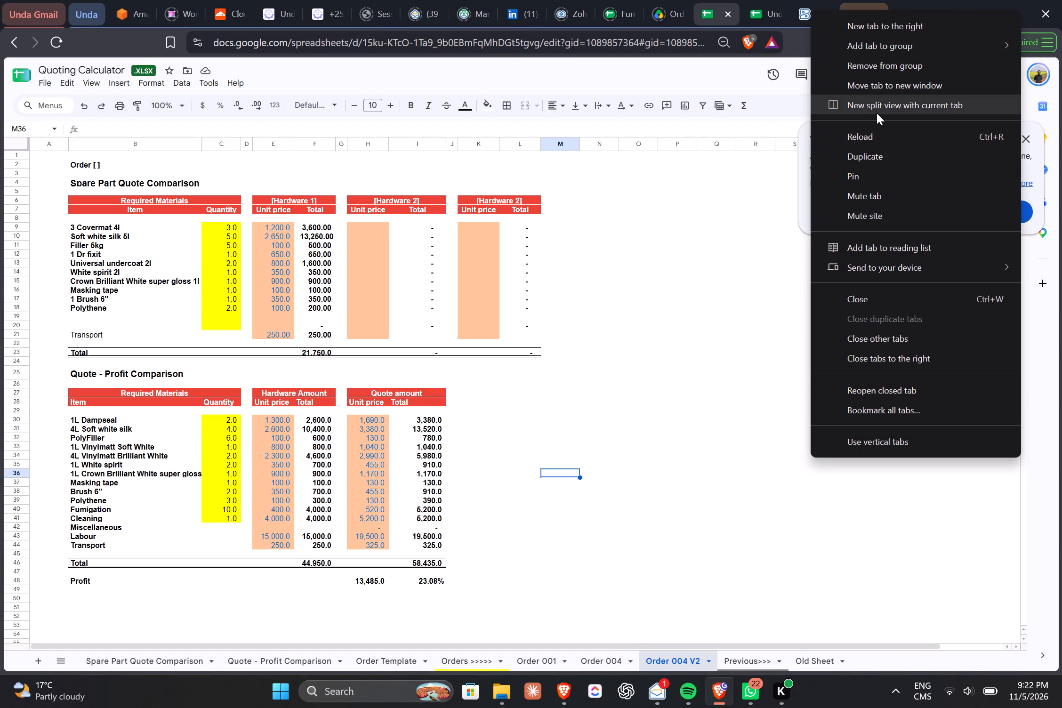
left_click(875, 111)
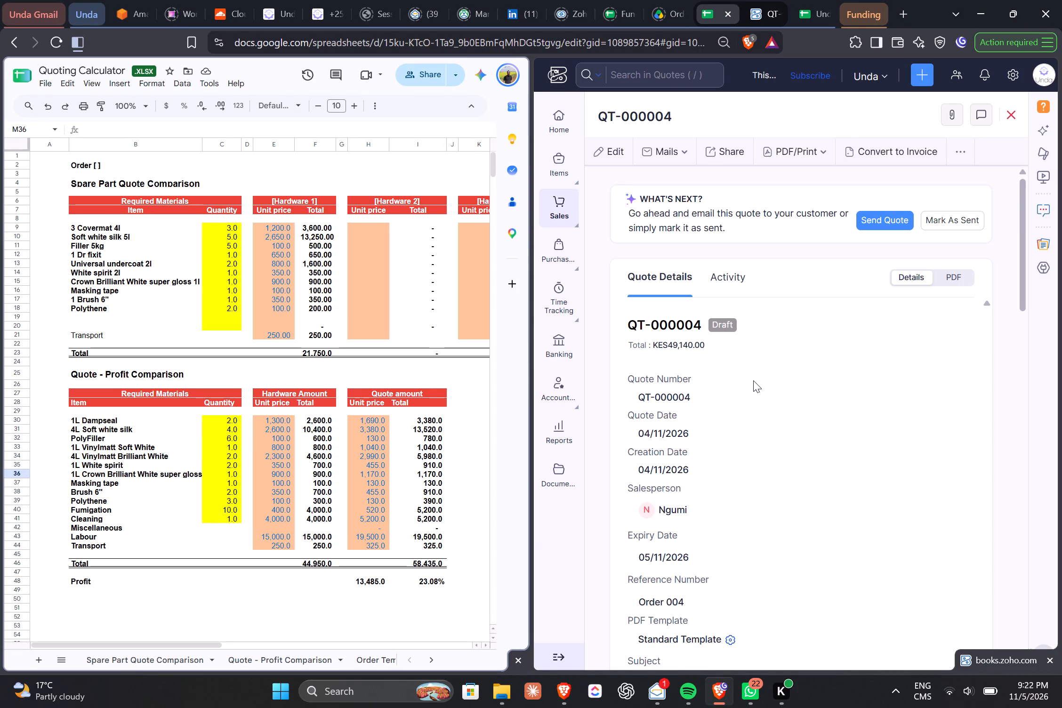
Open the details of the Covermat 4l item from the items list of quote QT-000004.
scroll(753, 380, "down", 5)
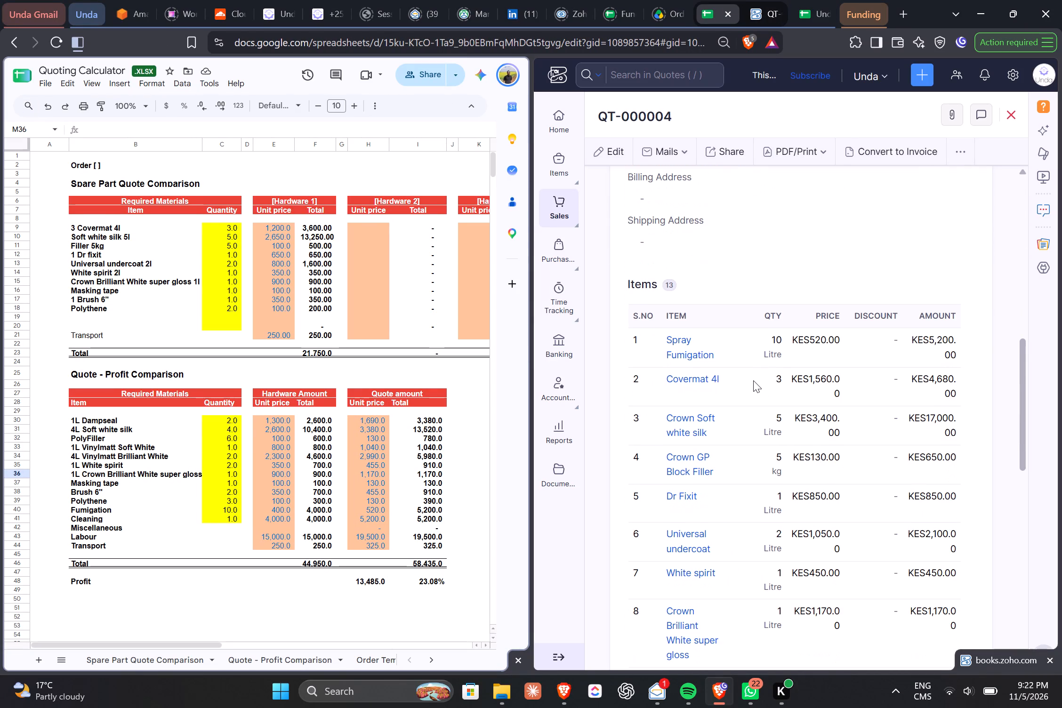
scroll(809, 362, "left", 1)
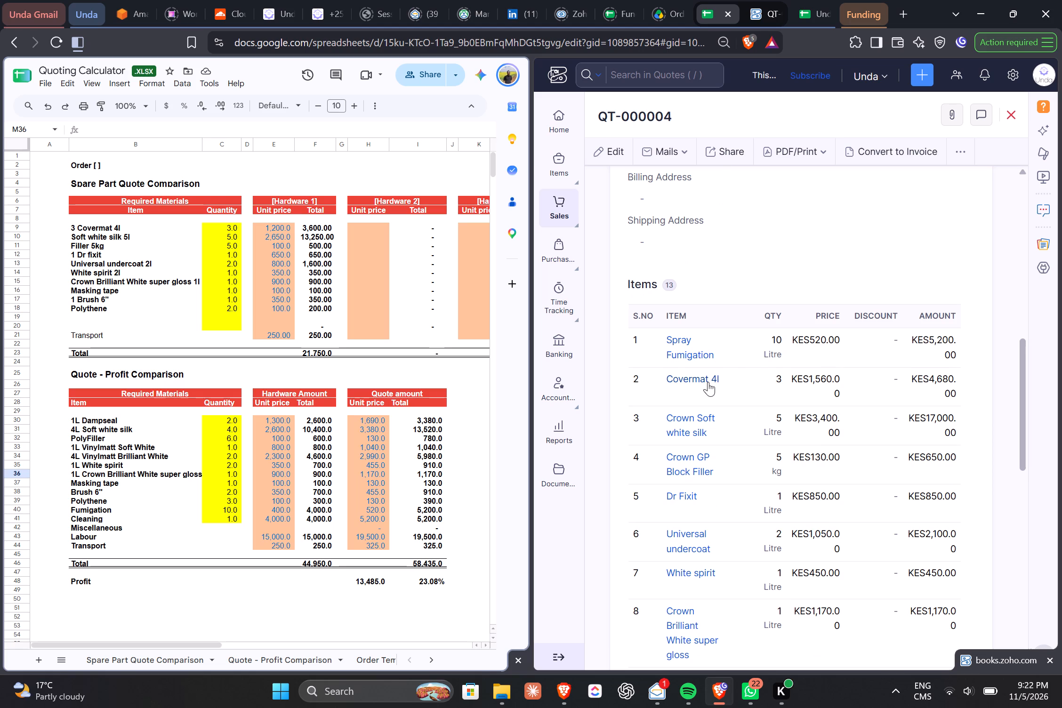
left_click(709, 383)
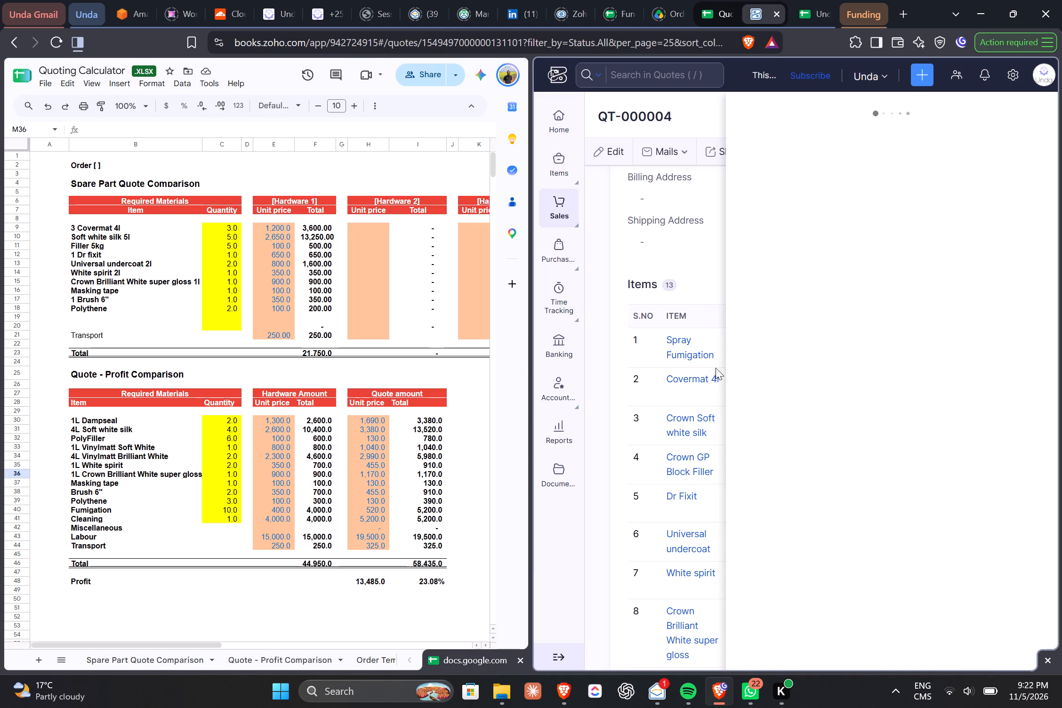
Look through quote QT-000004's details and items list, and open the item details of Covermat 4l.
left_click(683, 394)
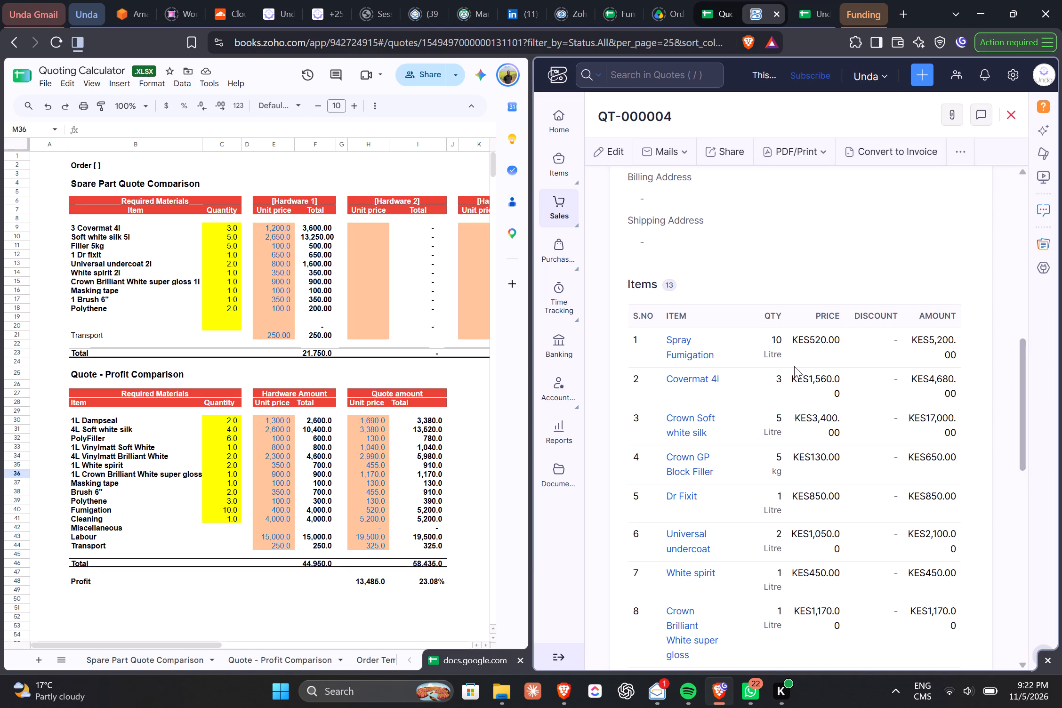
scroll(715, 392, "up", 4)
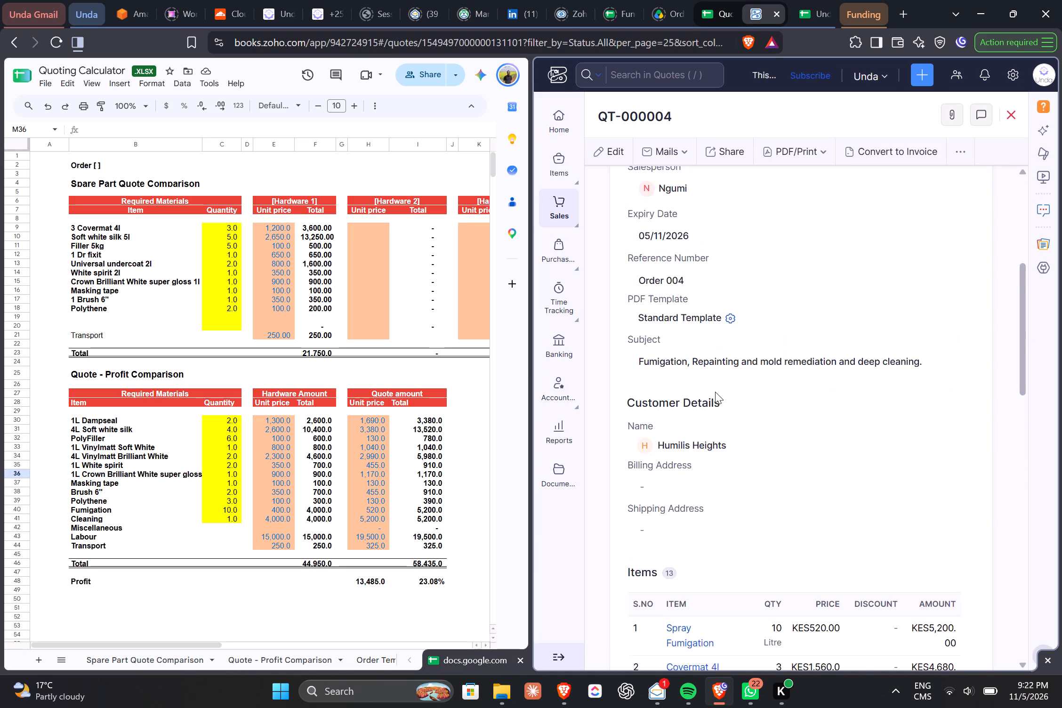
scroll(715, 392, "up", 3)
scroll(754, 461, "down", 1)
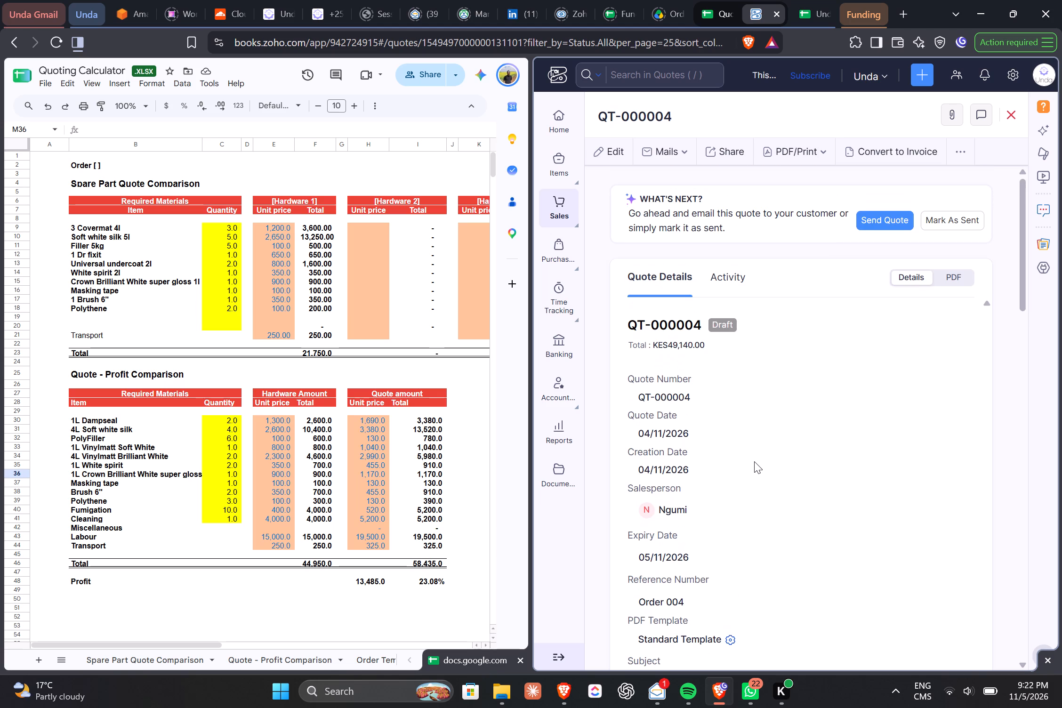
scroll(754, 461, "down", 3)
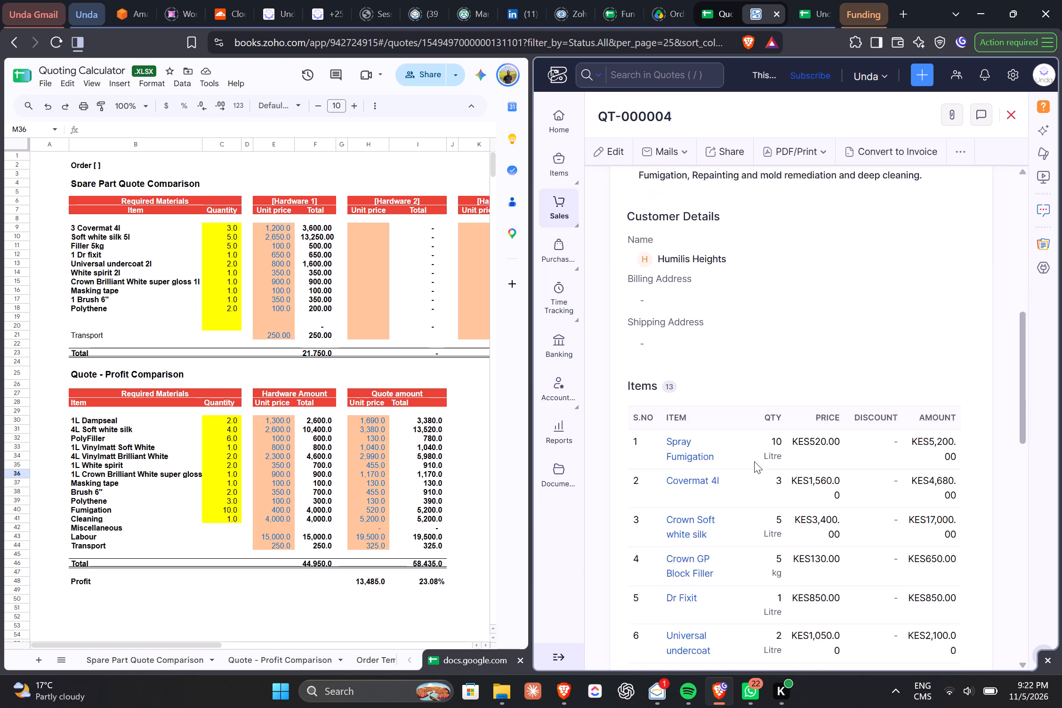
scroll(754, 461, "down", 1)
left_click(712, 458)
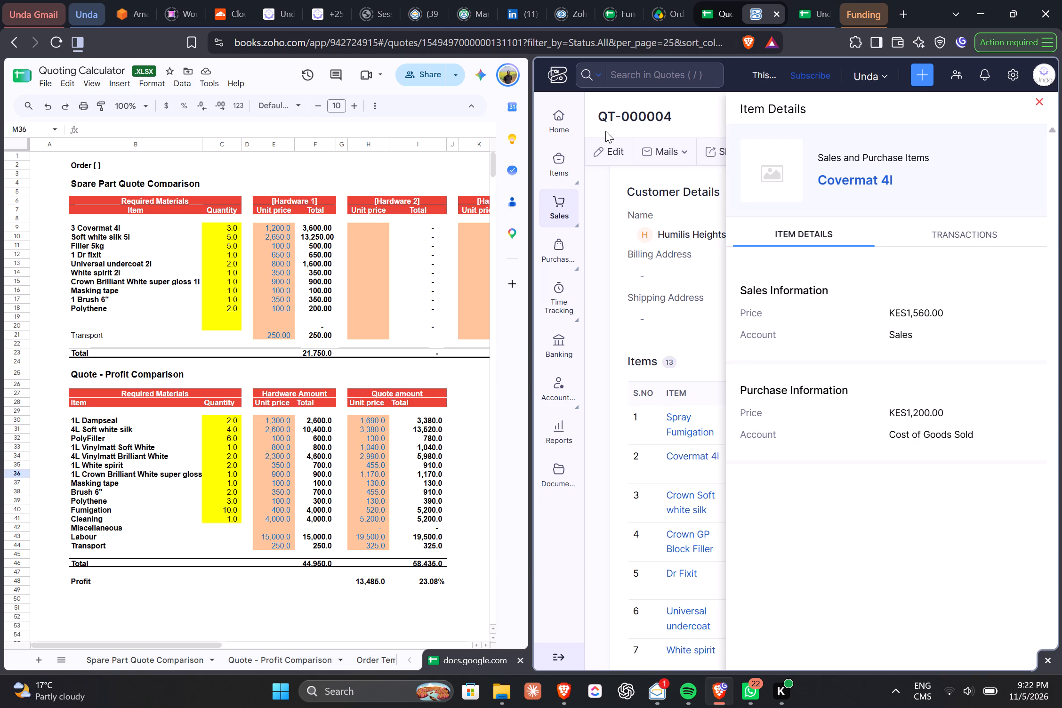
Open quote QT-000004 for editing.
left_click(606, 154)
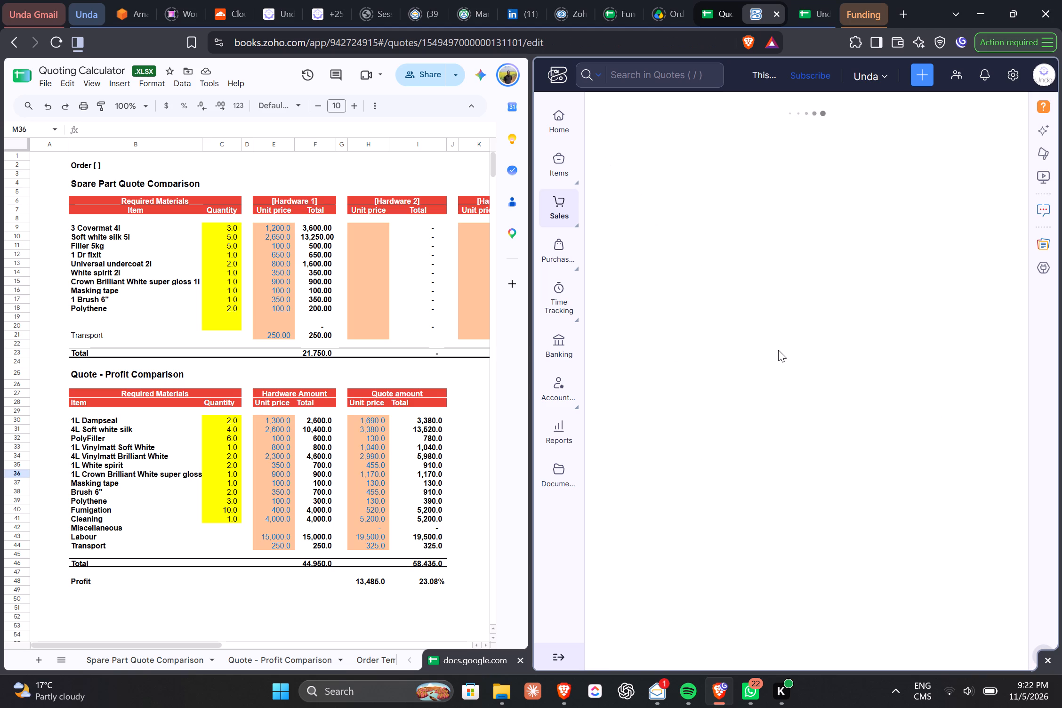
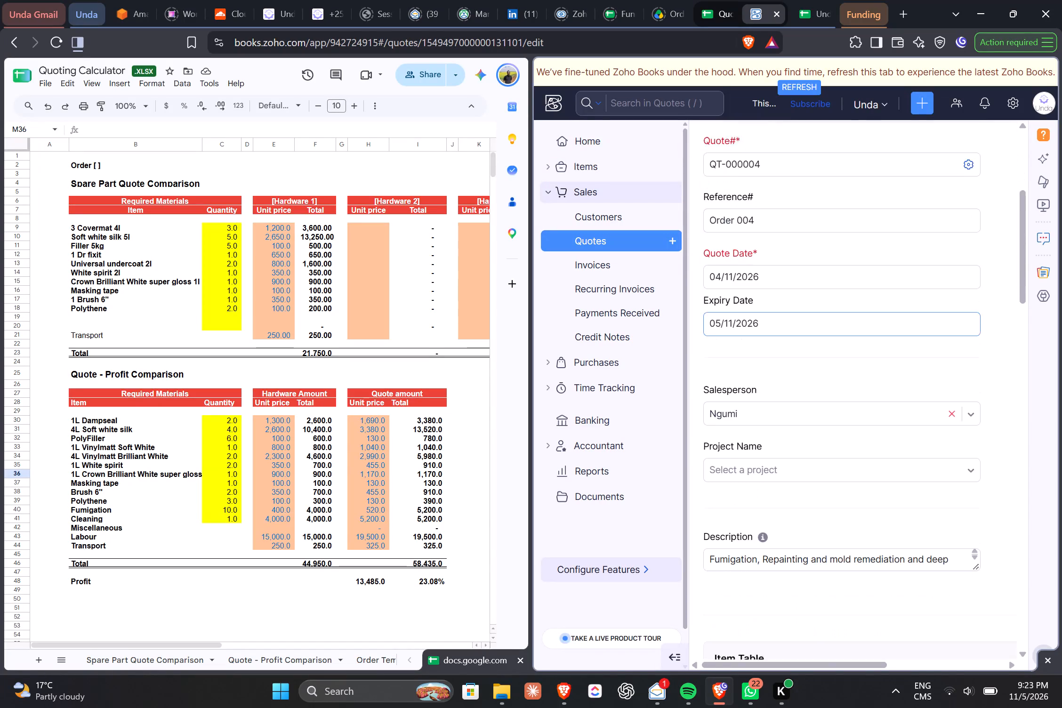
Clear the Covermat 4l item from its row in the quote's item table.
scroll(778, 350, "down", 2)
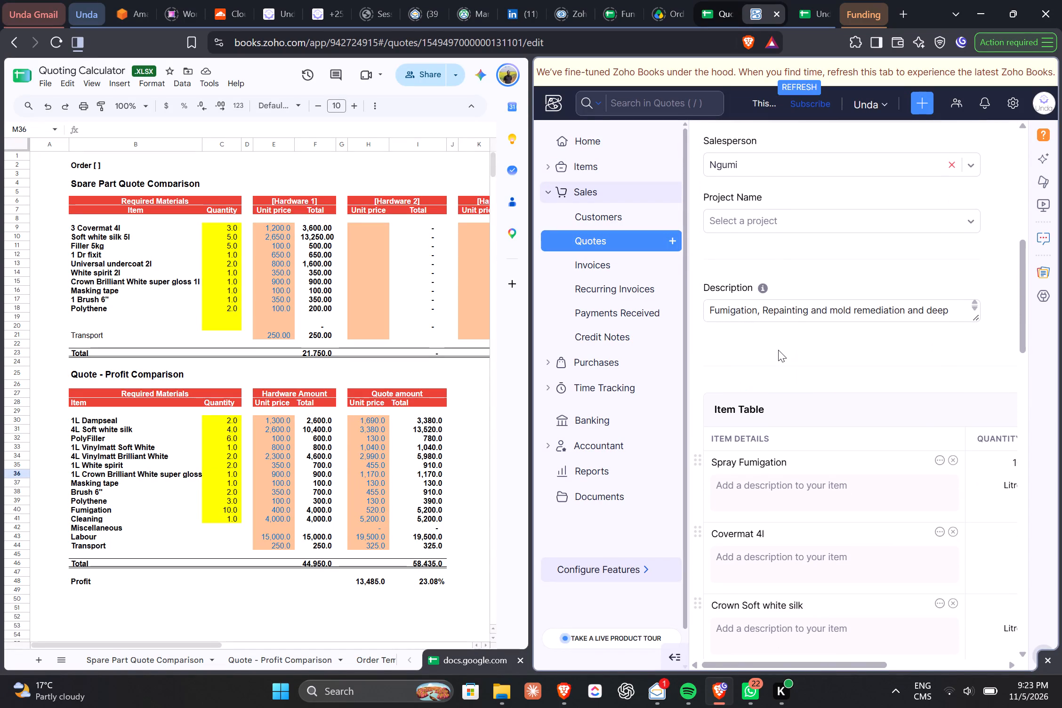
scroll(778, 350, "down", 1)
scroll(765, 472, "down", 1)
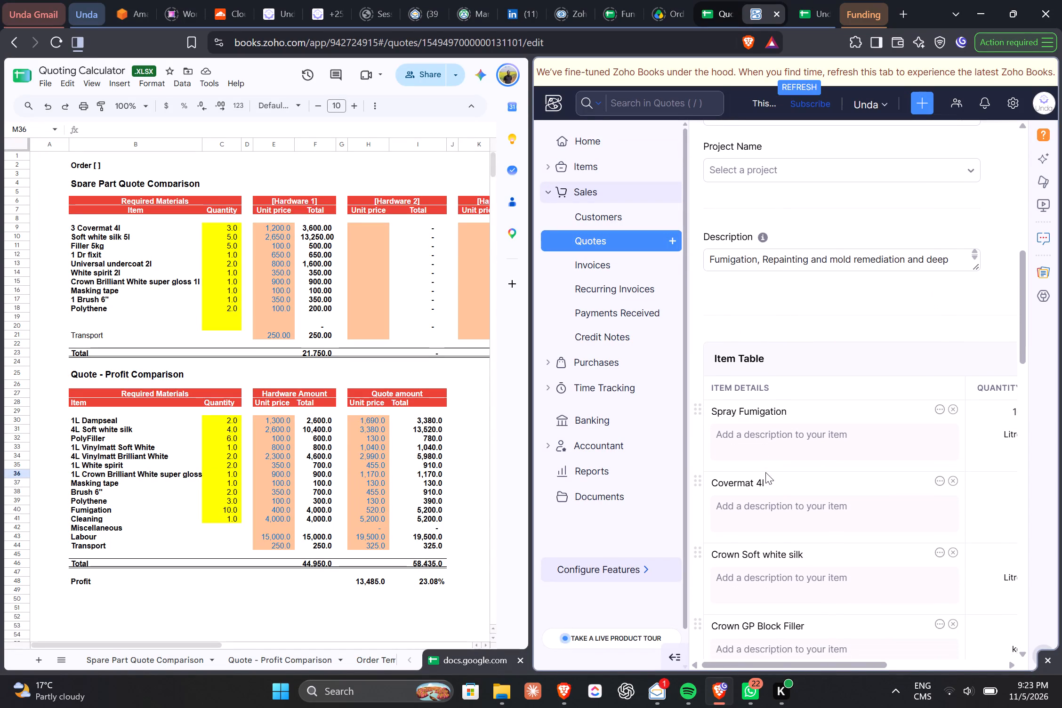
scroll(765, 472, "down", 1)
scroll(765, 472, "left", 2)
scroll(765, 472, "right", 1)
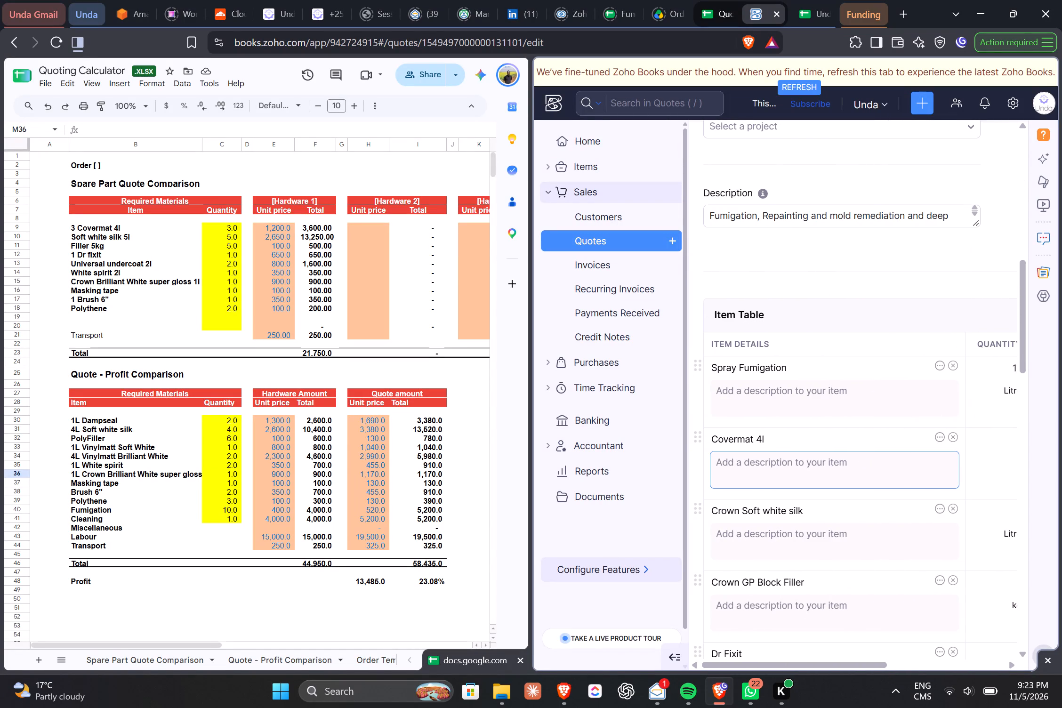
left_click(770, 440)
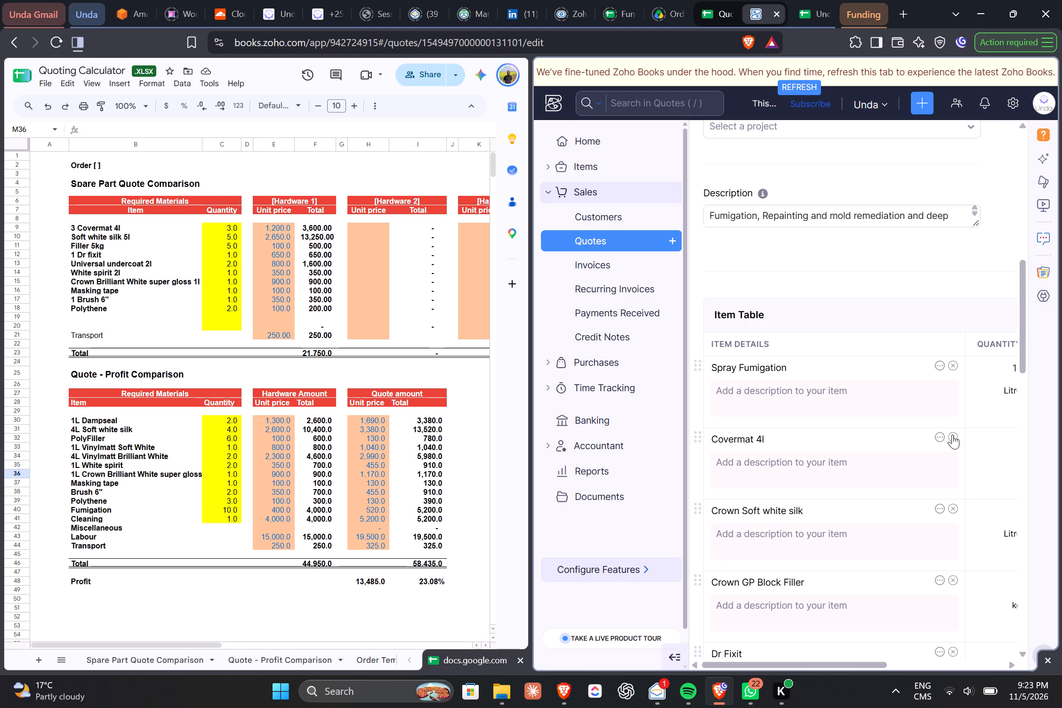
left_click(952, 434)
Enter Dampseal as the item in the emptied row below Spray Fumigation.
scroll(869, 472, "down", 1)
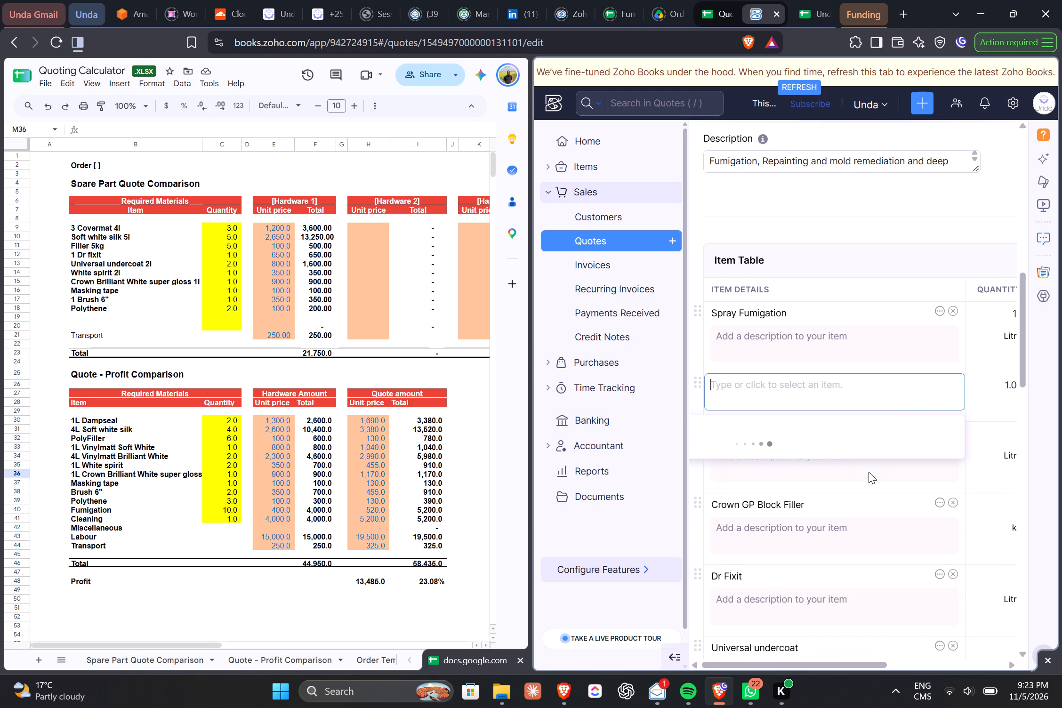
scroll(869, 472, "down", 1)
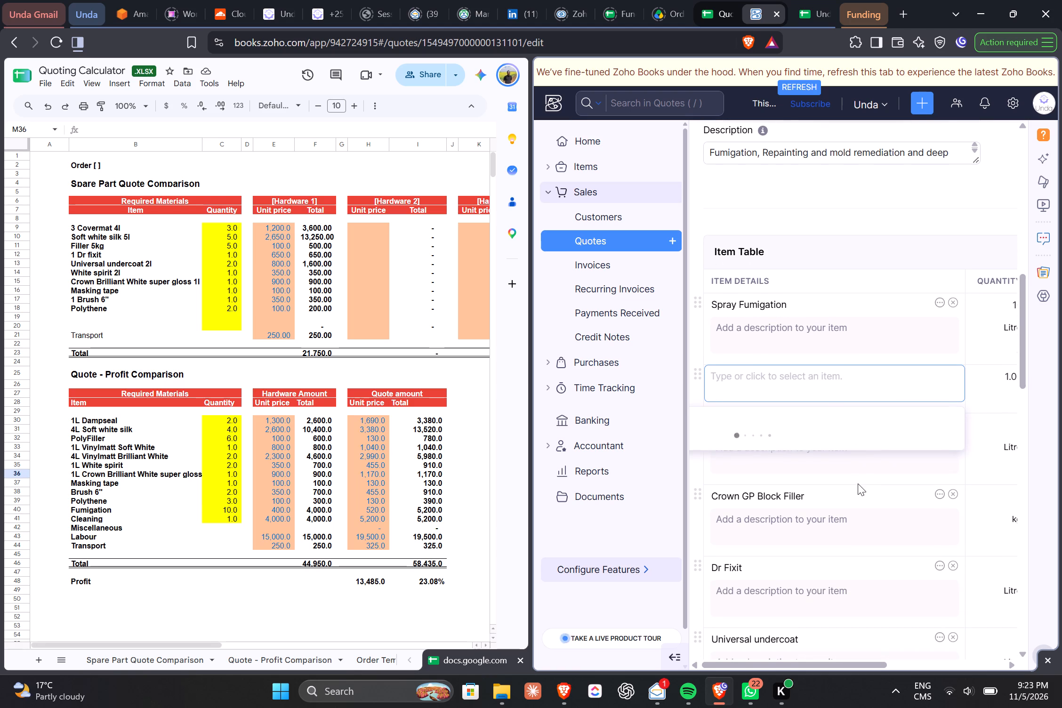
scroll(874, 472, "right", 2)
scroll(799, 371, "right", 1)
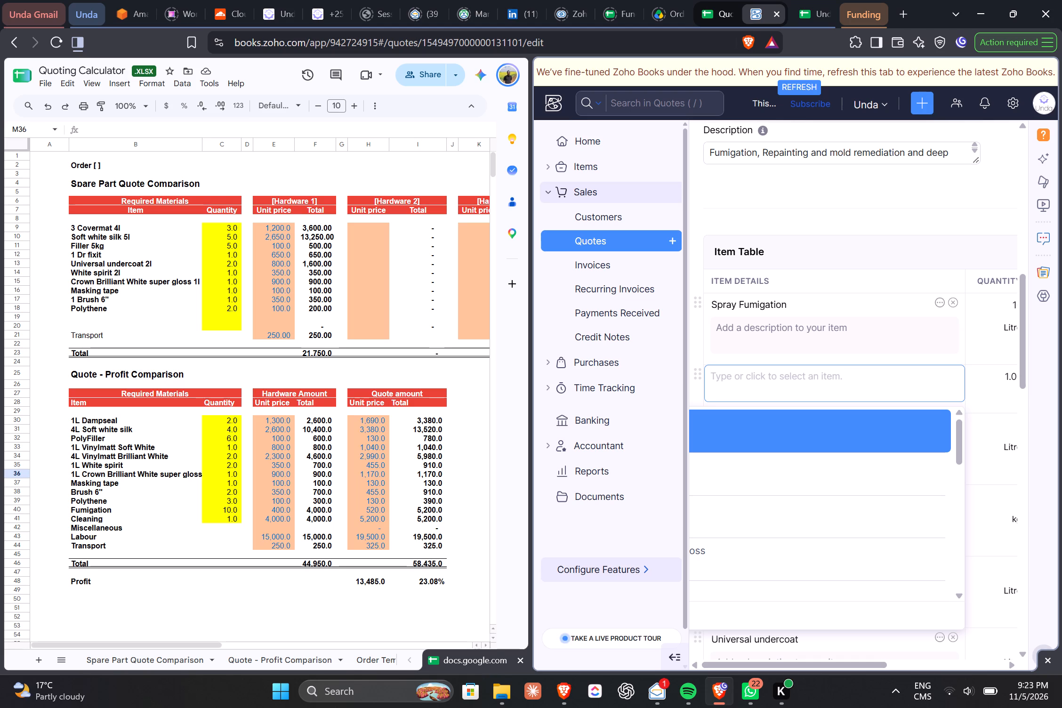
type("Damp")
type("seal")
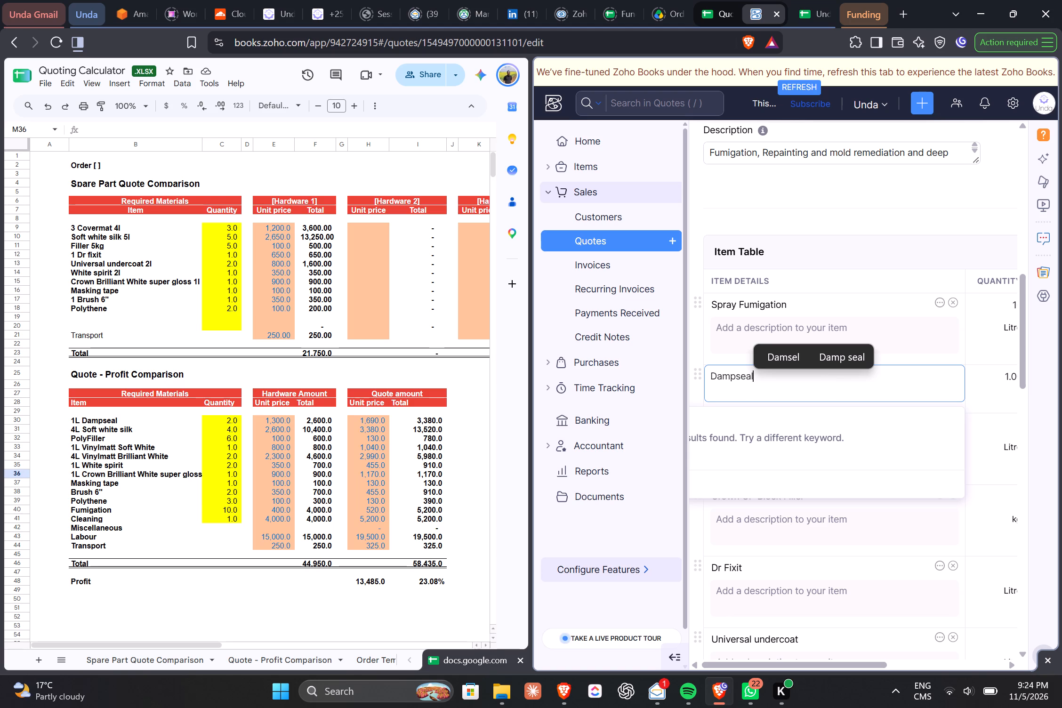
key("Return")
key("BackSpace")
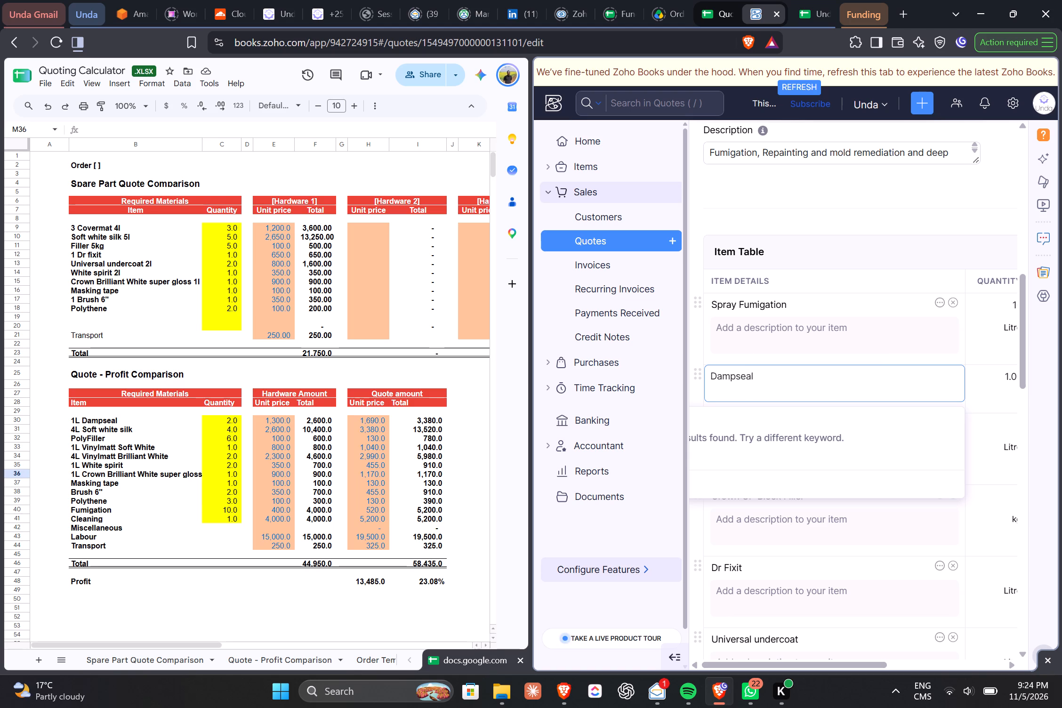
left_click(851, 193)
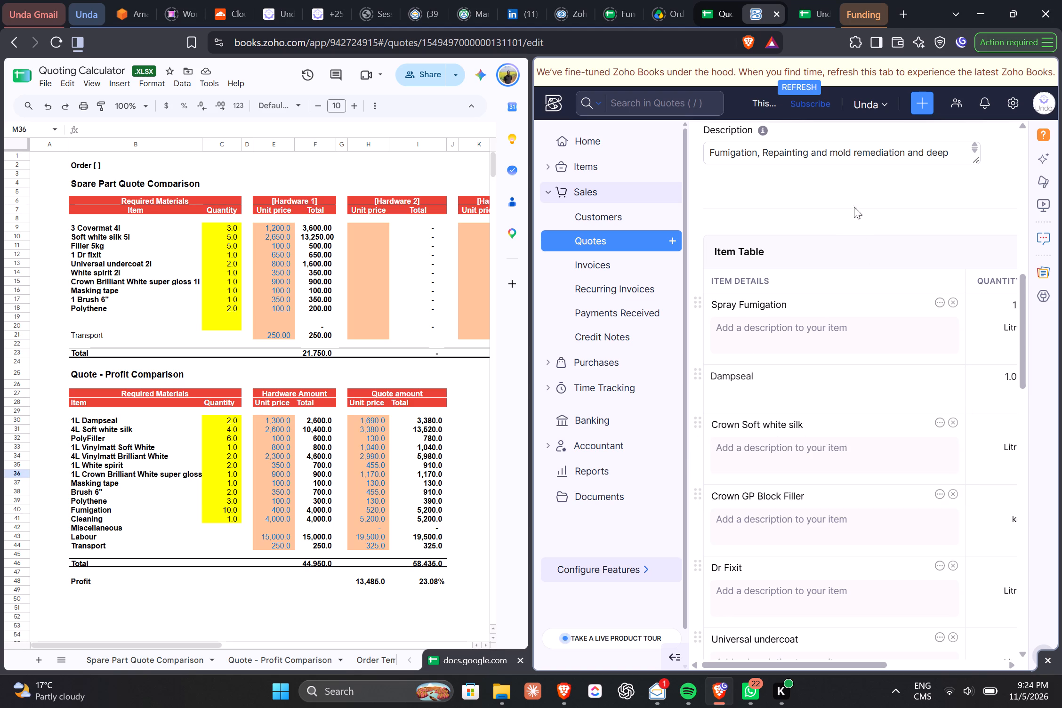
left_click(840, 392)
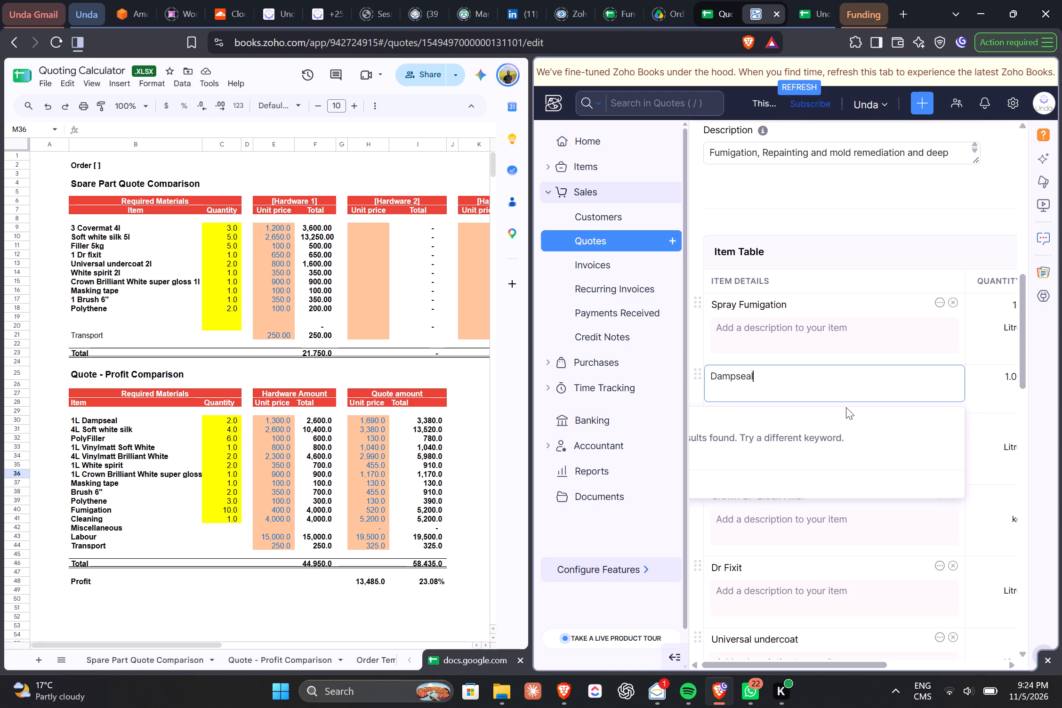
left_click_drag(813, 434, 973, 406)
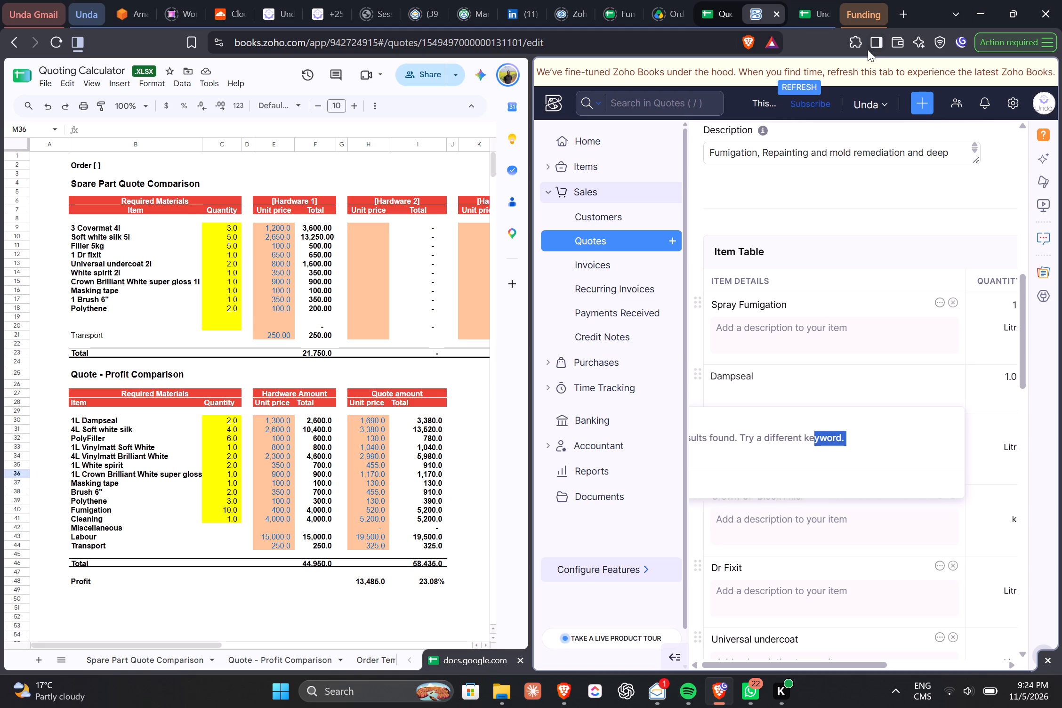
Separate the split view so the quote form fills the whole browser window.
left_click(74, 45)
left_click(109, 70)
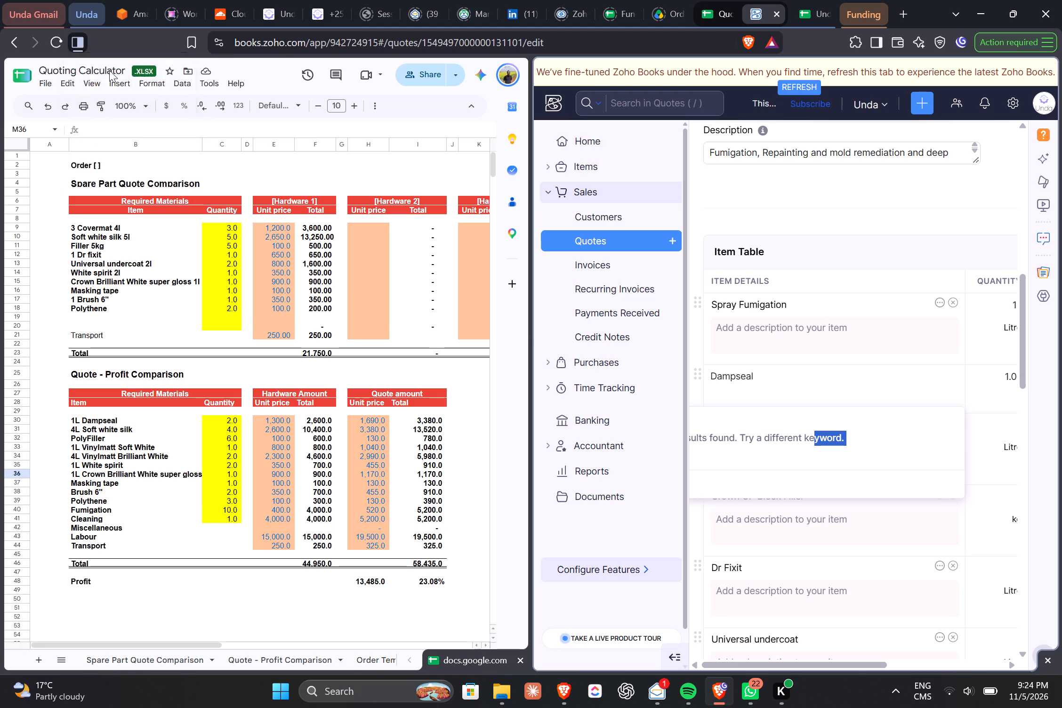
Start adding Dampseal as a new item from its row in the item table.
scroll(338, 238, "up", 1)
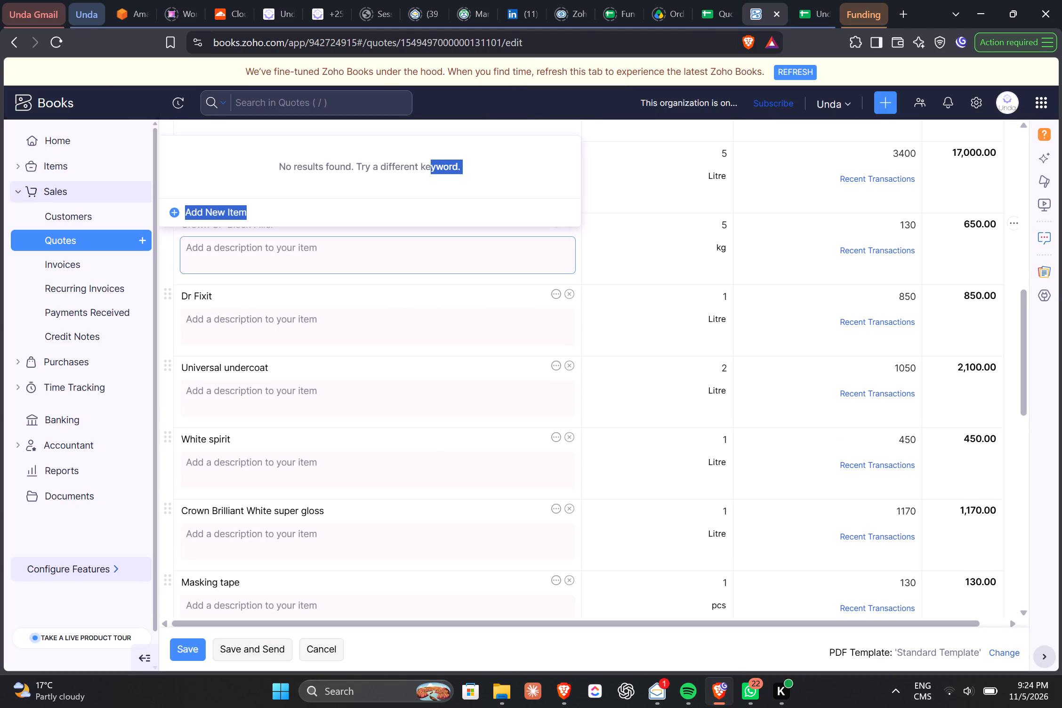
scroll(338, 238, "up", 1)
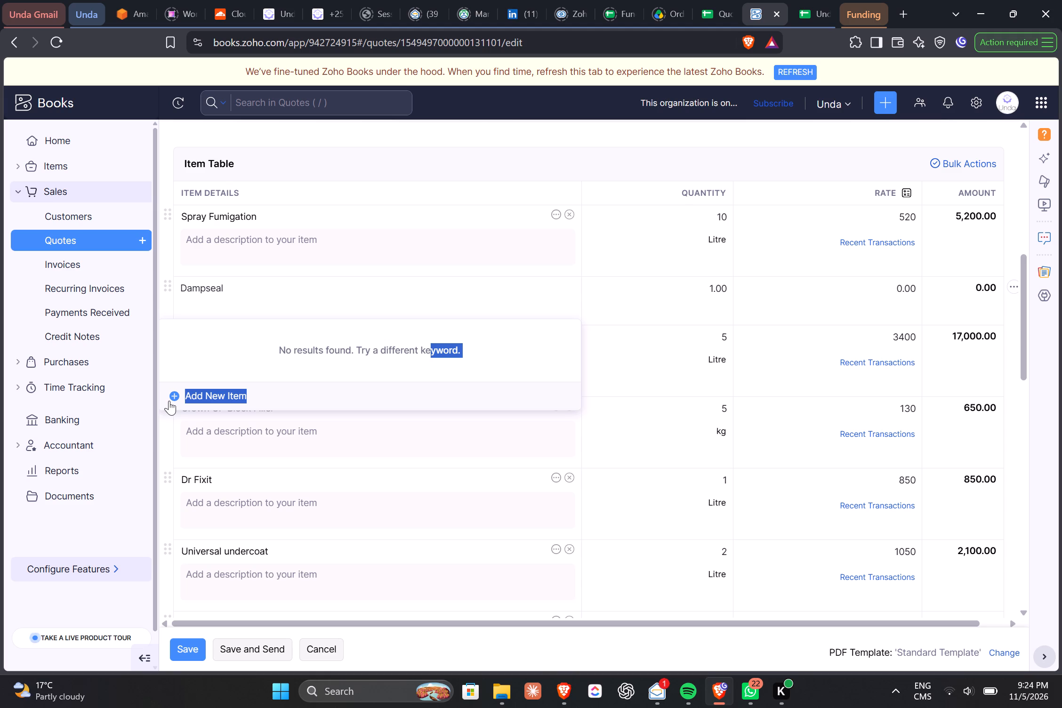
left_click(176, 394)
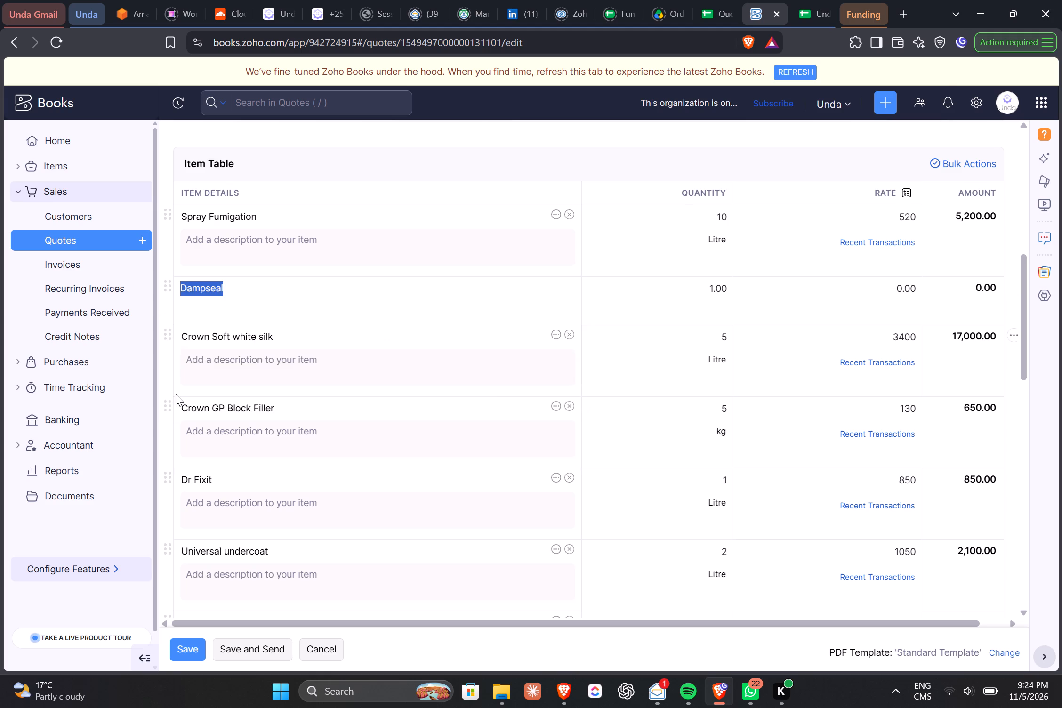
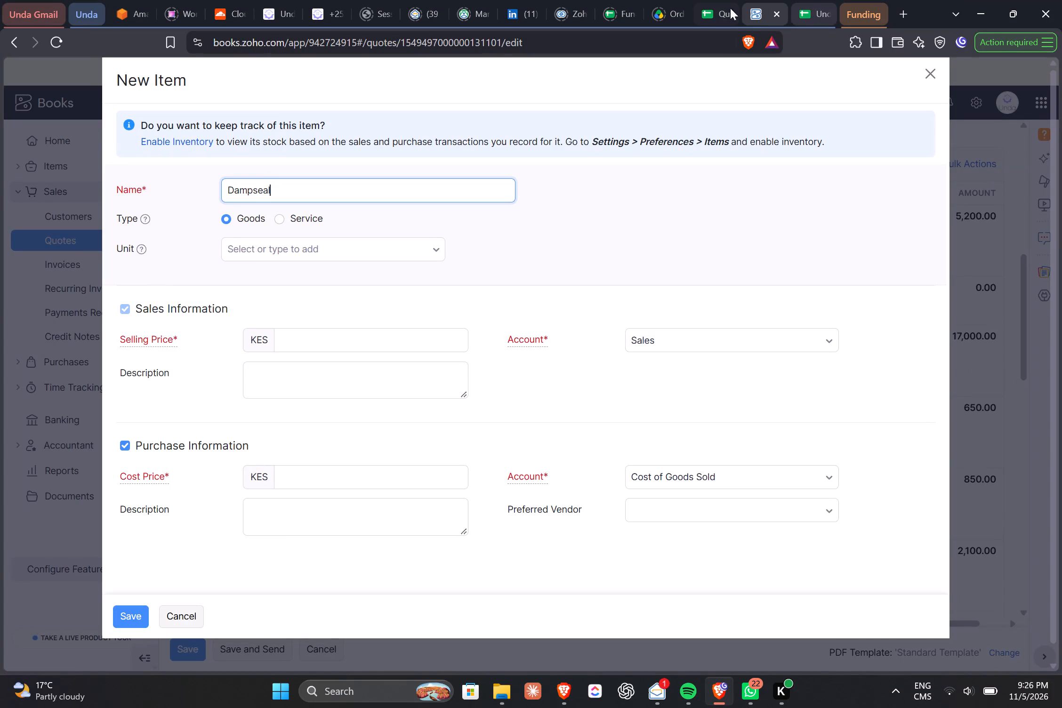
Set the new Dampseal item's unit to Litre, consulting the Order 004 V2 sheet of the Quoting Calculator.
left_click(709, 7)
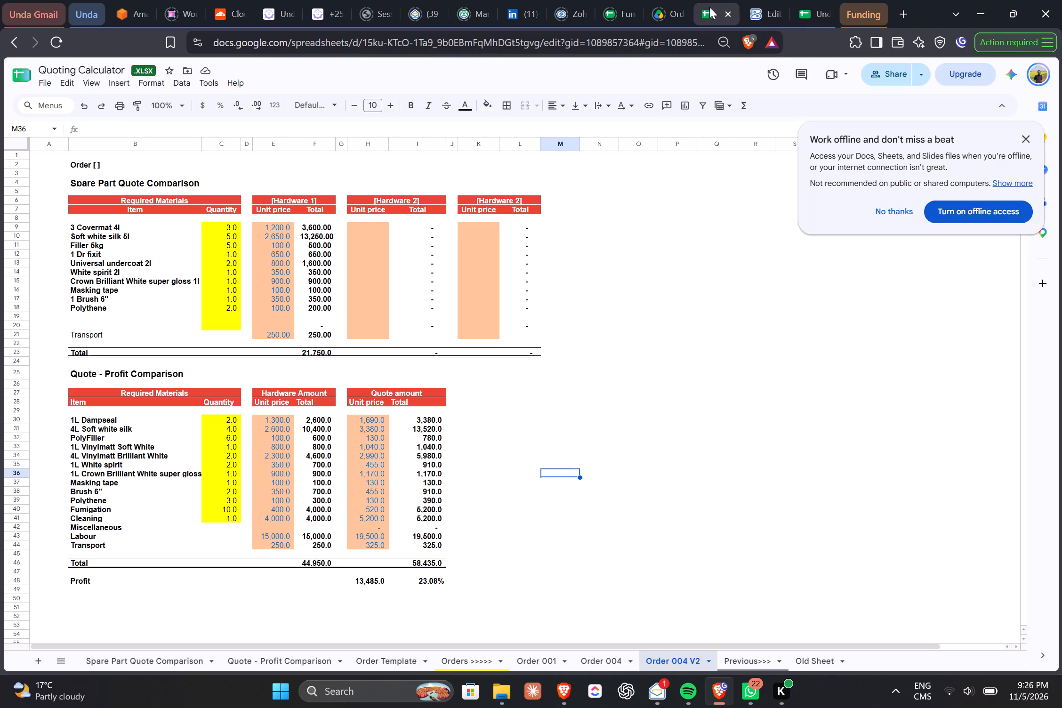
left_click(758, 2)
left_click(348, 259)
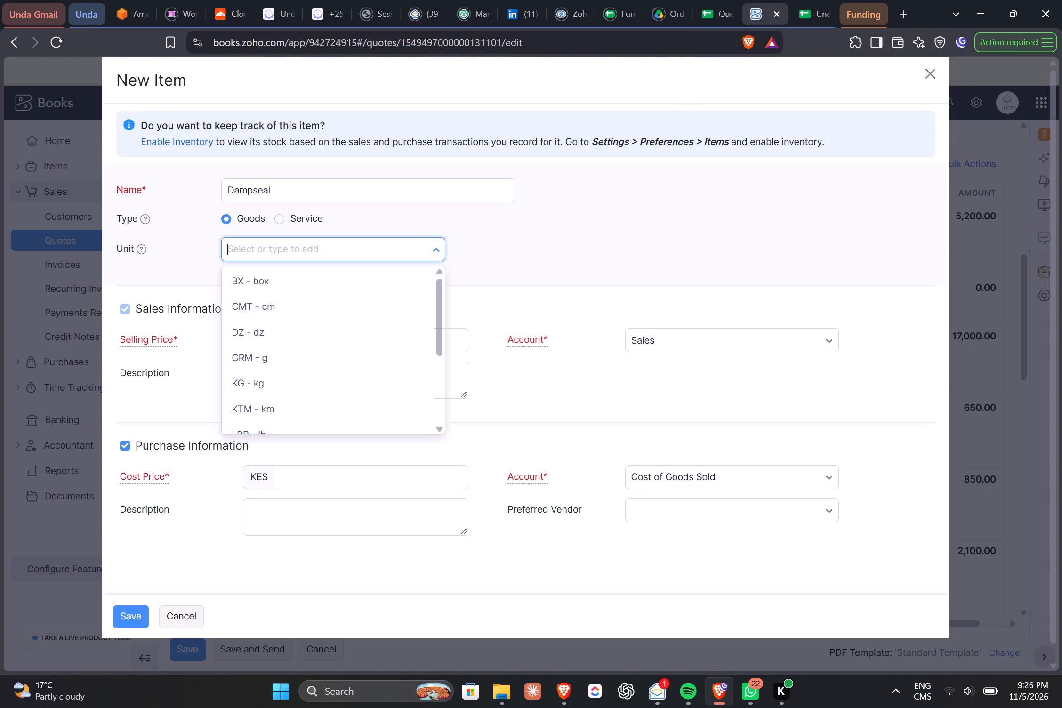
type("Litre")
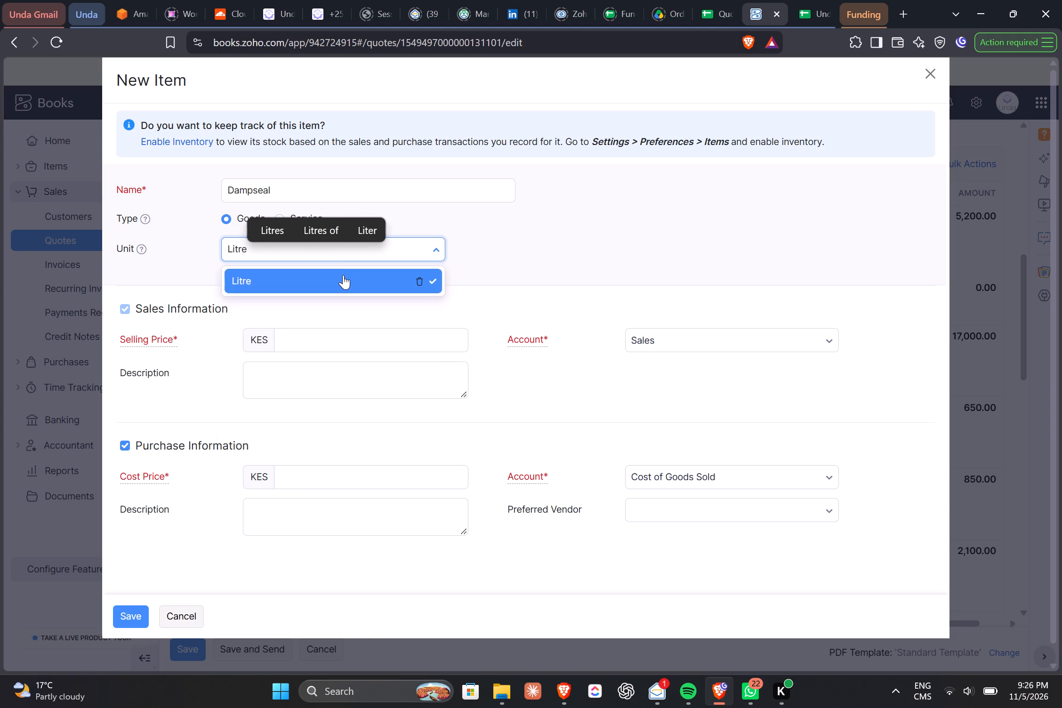
left_click(343, 275)
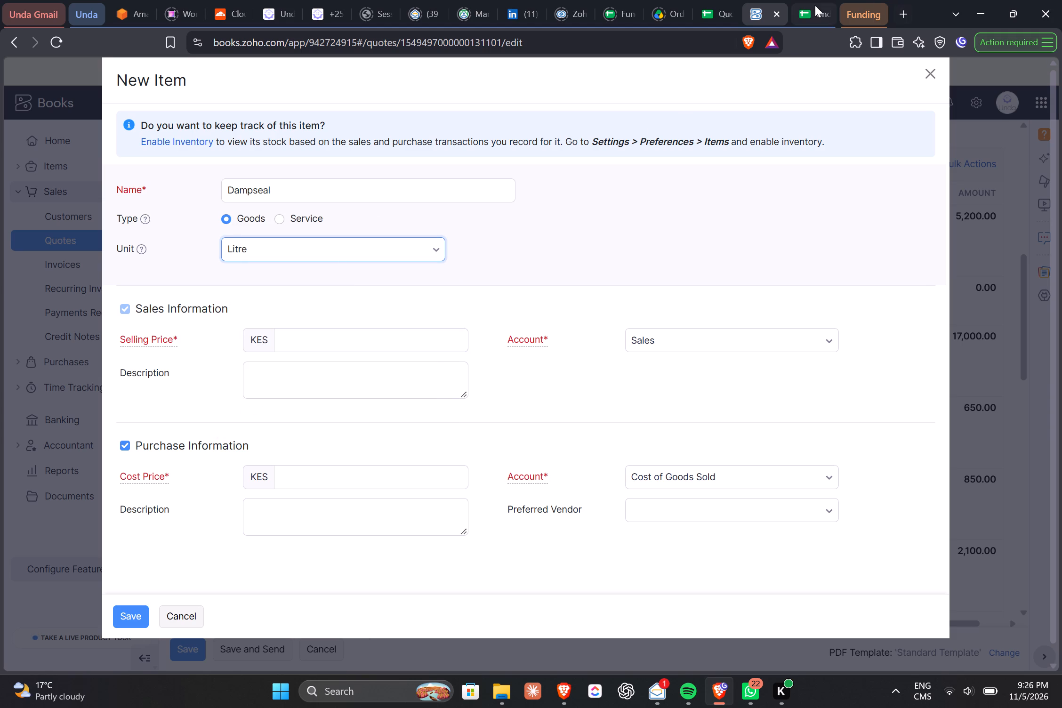
Look up Dampseal's price in the Order 004 V2 sheet and set the new item's selling price to KES 1300.
left_click(814, 5)
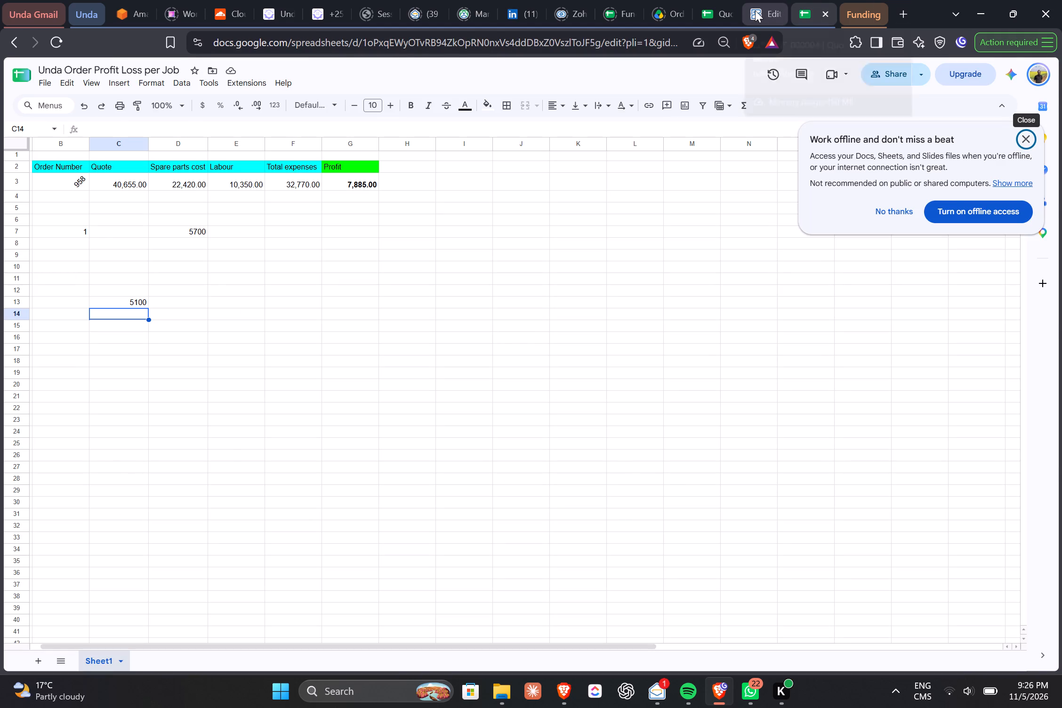
left_click(755, 10)
left_click(710, 9)
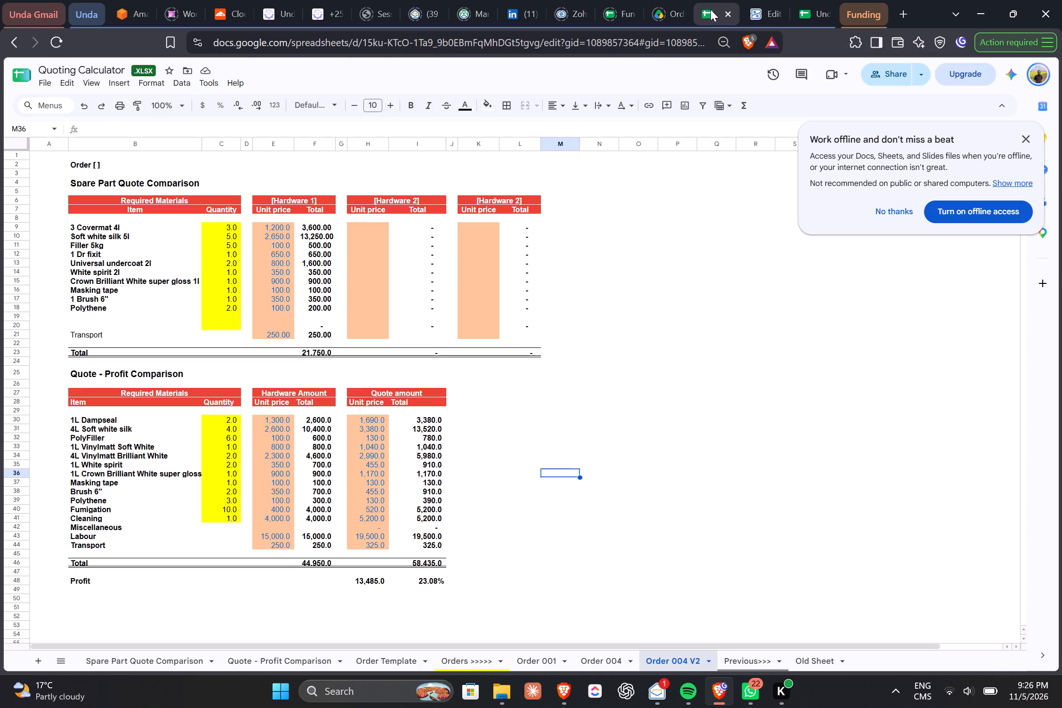
left_click(755, 7)
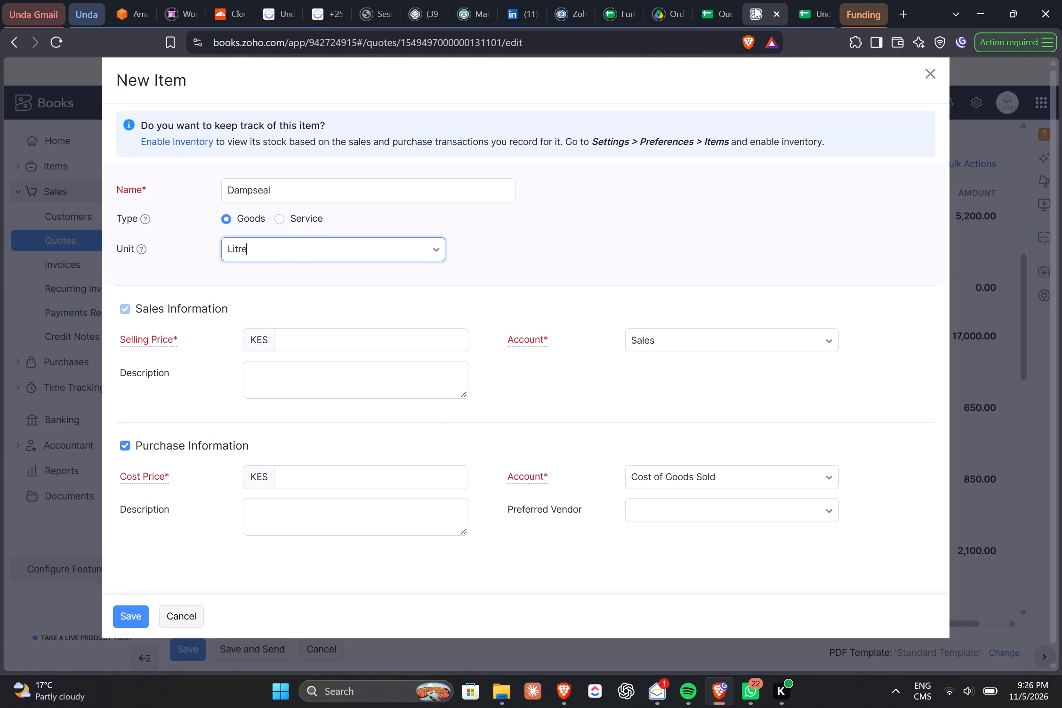
left_click(336, 335)
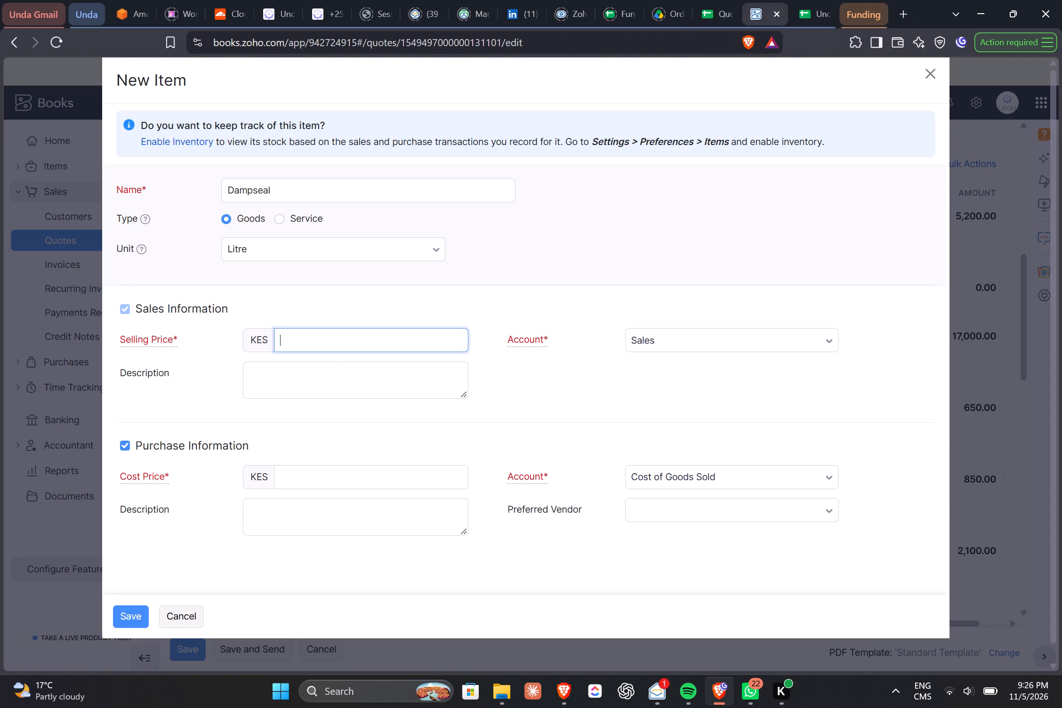
left_click(700, 16)
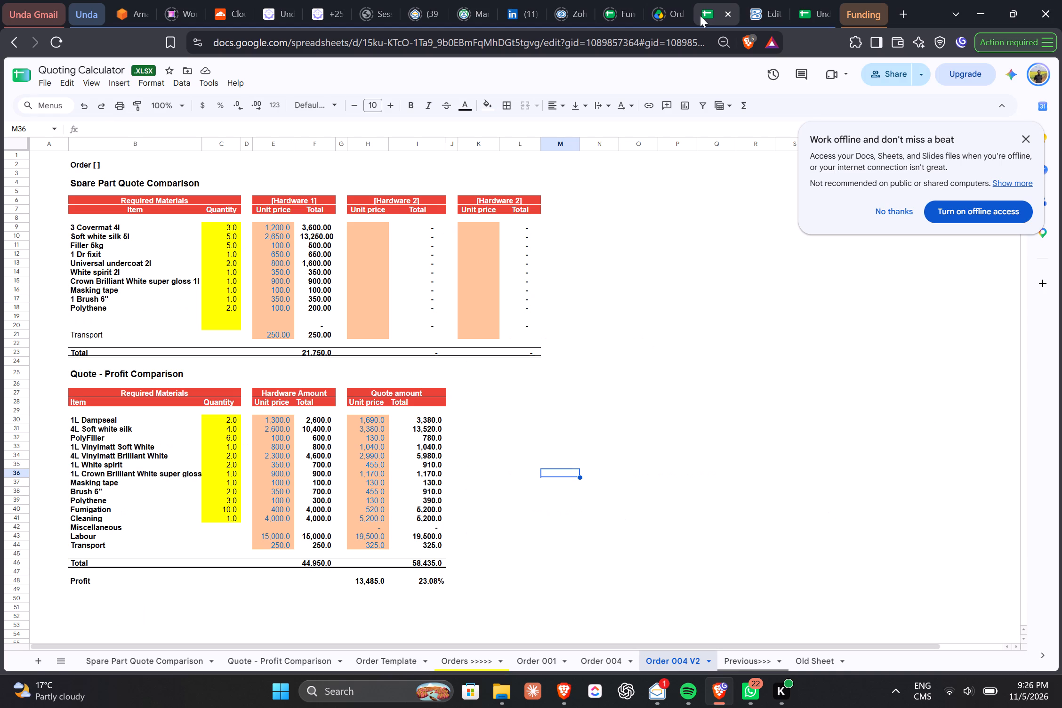
left_click(764, 8)
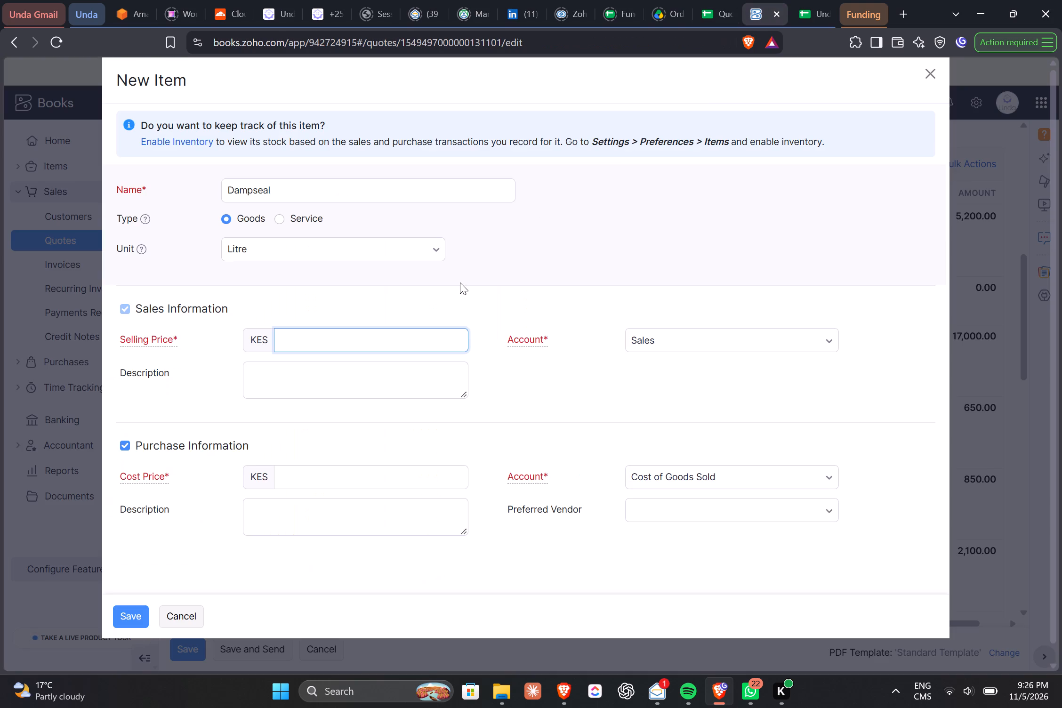
type("1300")
Recheck Dampseal's unit prices in the Order 004 V2 sheet, set the cost price to KES 1700 and save the new item.
left_click(716, 4)
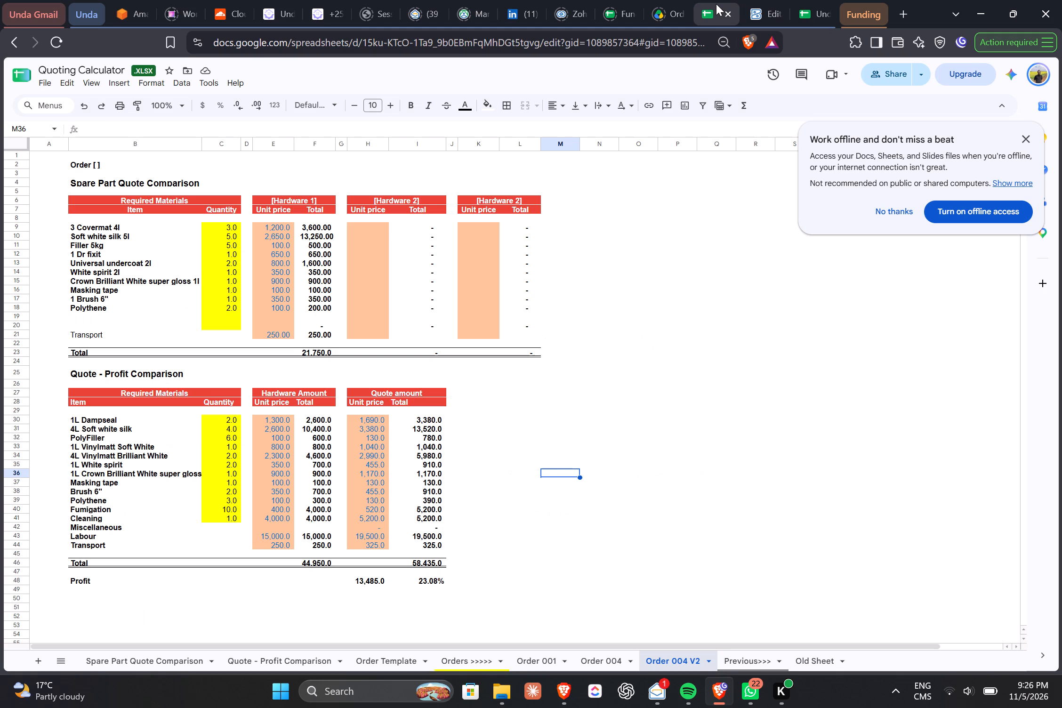
left_click(748, 8)
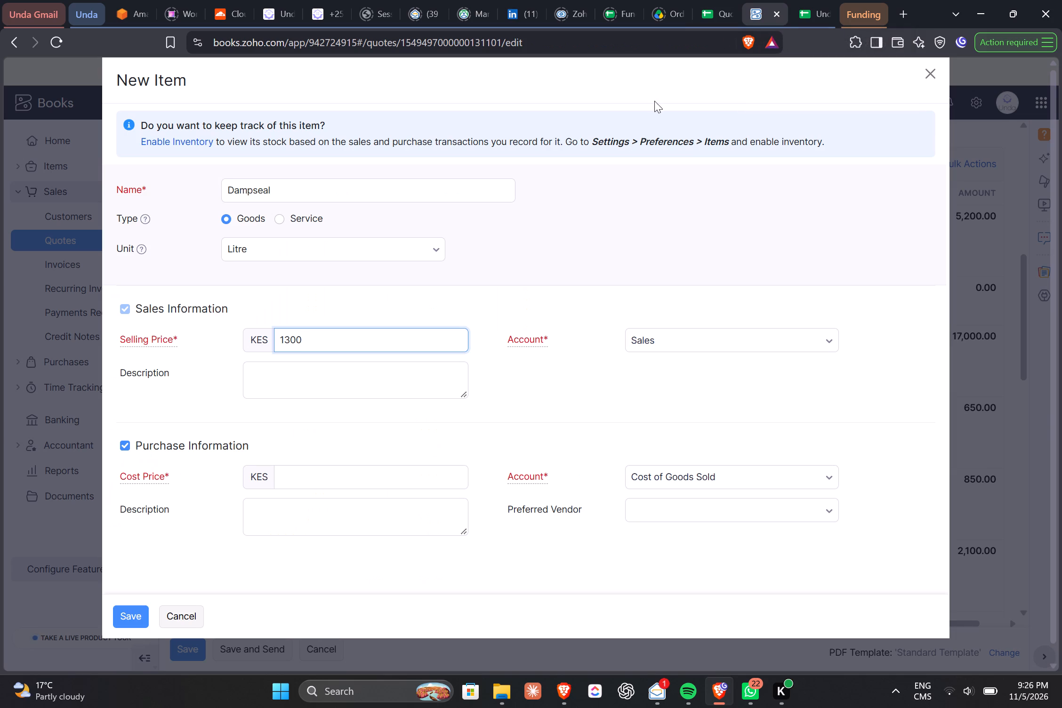
left_click(700, 22)
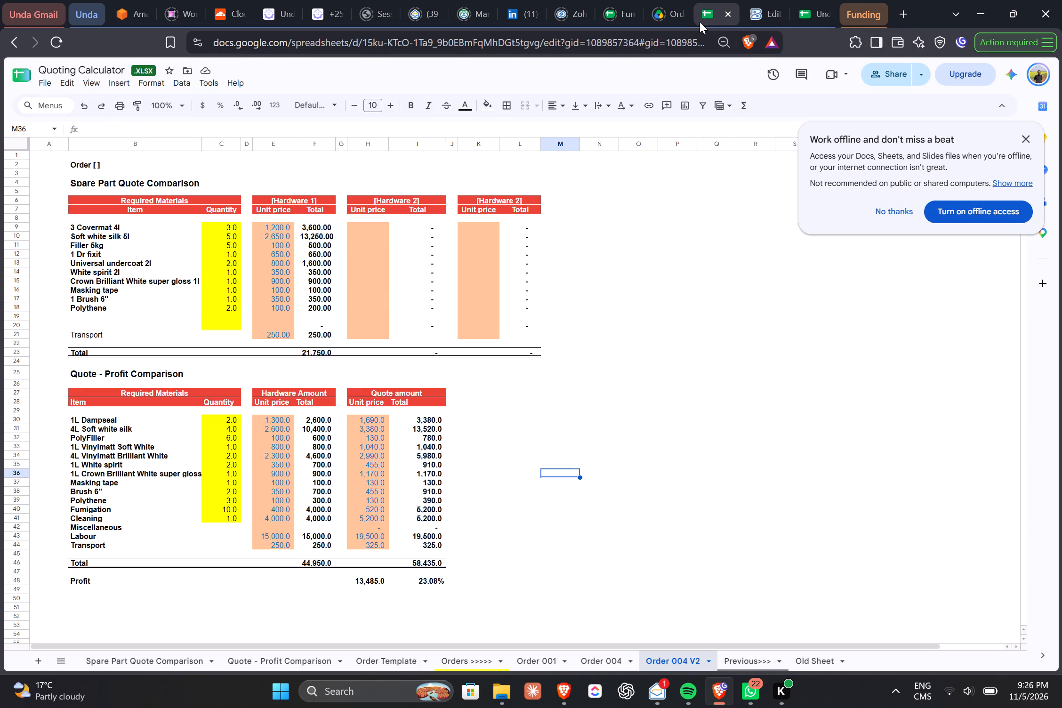
left_click(756, 12)
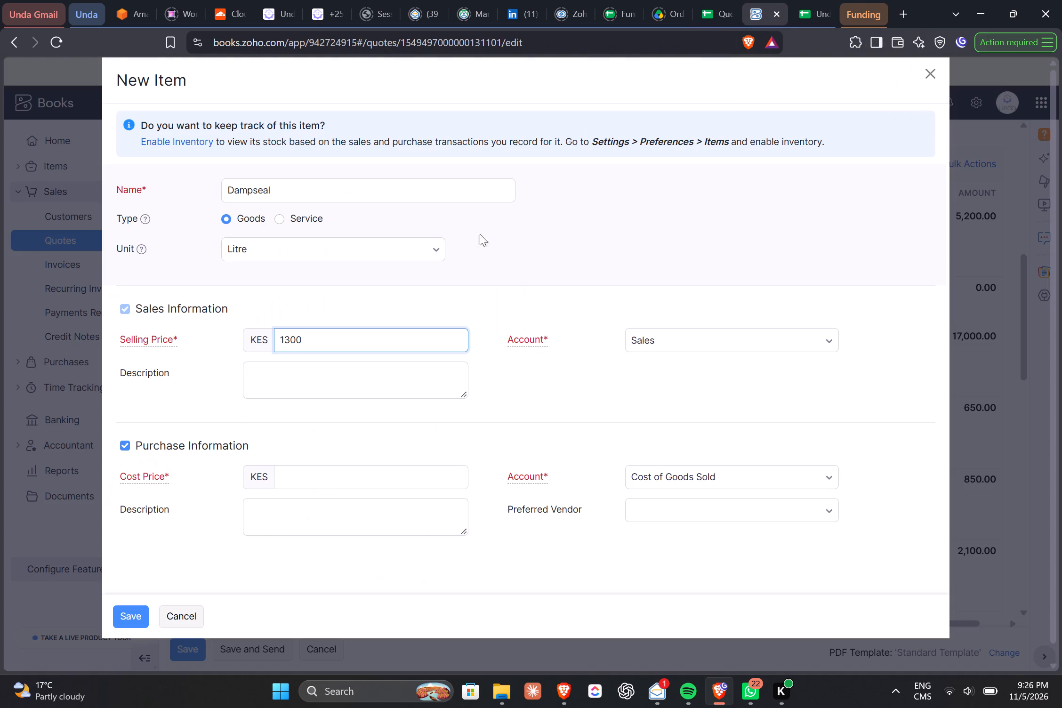
left_click(719, 11)
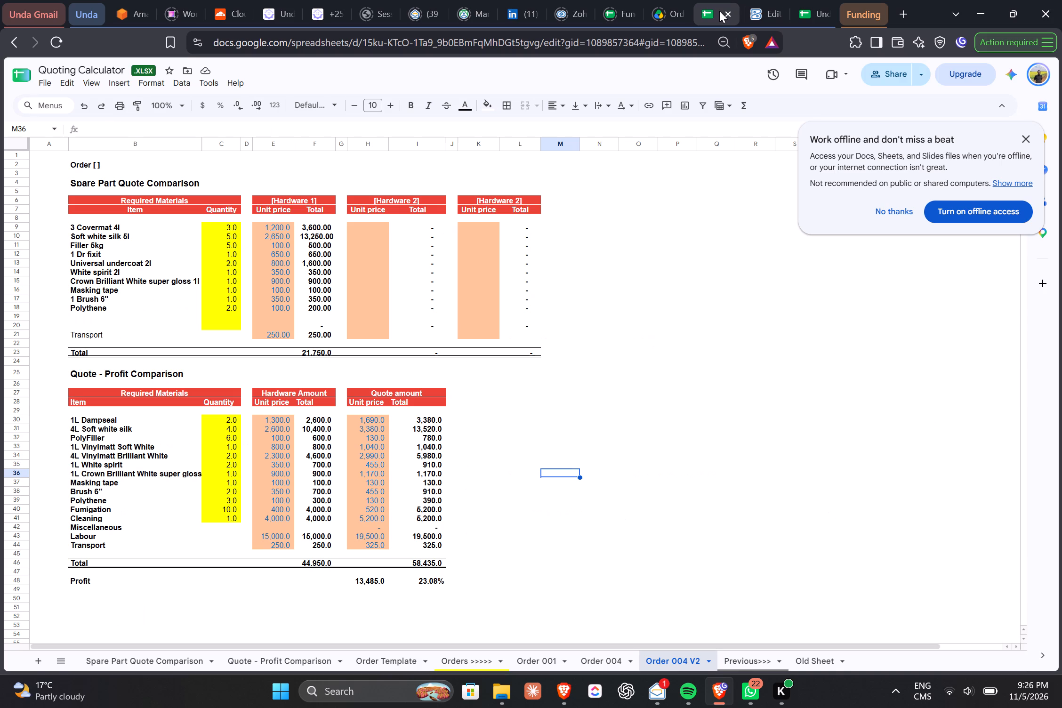
left_click(758, 8)
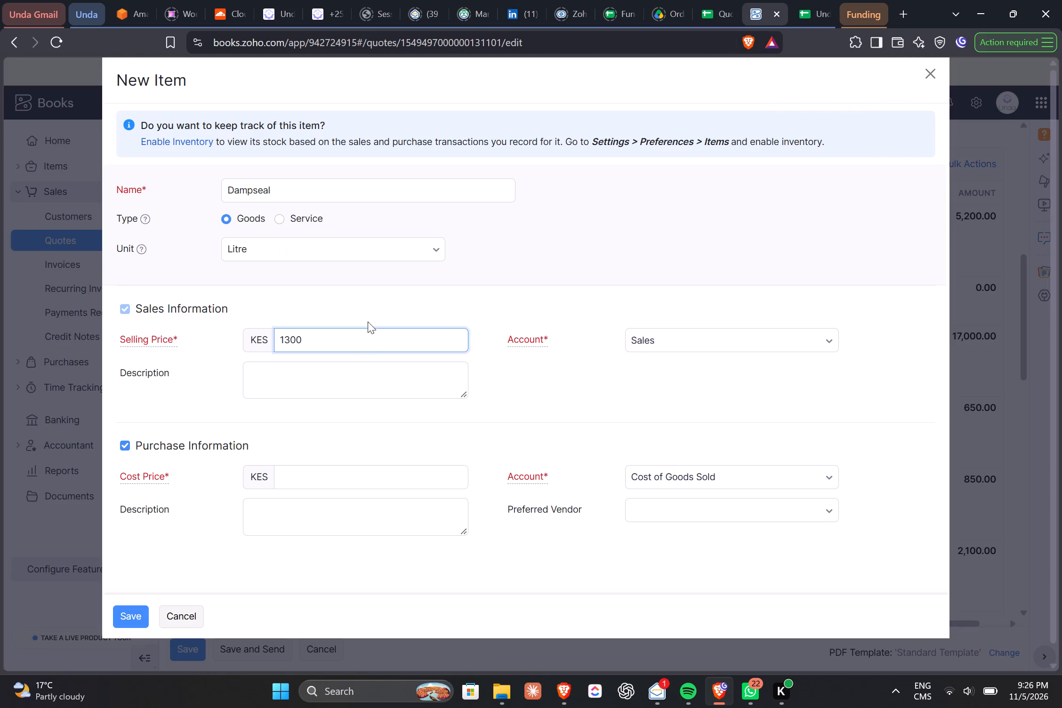
left_click(309, 471)
type("1700")
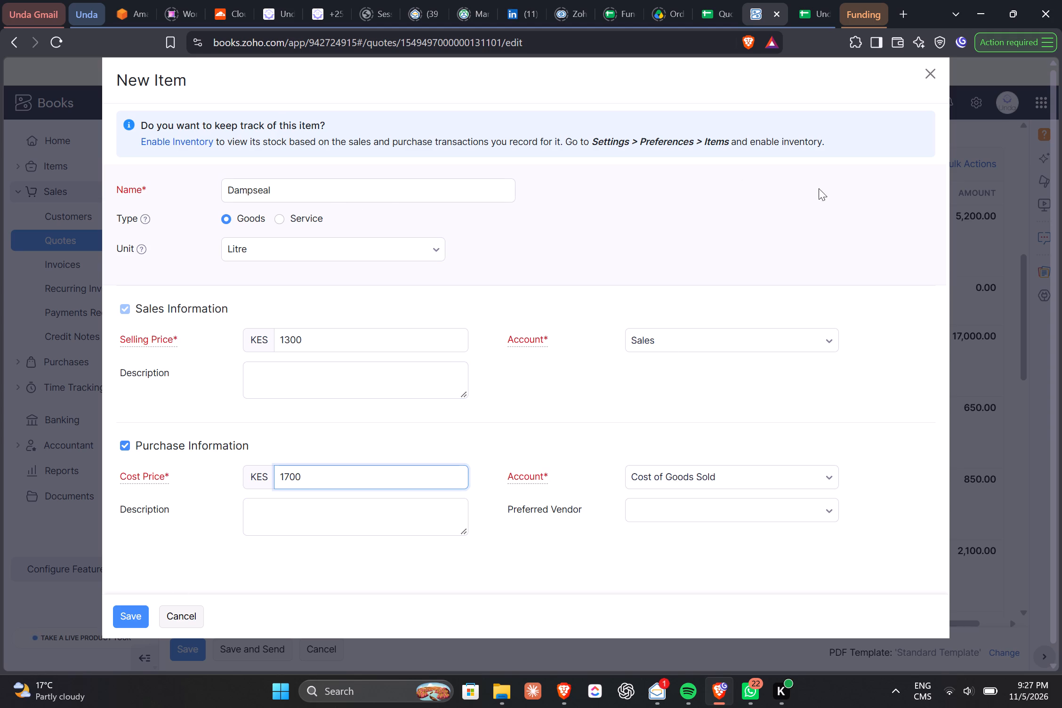
left_click(136, 614)
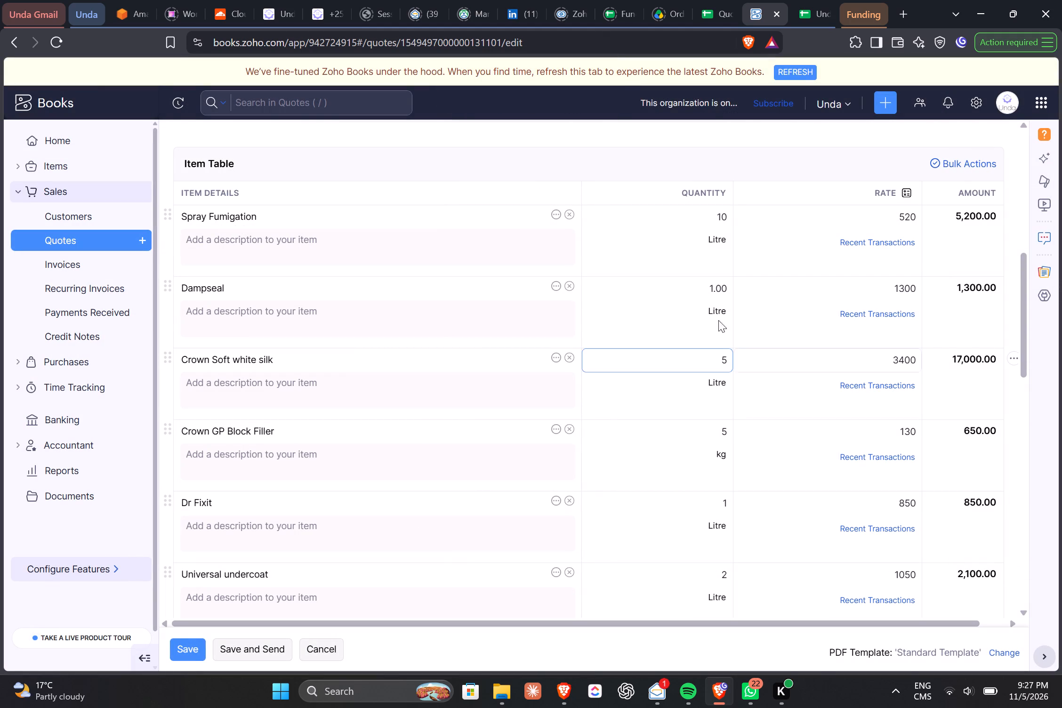
Set the Dampseal row's quantity to 2 and save the quote.
left_click(713, 288)
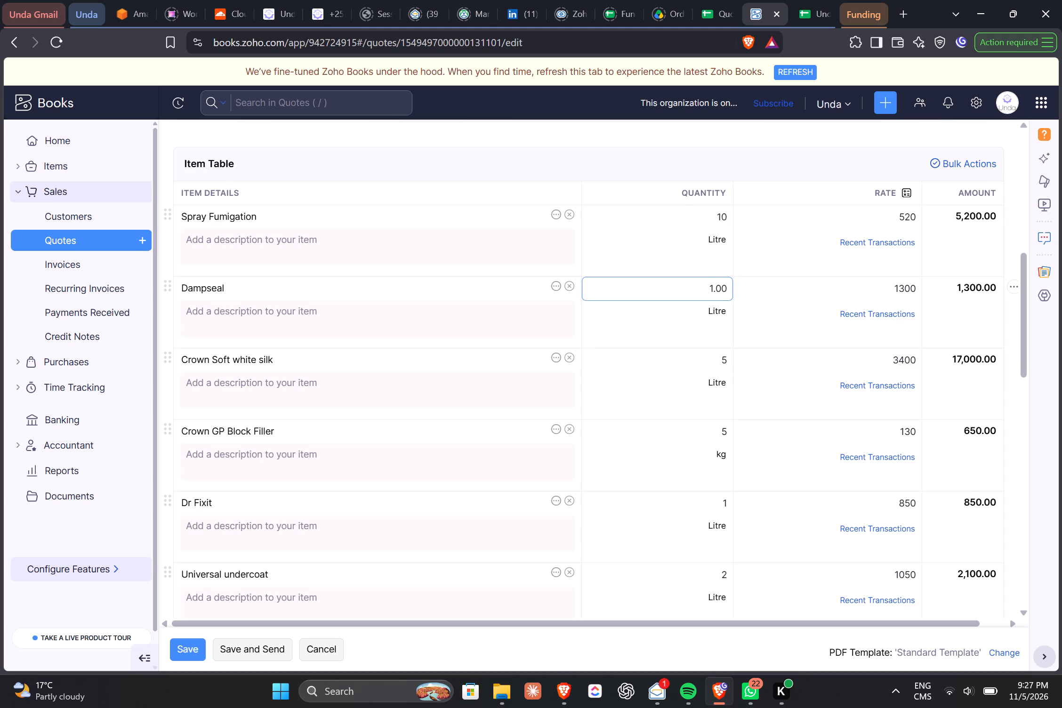
key("BackSpace")
key("2")
key("Return")
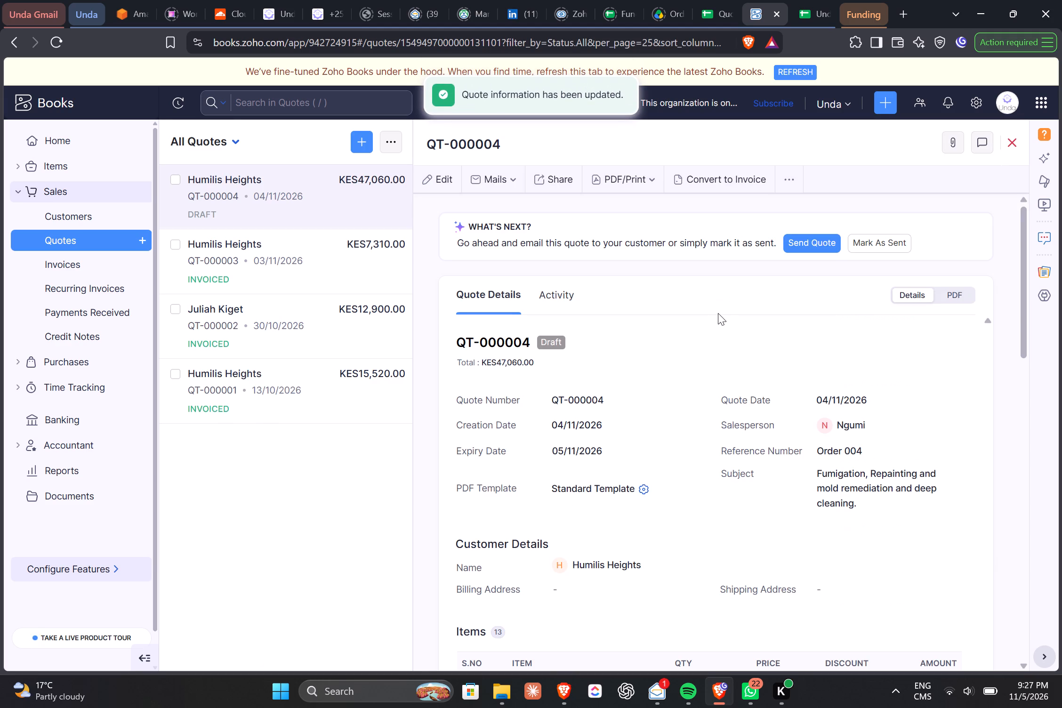
Reopen quote QT-000004 for editing and change the Dampseal item's cost price to KES 1300.
left_click(438, 175)
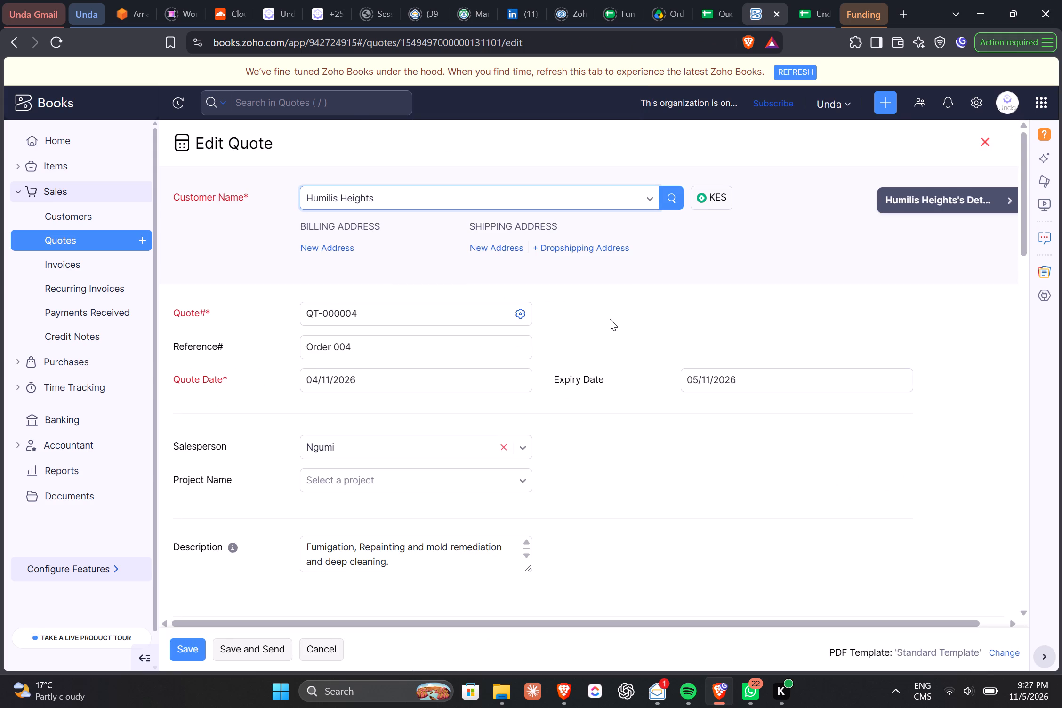
scroll(610, 319, "down", 4)
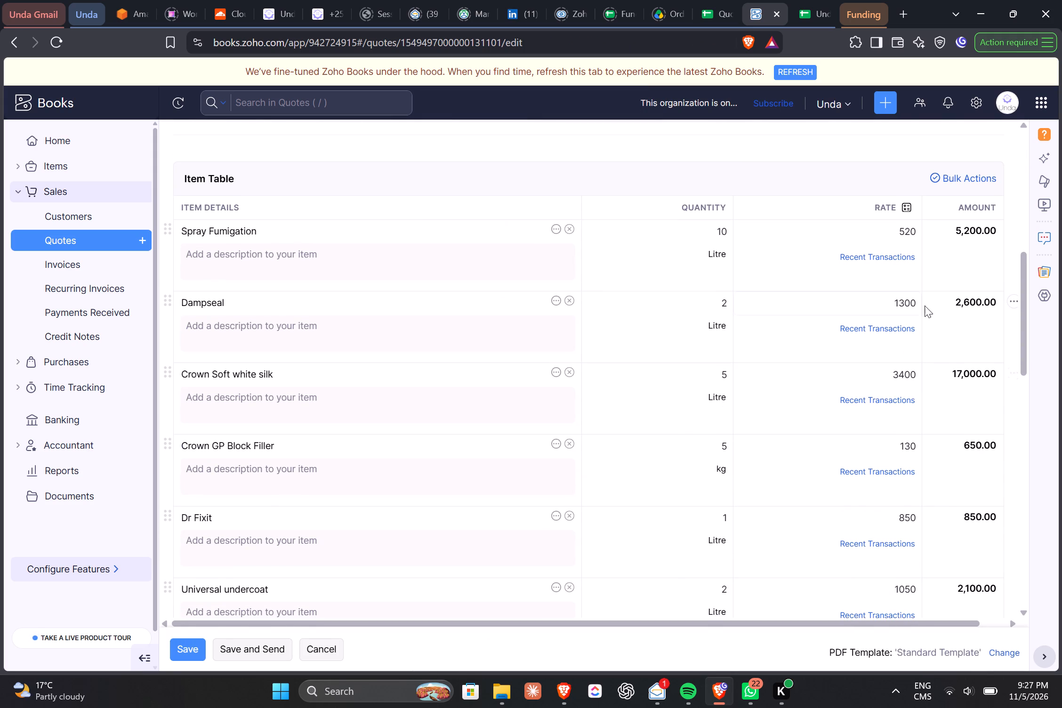
left_click(558, 301)
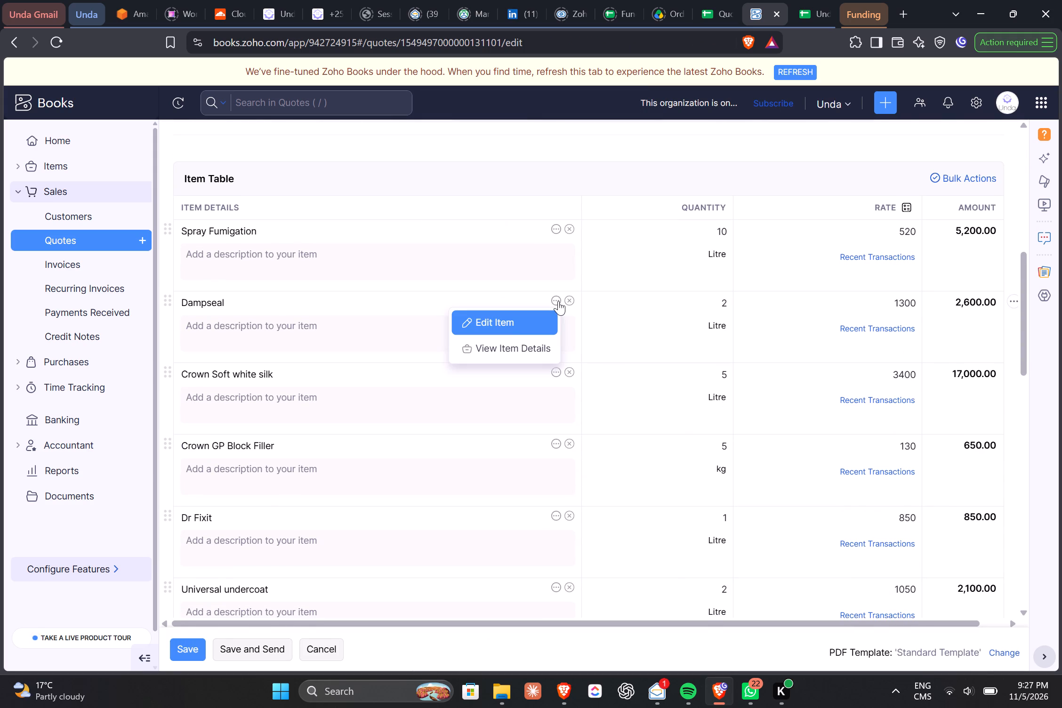
left_click(517, 330)
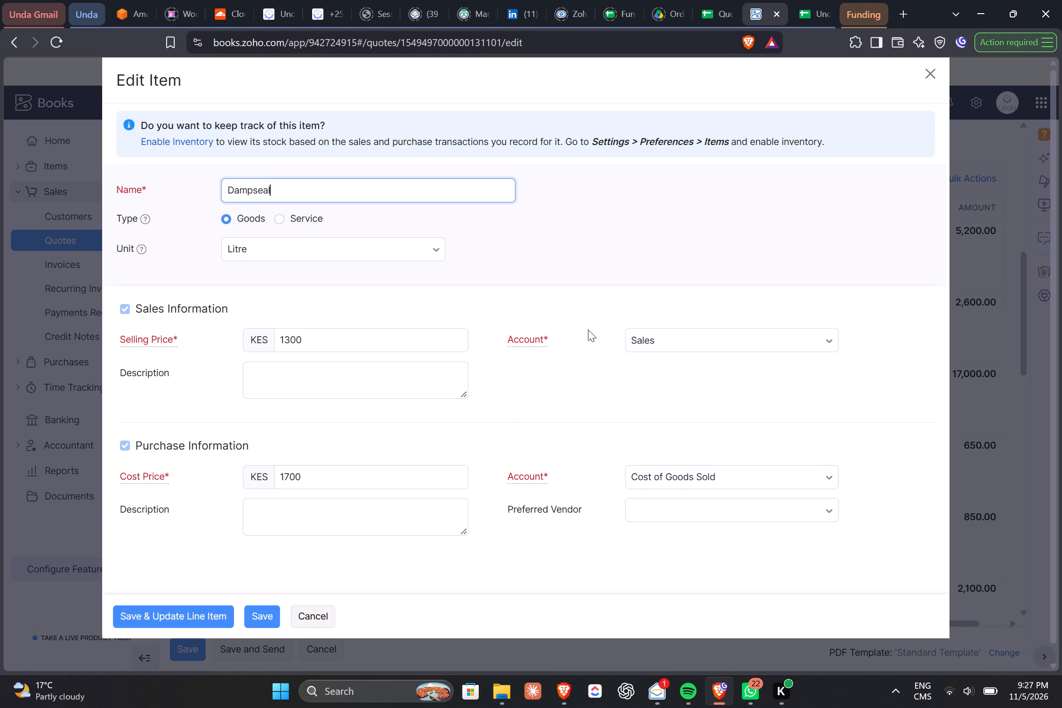
left_click(310, 480)
key("BackSpace")
key("BackSpace")
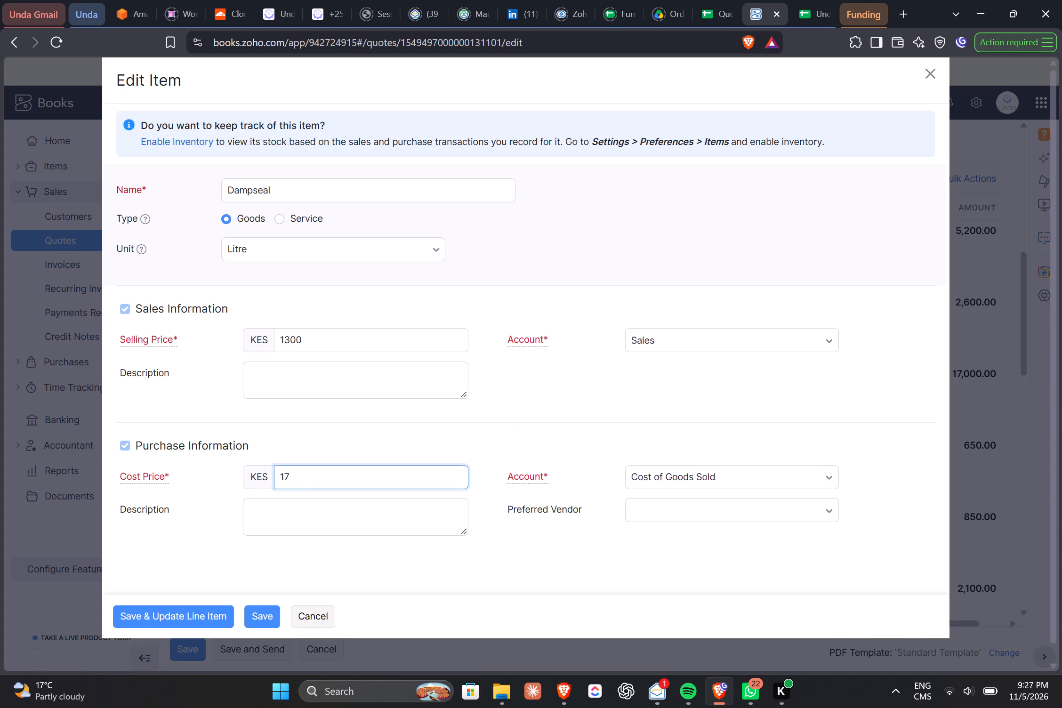
key("BackSpace")
type("300")
Set Dampseal's selling price to KES 1700, apply it to all active recurring invoices, and save the item with its line item updated.
left_click(317, 340)
key("BackSpace")
key("BackSpace")
key("BackSpace")
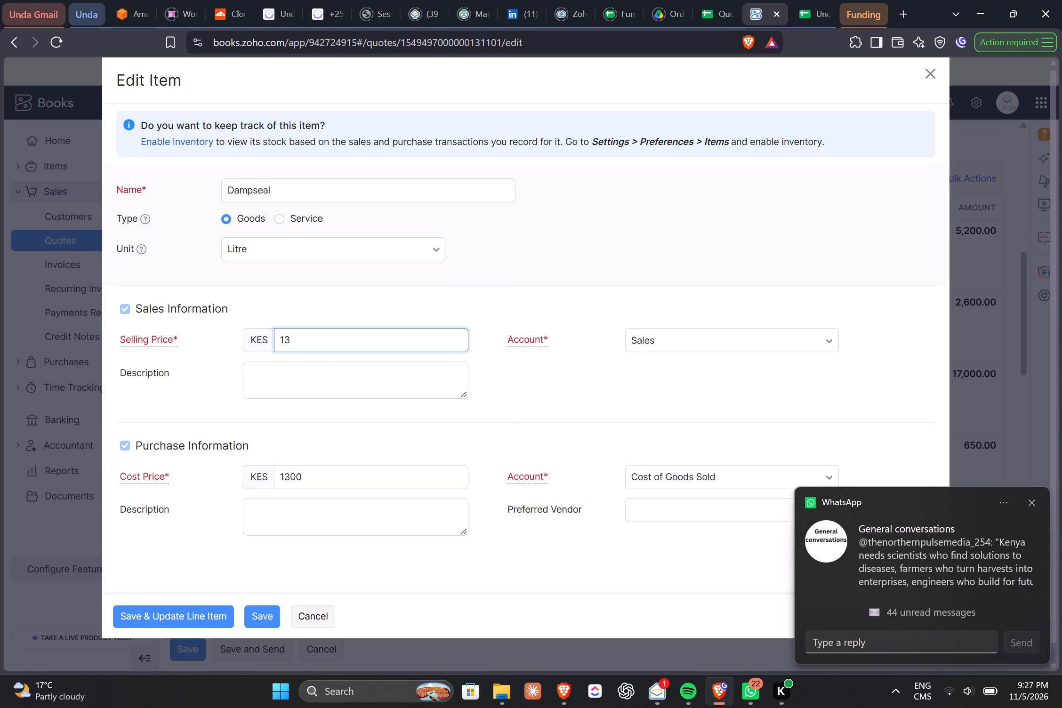
type("700")
key("Return")
scroll(78, 403, "down", 3)
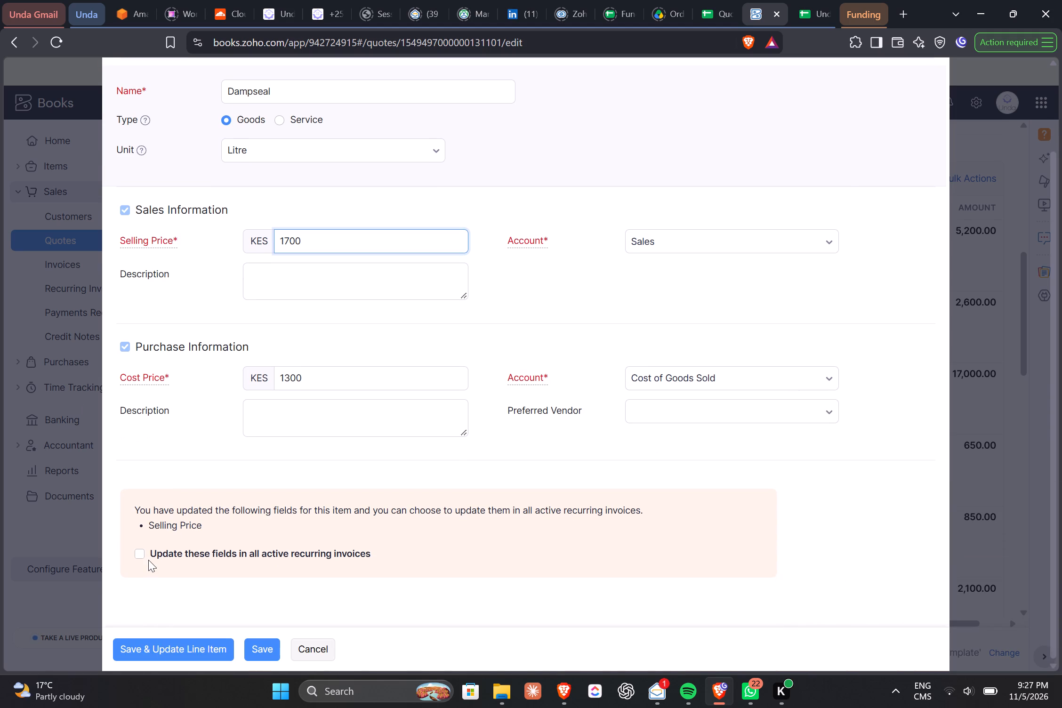
left_click(141, 556)
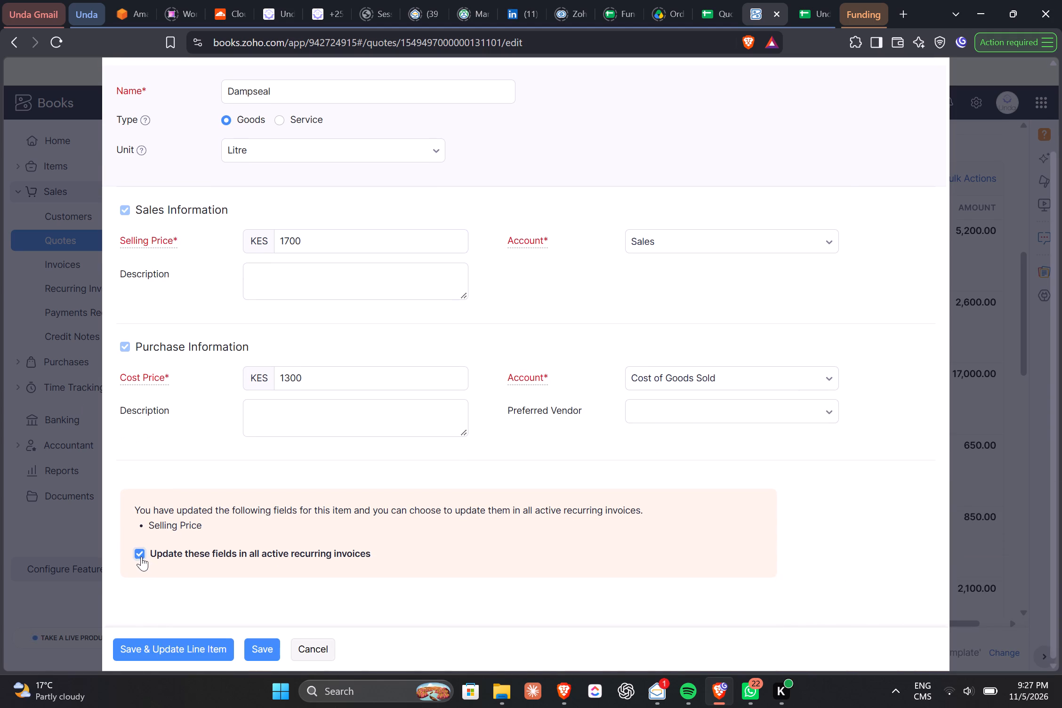
left_click(182, 657)
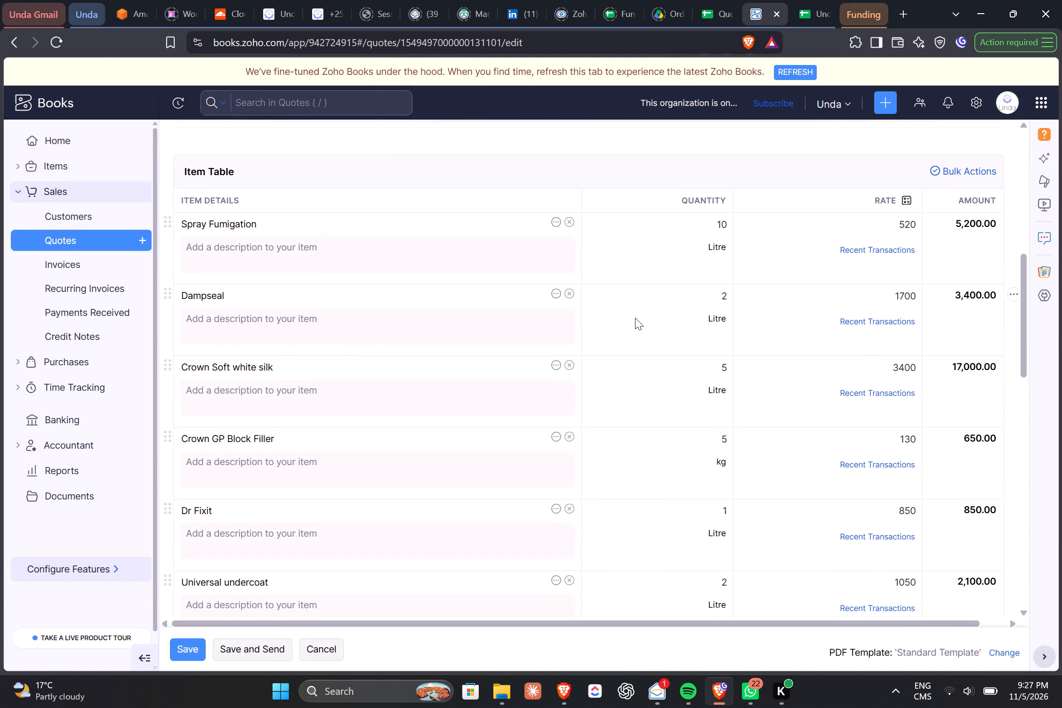
In the quote's description, replace "and deep cleaning." with the new sentence "Note cleaning not included." after "mold remediation.".
scroll(635, 318, "down", 1)
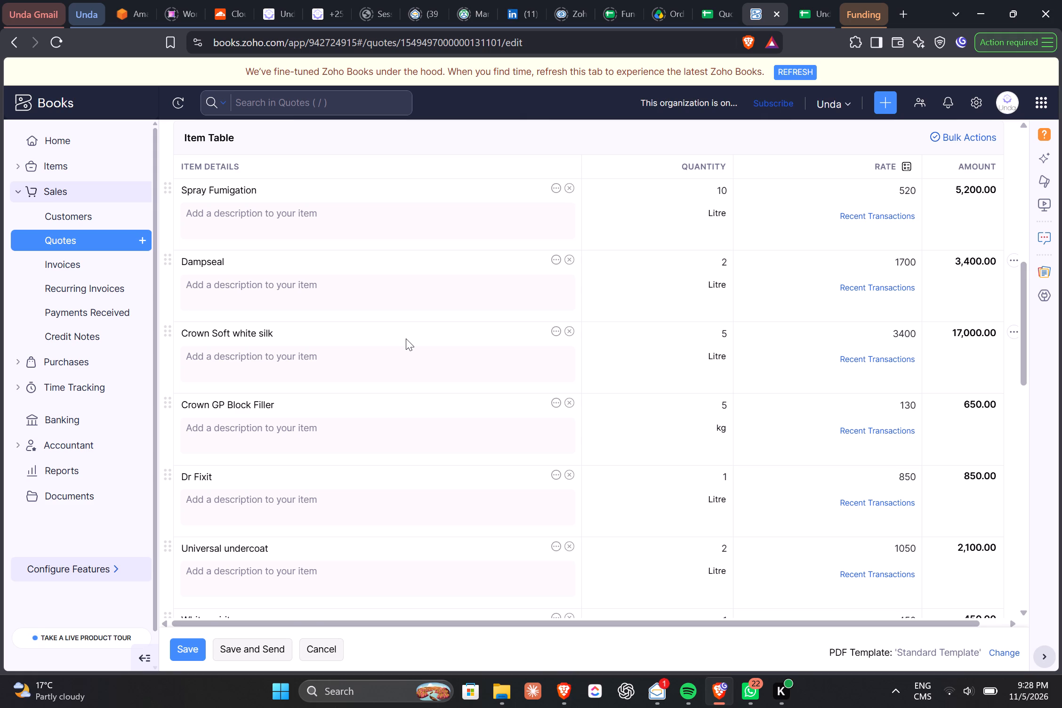
scroll(406, 338, "up", 5)
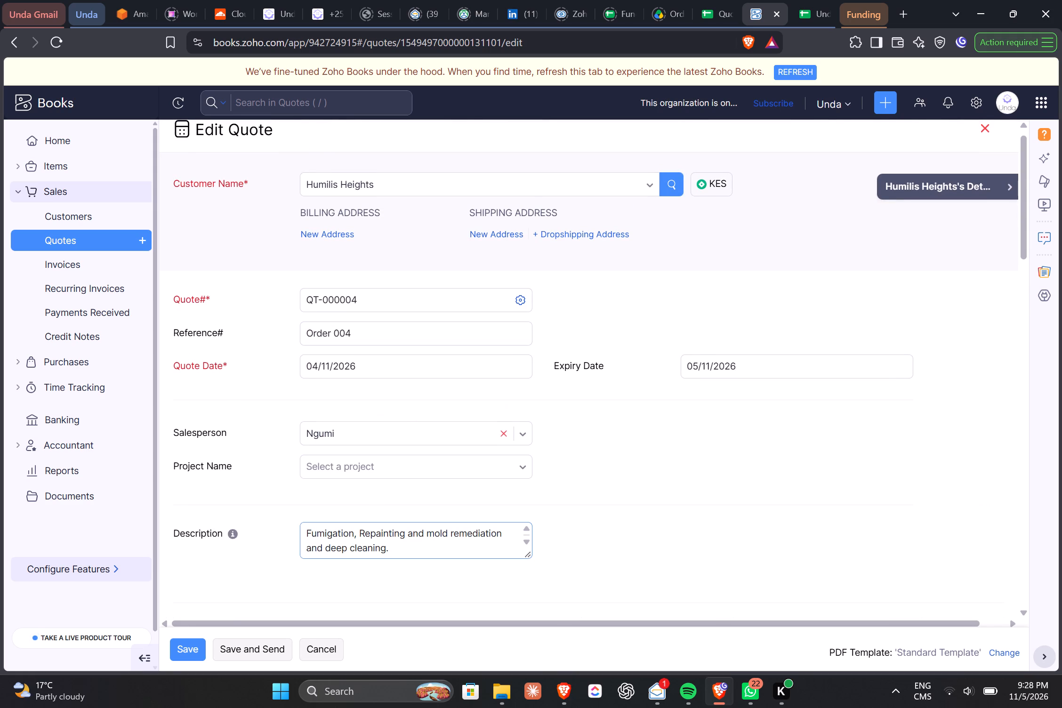
left_click_drag(403, 548, 303, 552)
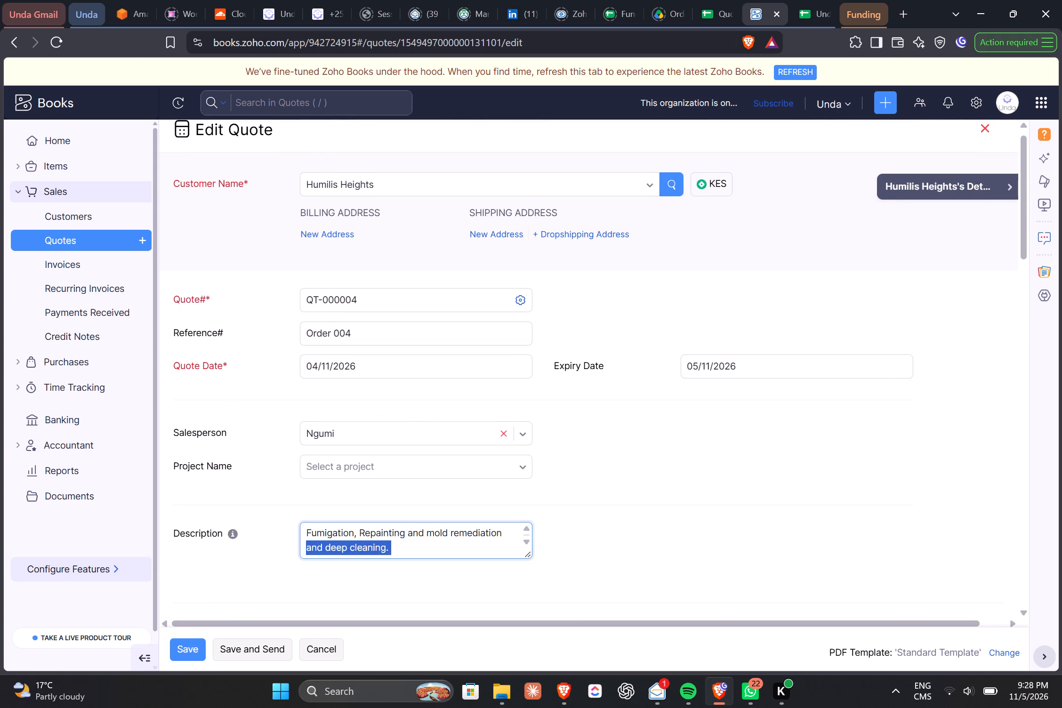
left_click_drag(303, 552, 302, 552)
key("BackSpace")
key("BackSpace")
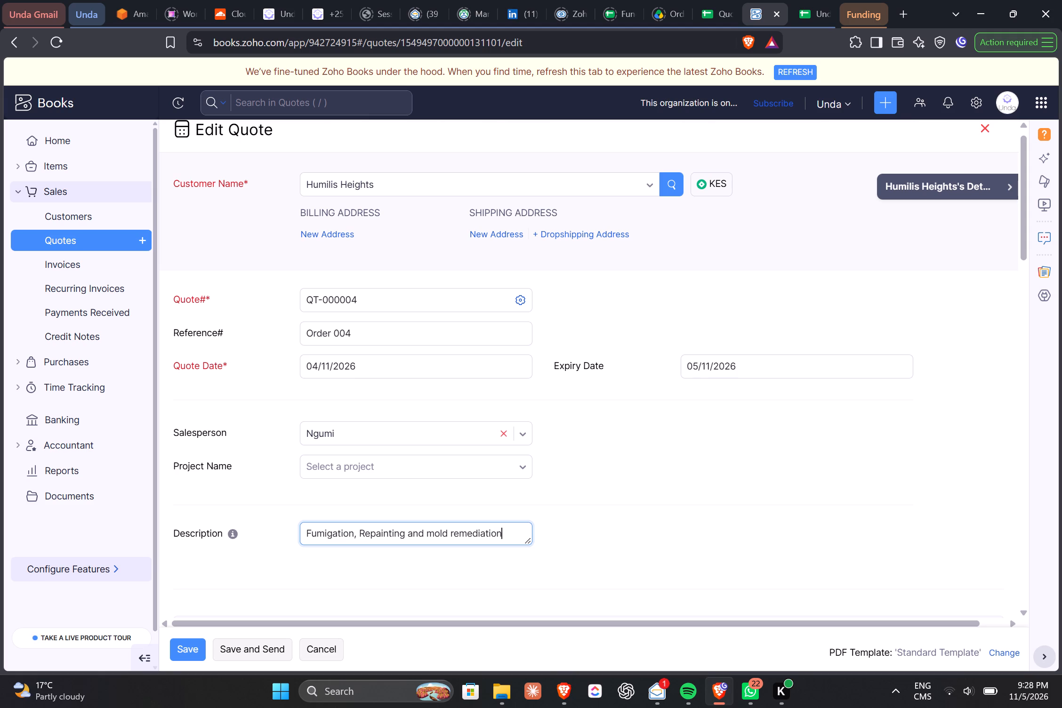
type(". Note")
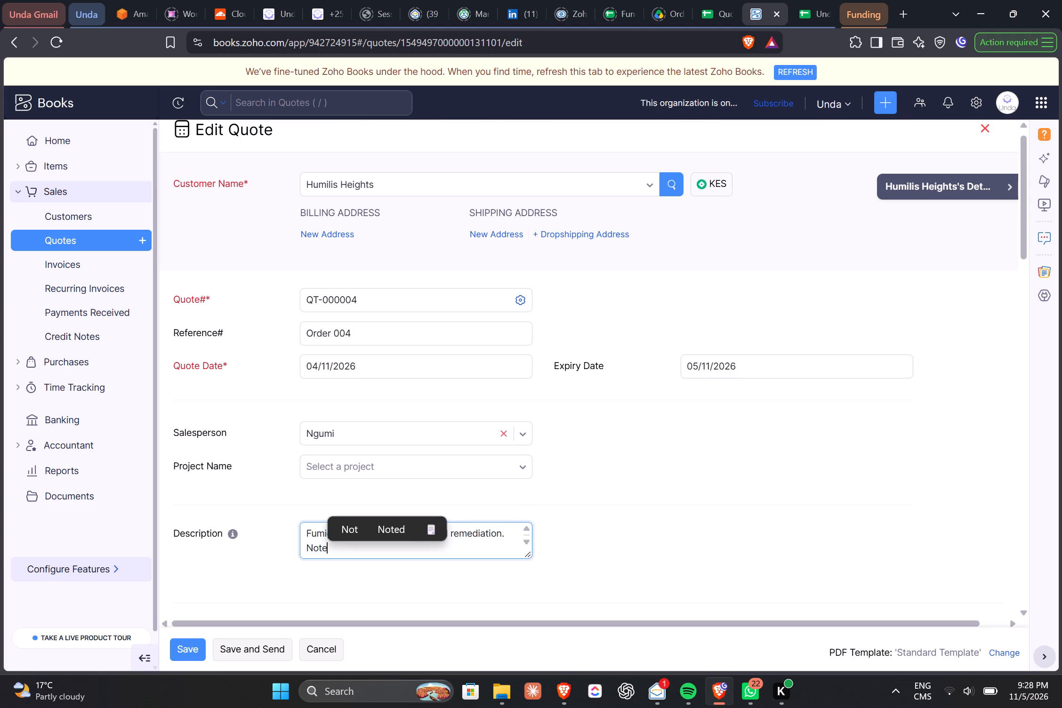
key("space")
key("shift+c")
key("BackSpace")
type("cleaning not in")
type("cluded")
key("space")
key("BackSpace")
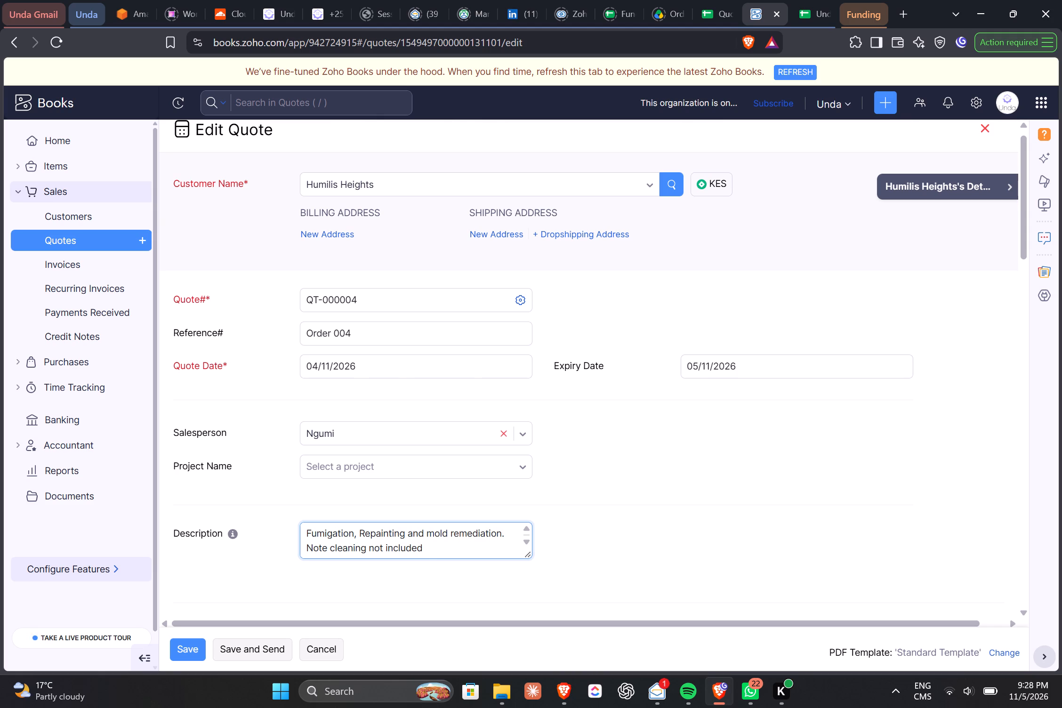
type(". Will")
key("BackSpace")
key("BackSpace")
key("BackSpace")
key("BackSpace")
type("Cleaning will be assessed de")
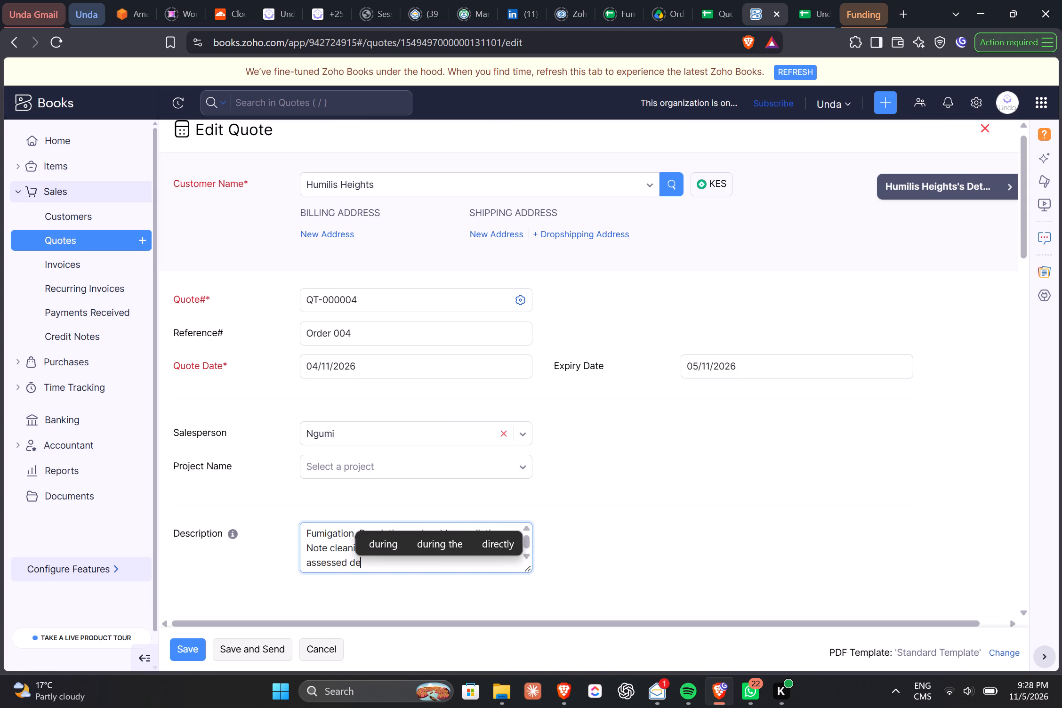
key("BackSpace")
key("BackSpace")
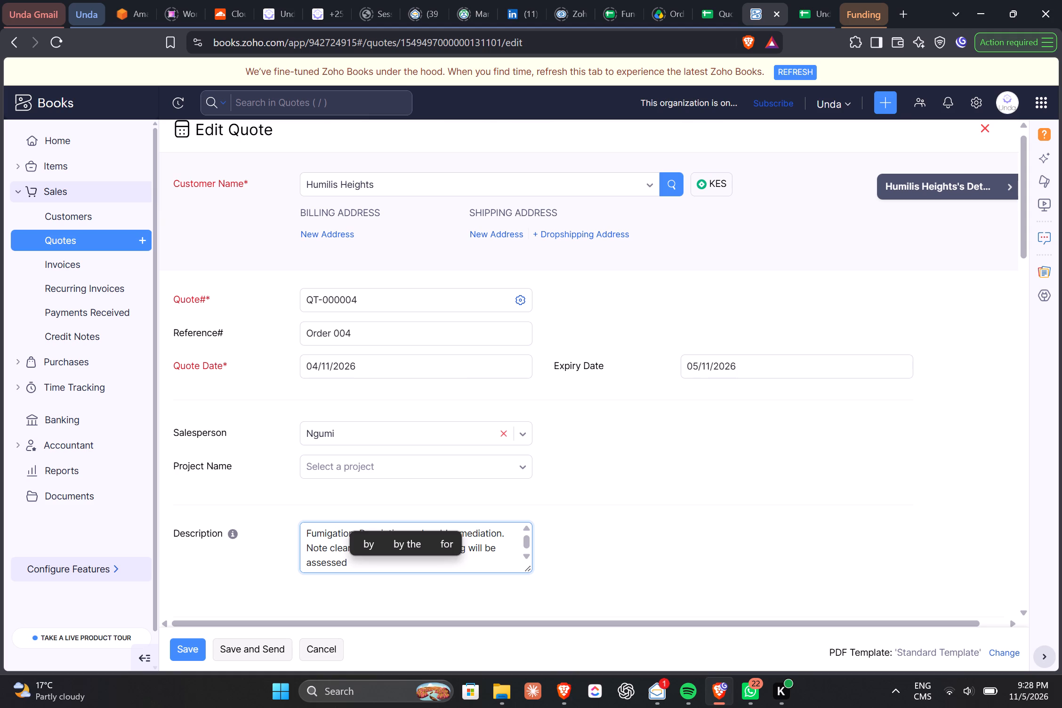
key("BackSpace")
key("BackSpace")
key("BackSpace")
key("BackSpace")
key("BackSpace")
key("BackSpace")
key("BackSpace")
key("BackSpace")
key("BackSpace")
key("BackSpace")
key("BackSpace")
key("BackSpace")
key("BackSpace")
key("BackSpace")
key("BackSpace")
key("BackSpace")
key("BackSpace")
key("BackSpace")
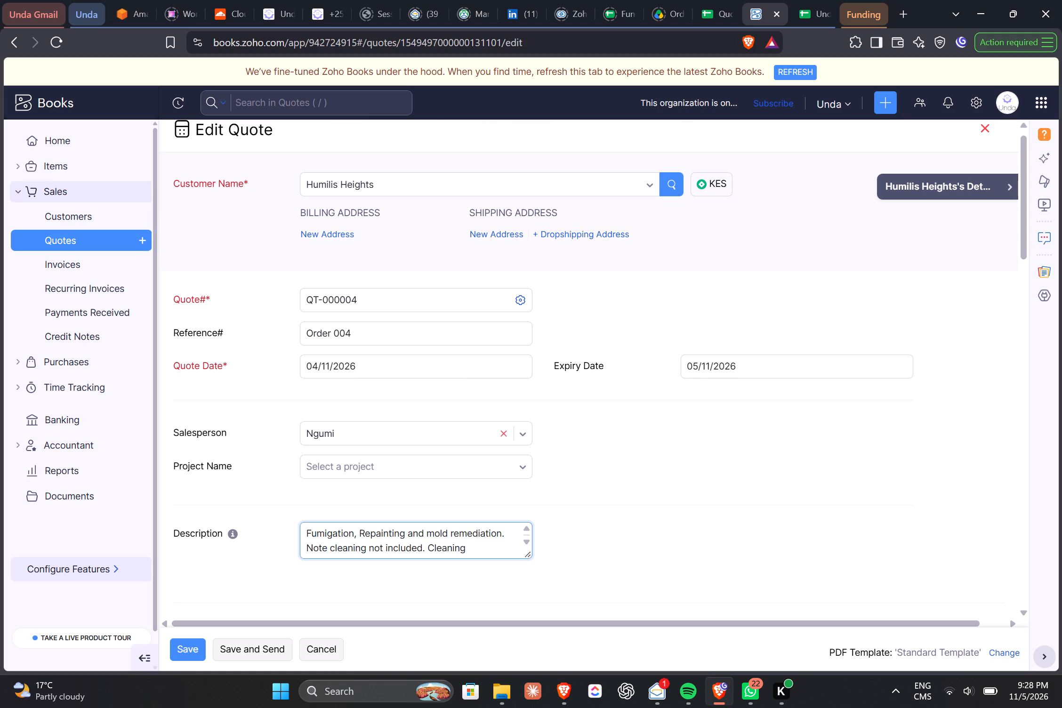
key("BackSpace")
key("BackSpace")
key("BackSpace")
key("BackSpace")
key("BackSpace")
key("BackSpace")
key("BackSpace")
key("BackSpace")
Add the sentence "Type of cleaning will be determined after completion of repairs." to the end of the quote's description.
type("Type of cleaning will be determined after")
key("space")
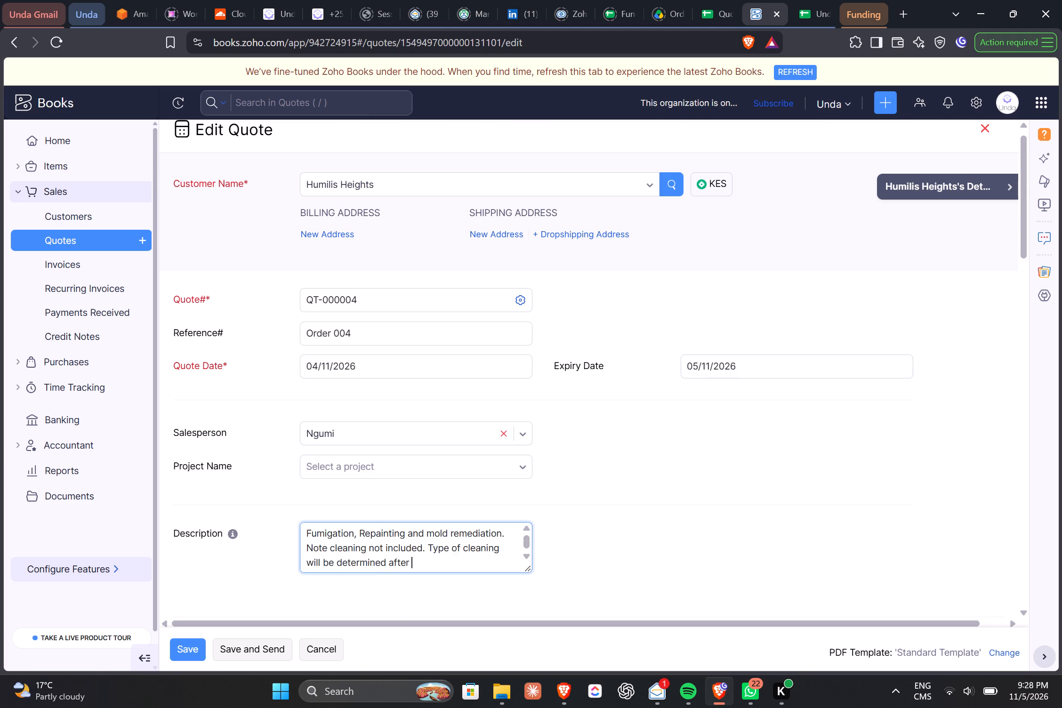
key("BackSpace")
key("BackSpace")
type("r natu")
key("BackSpace")
key("BackSpace")
key("BackSpace")
key("BackSpace")
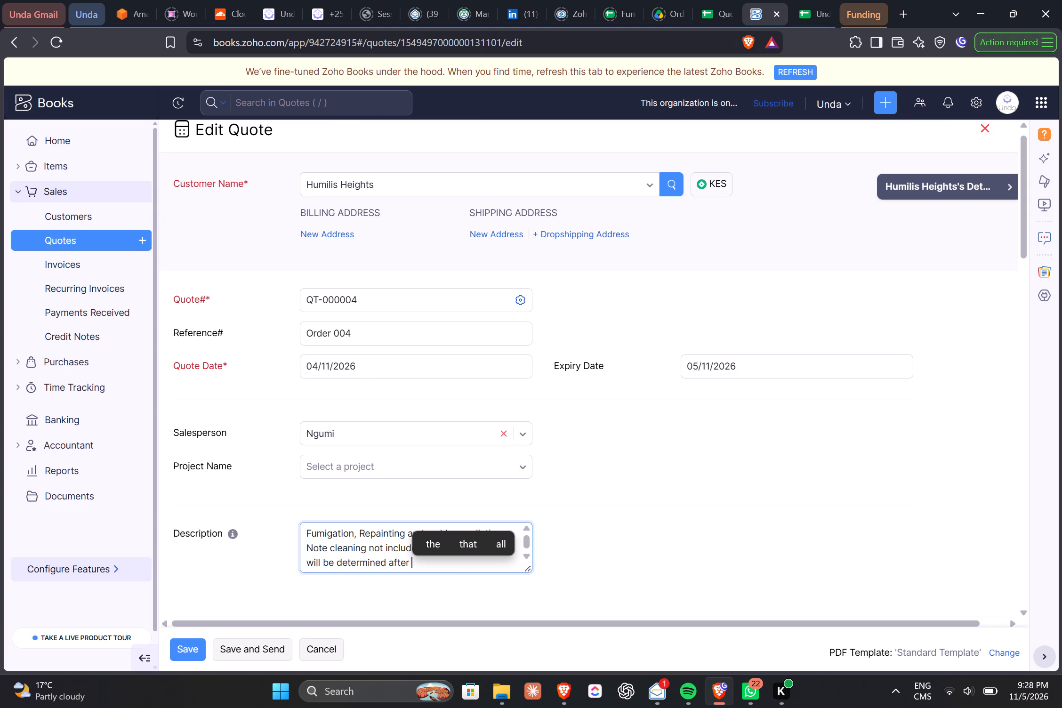
type("co")
type("mpletion of")
key("space")
key("r")
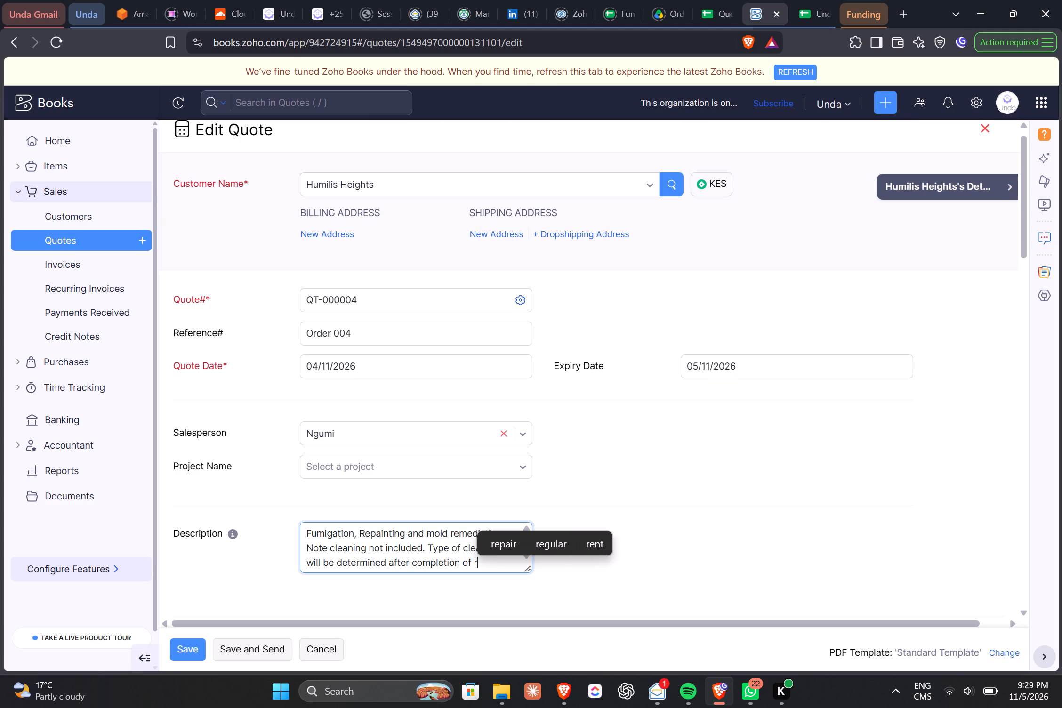
type("epairs")
key("period")
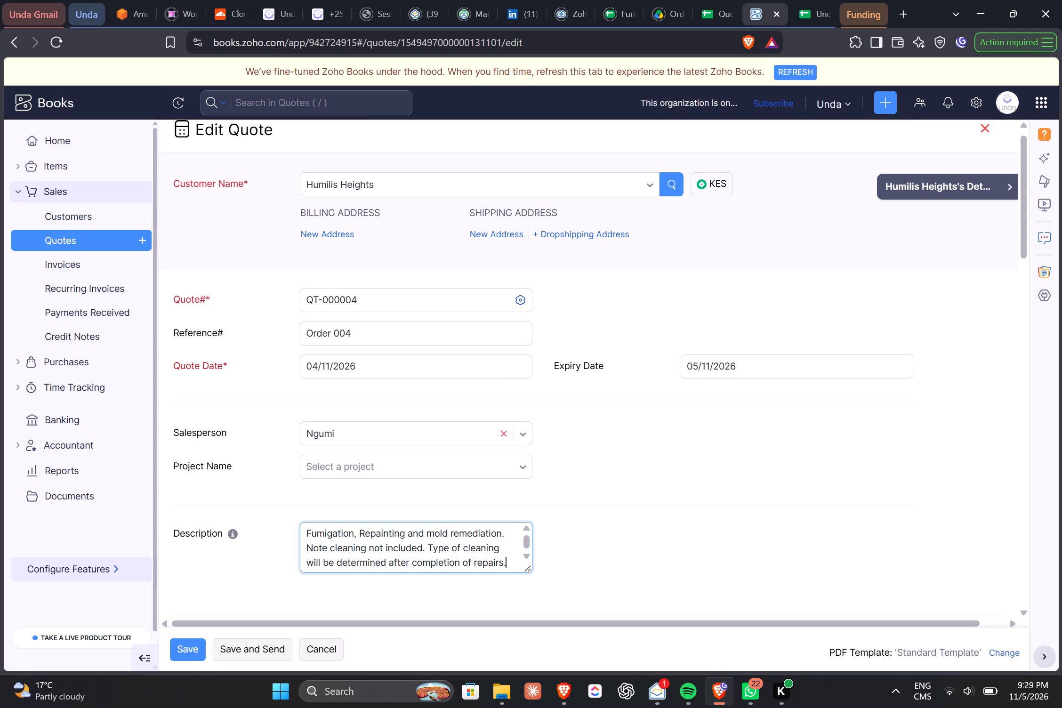
Check the quote's item table against the materials in the Quoting Calculator's Order 004 V2 sheet.
scroll(505, 404, "down", 2)
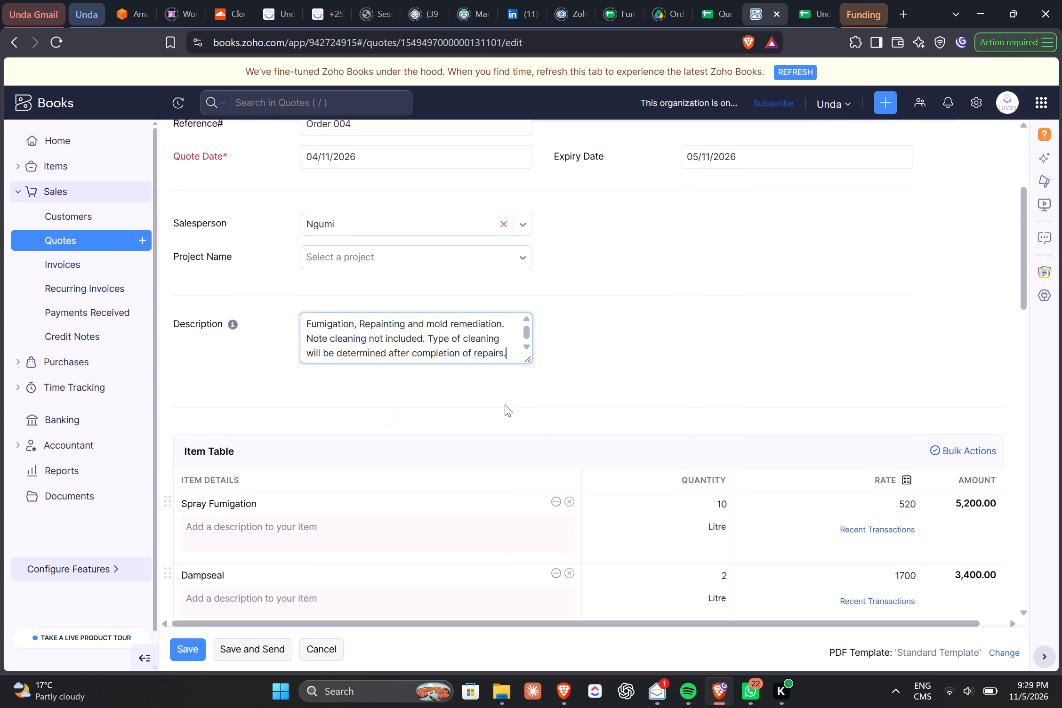
scroll(505, 404, "down", 2)
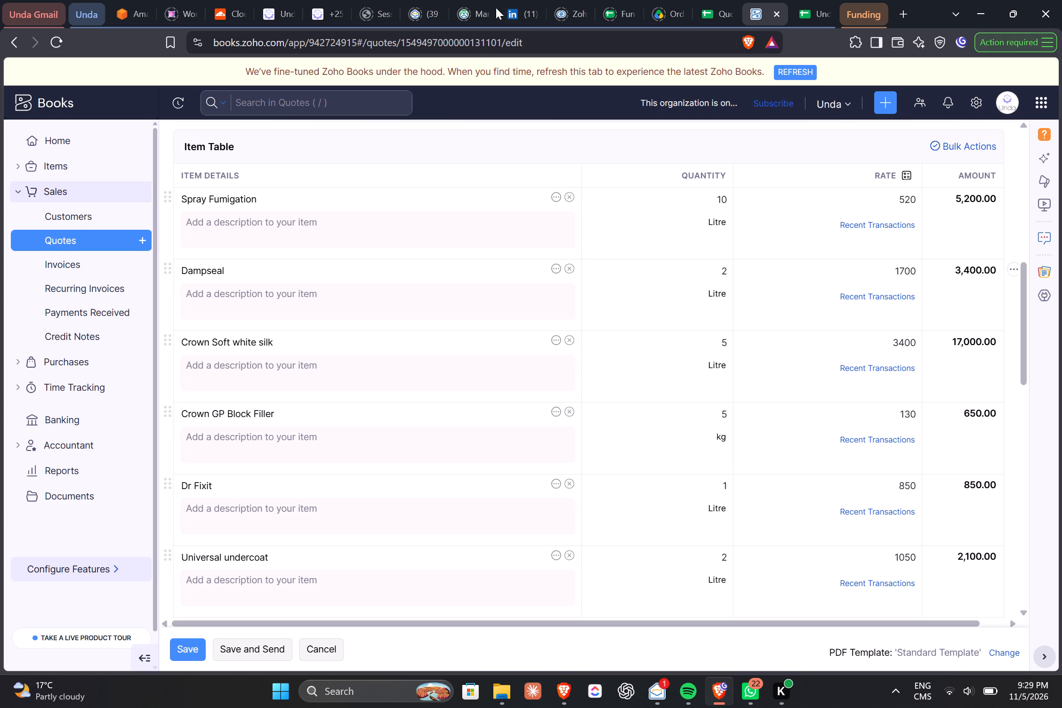
left_click(712, 1)
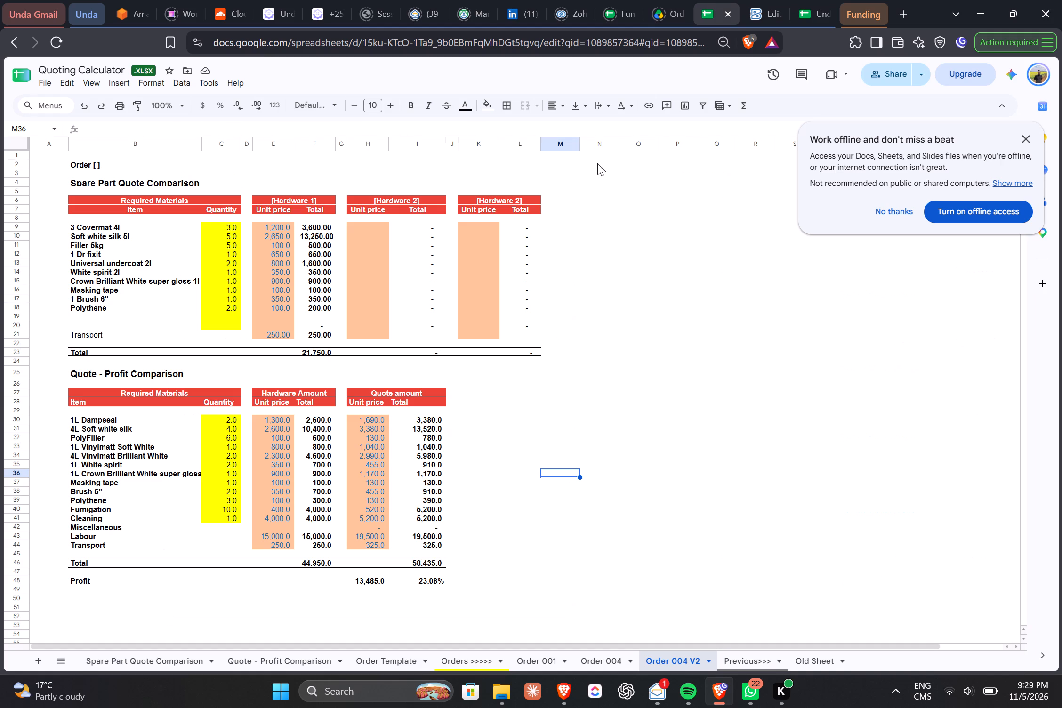
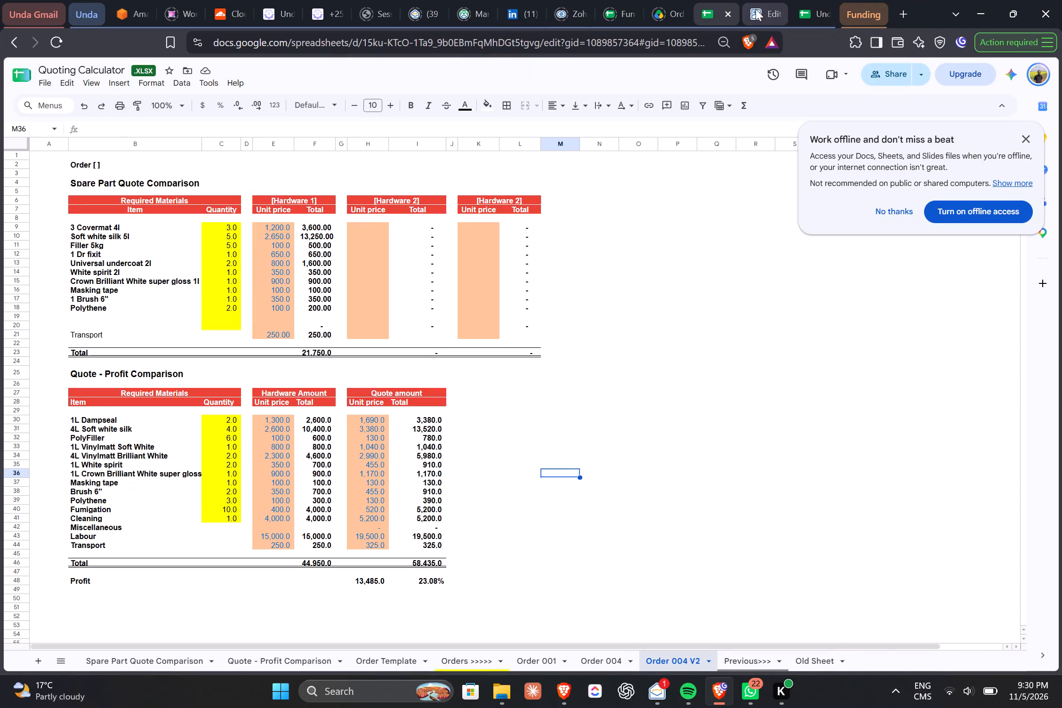
Move the Quoting Calculator spreadsheet into its own window and tile it side by side with the Zoho quote's item table.
left_click(756, 9)
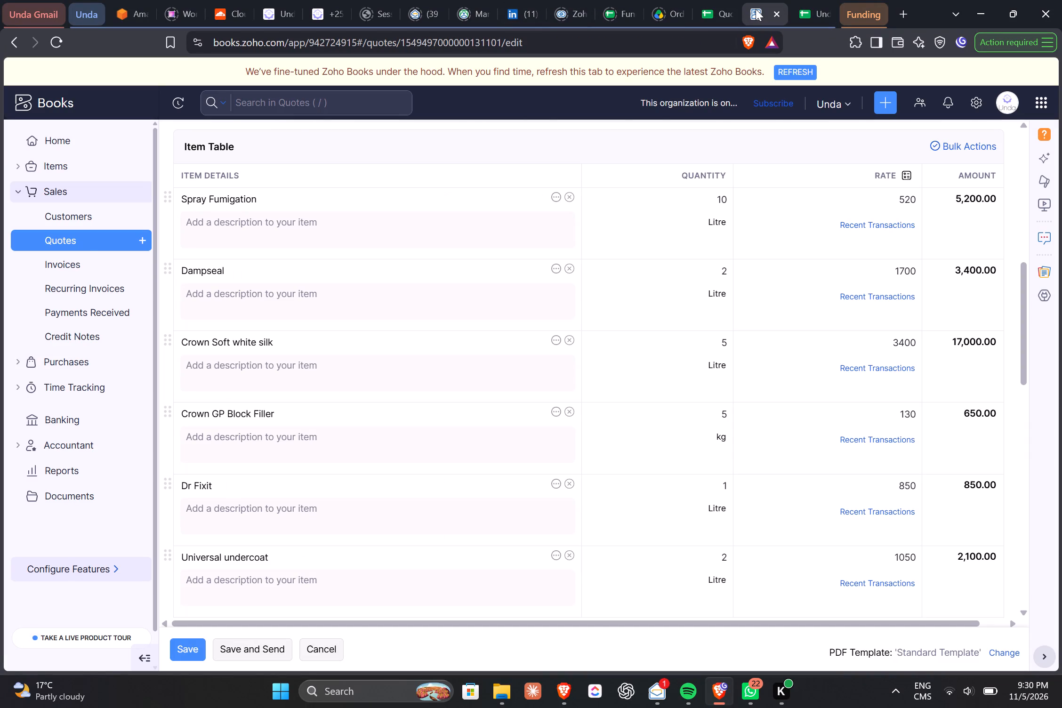
left_click_drag(715, 9, 441, 184)
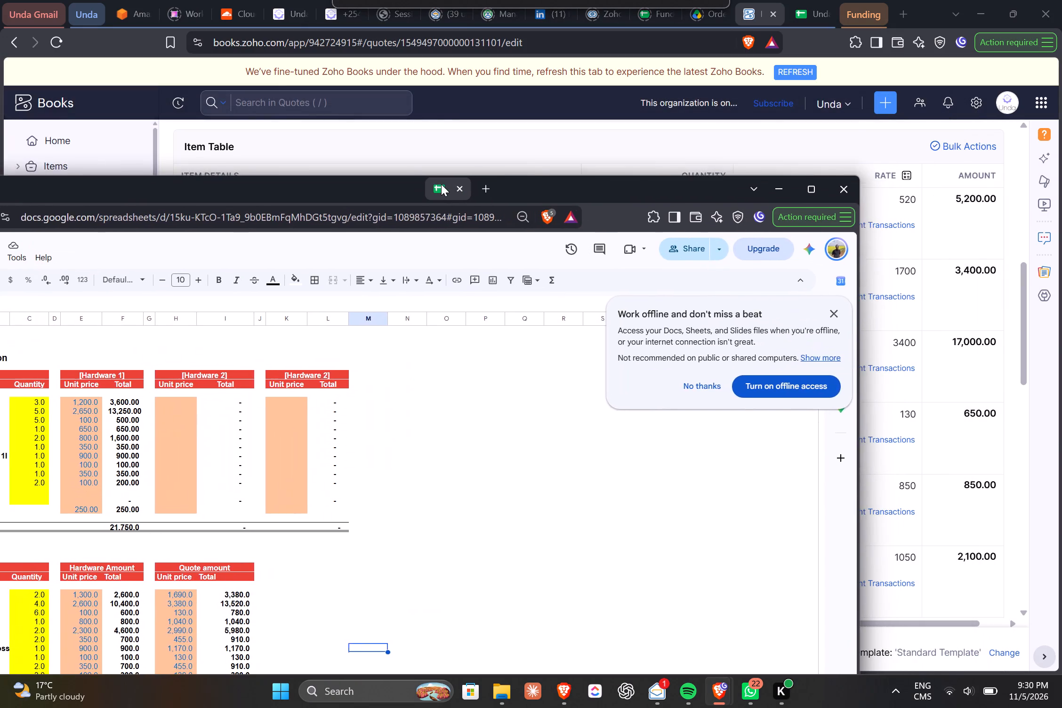
left_click_drag(441, 184, 564, 145)
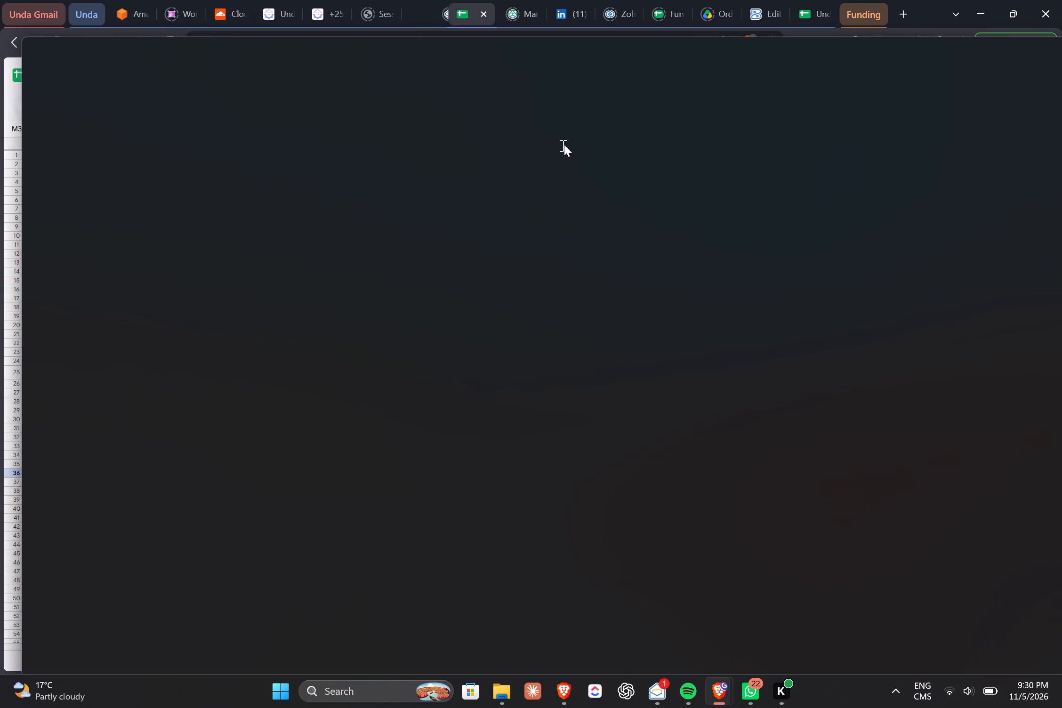
left_click_drag(564, 145, 560, 105)
left_click_drag(941, 103, 766, 100)
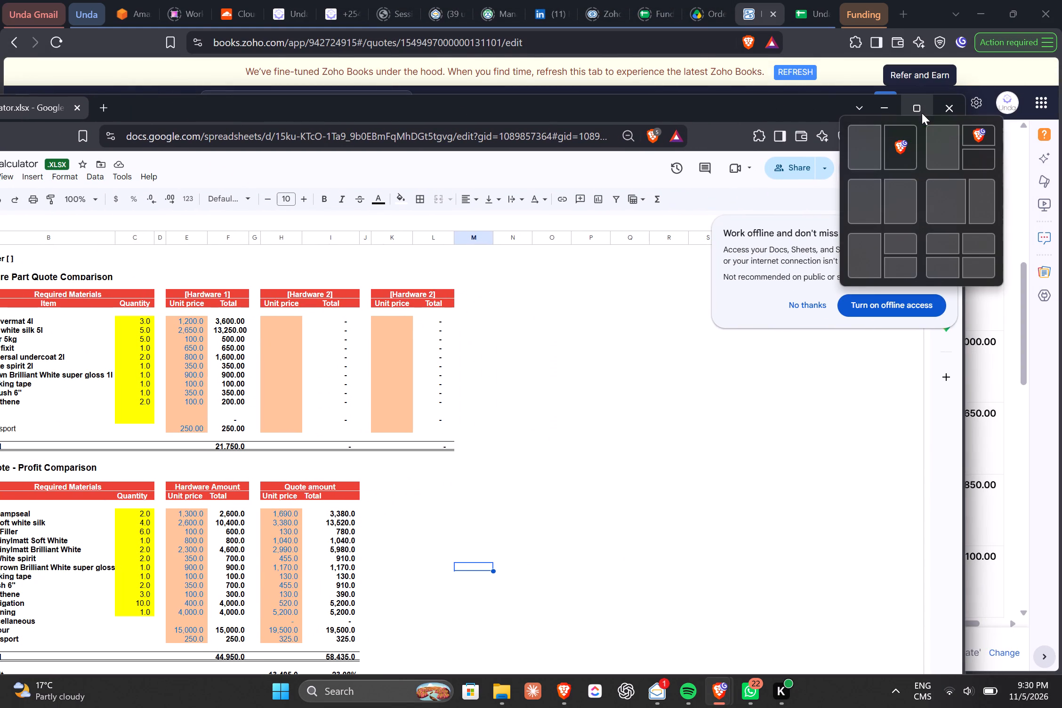
left_click(847, 143)
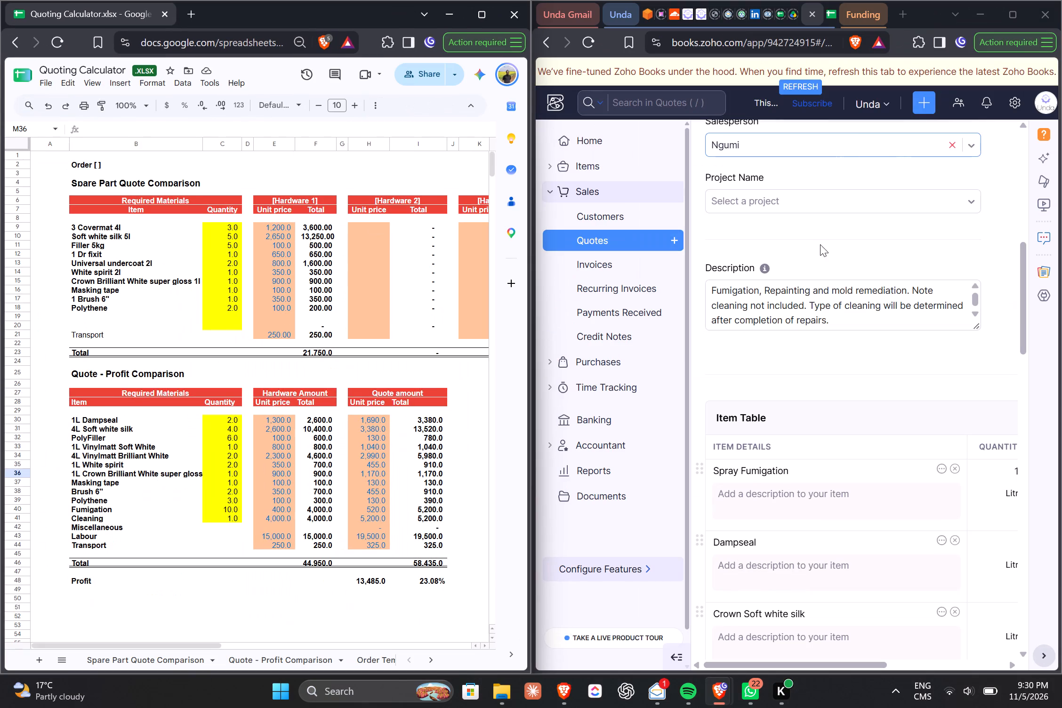
scroll(814, 293, "down", 3)
scroll(822, 428, "left", 1)
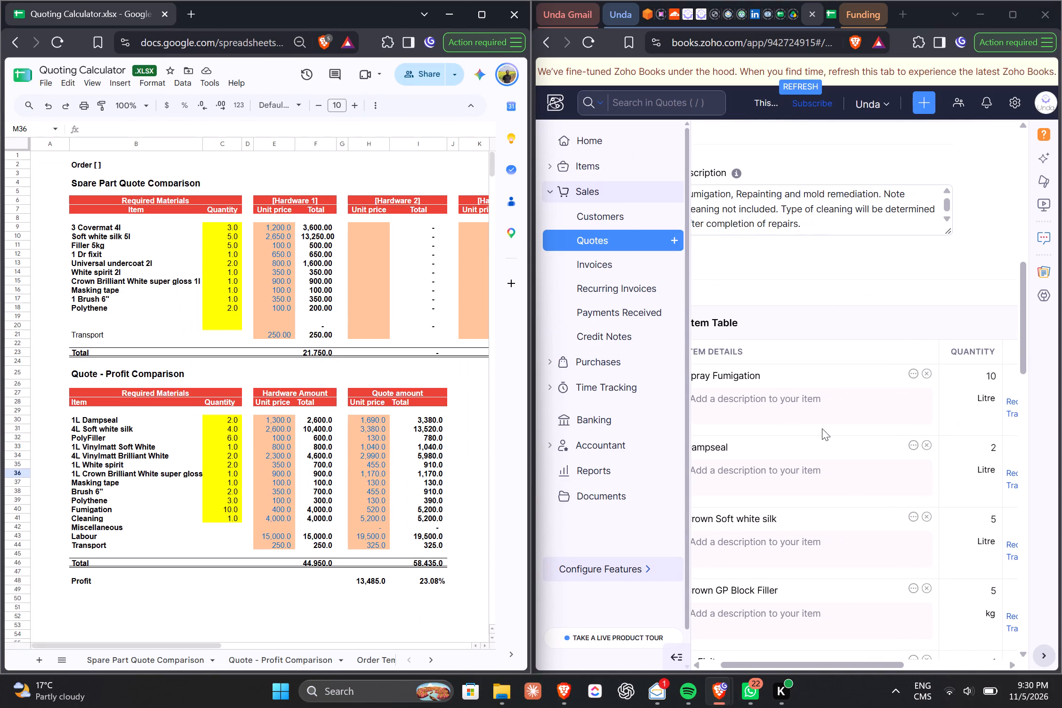
scroll(822, 428, "left", 1)
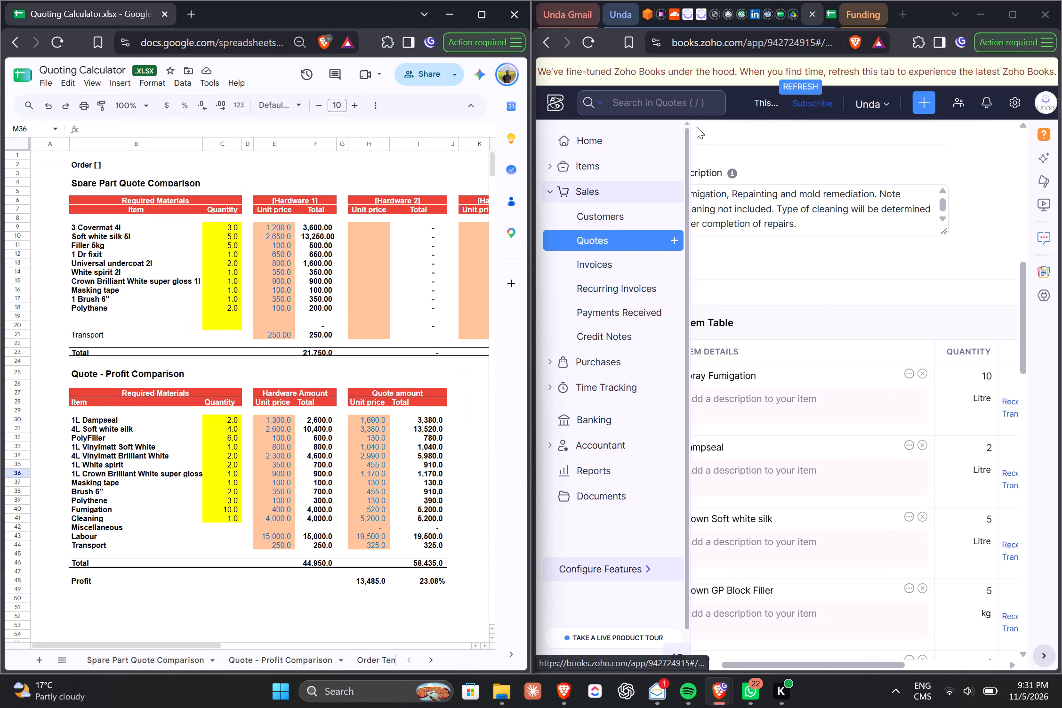
scroll(634, 516, "down", 1)
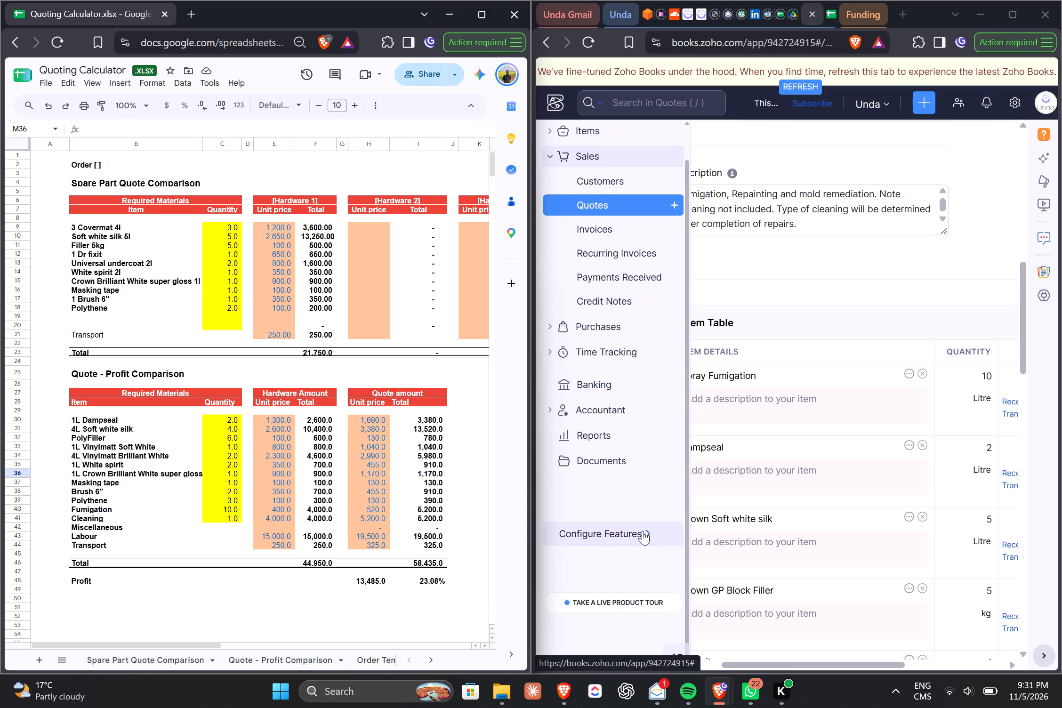
left_click_drag(643, 531, 610, 535)
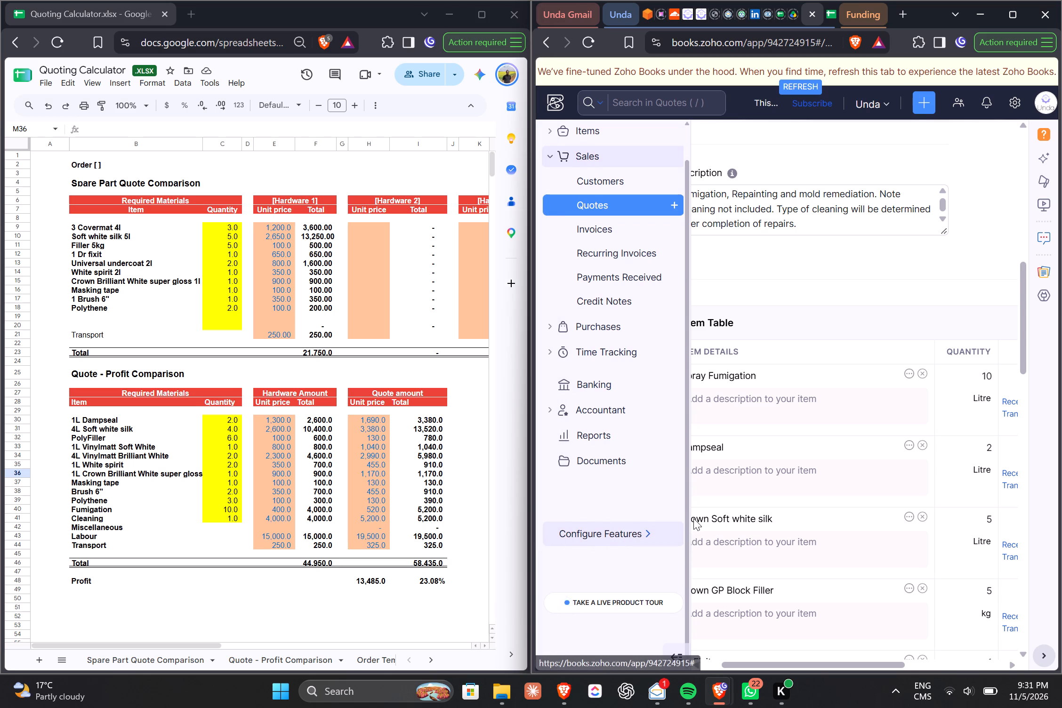
scroll(738, 510, "right", 2)
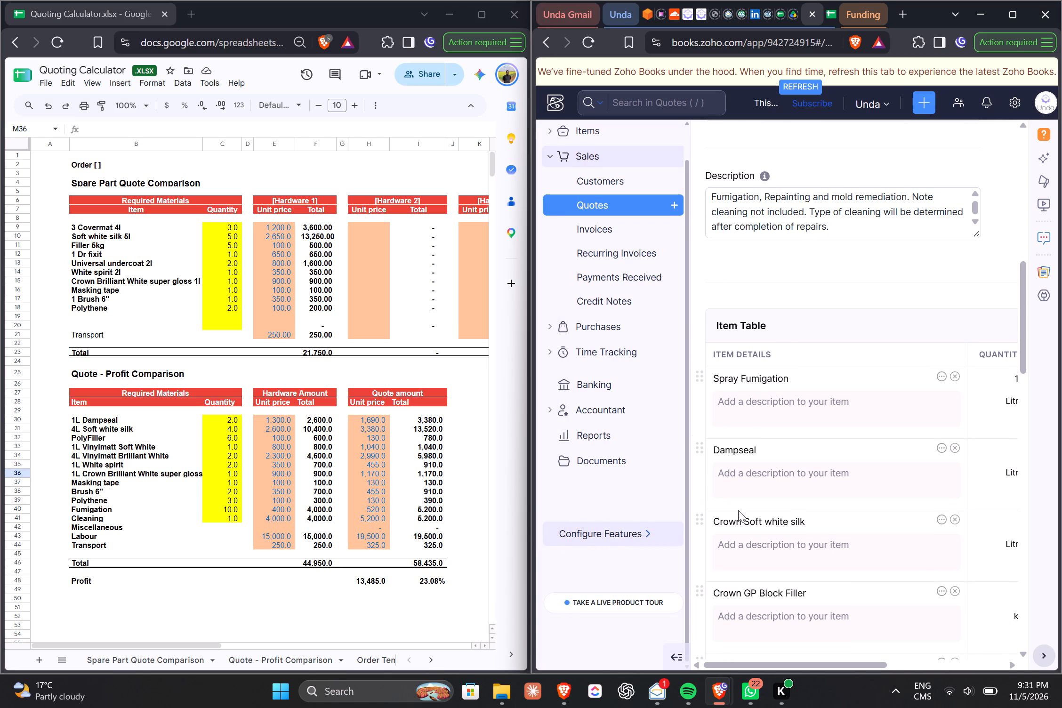
scroll(738, 510, "down", 1)
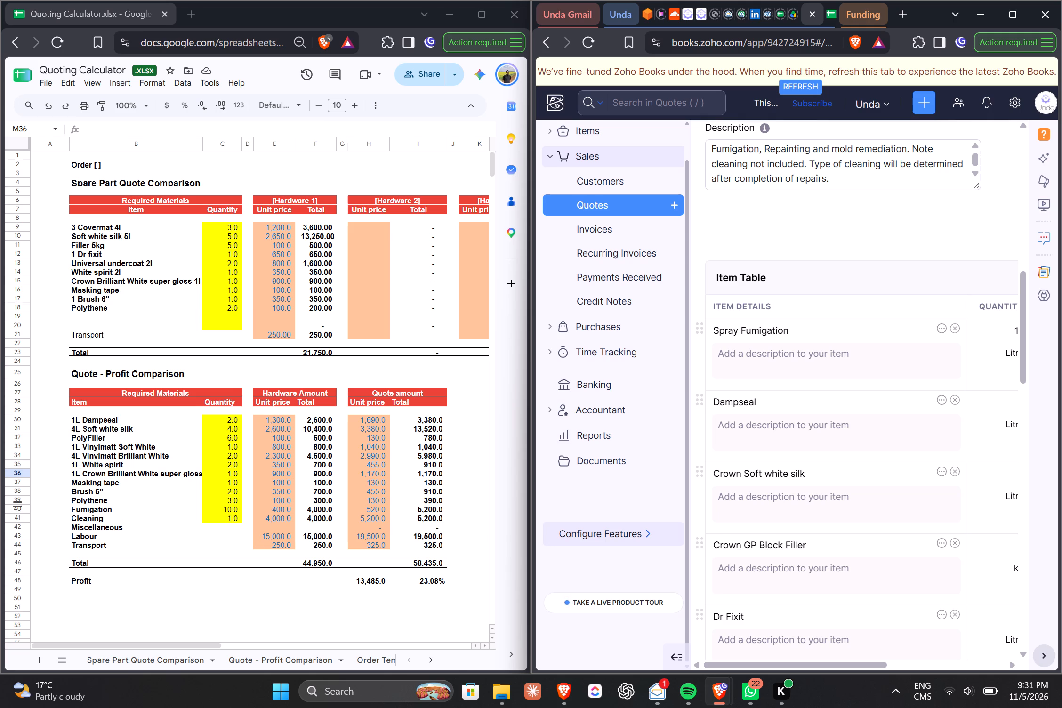
Delete the Cleaning row from the Quote - Profit Comparison table in the Order 004 V2 sheet.
left_click(18, 517)
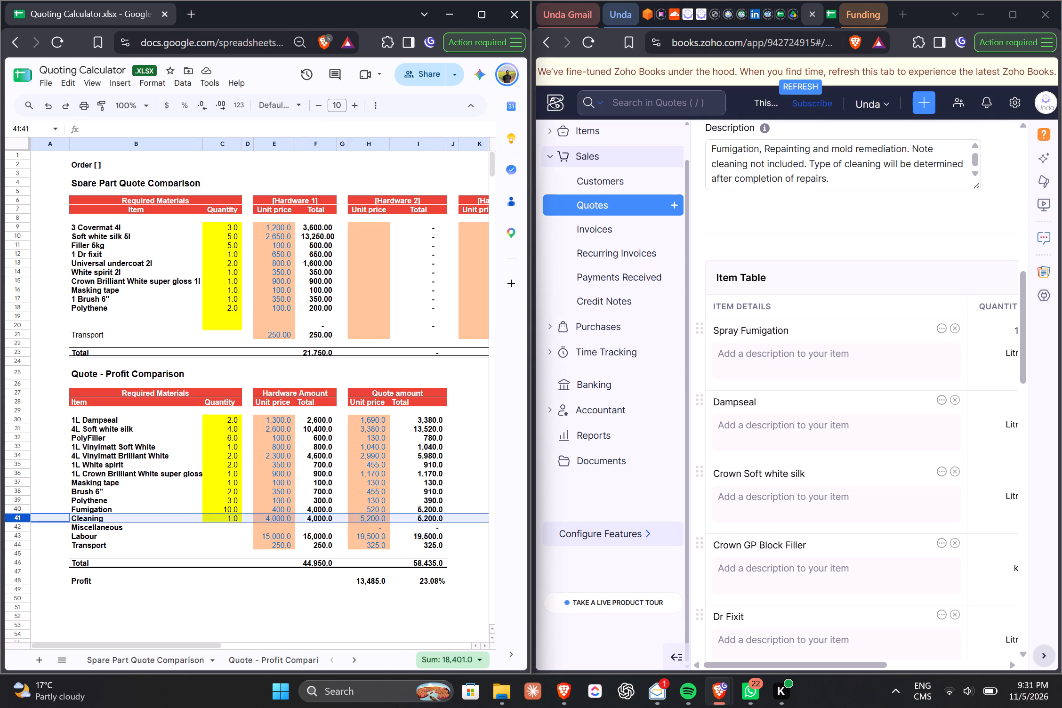
right_click(18, 517)
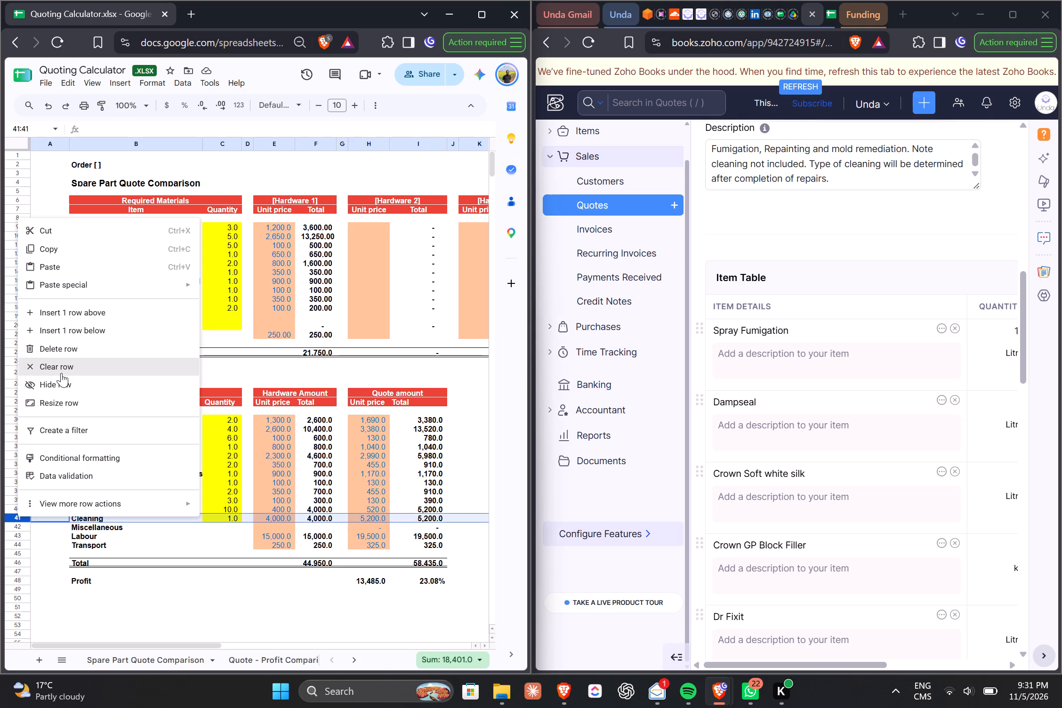
left_click(59, 349)
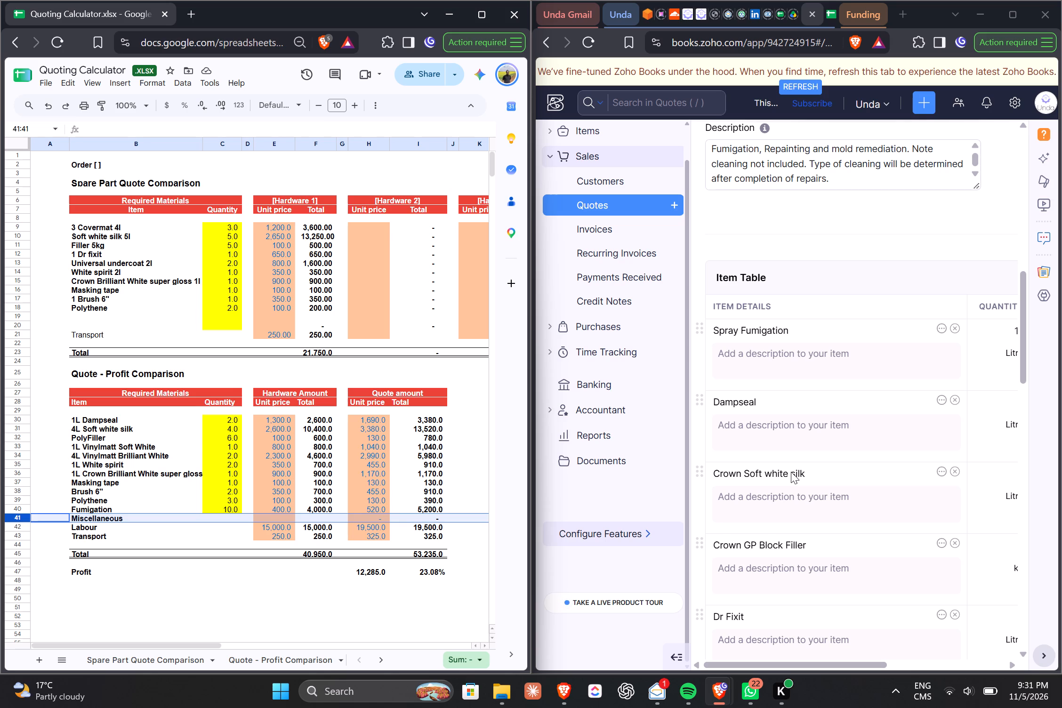
Set the quantity of the Crown Soft white silk line in the quote's item table to 4.
left_click(798, 502)
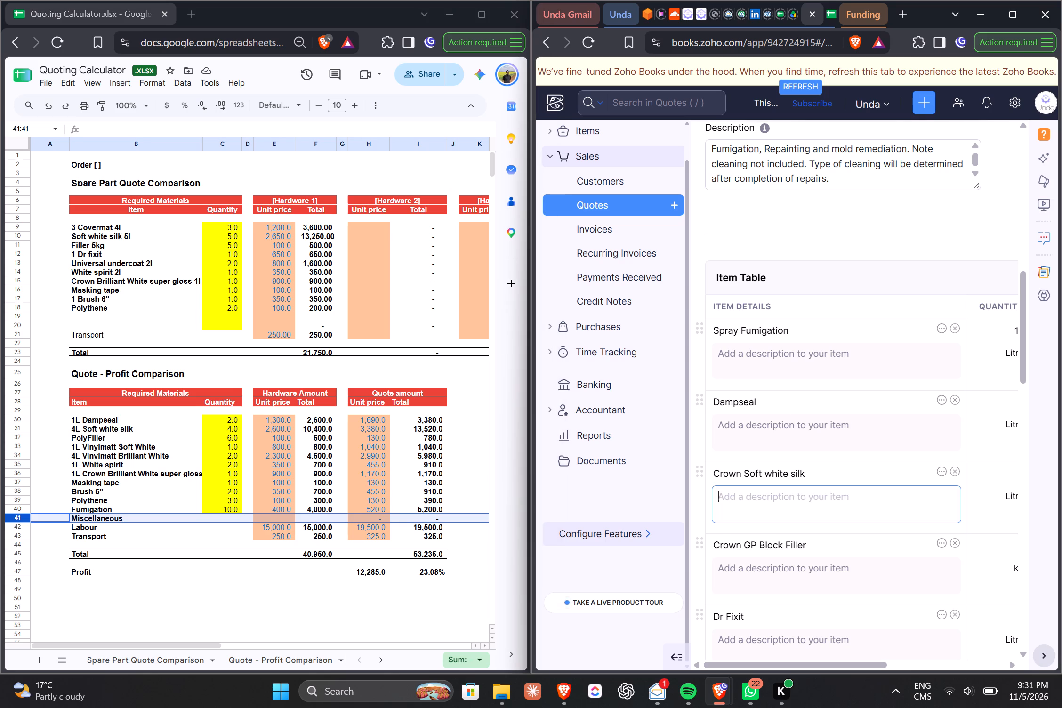
left_click(801, 471)
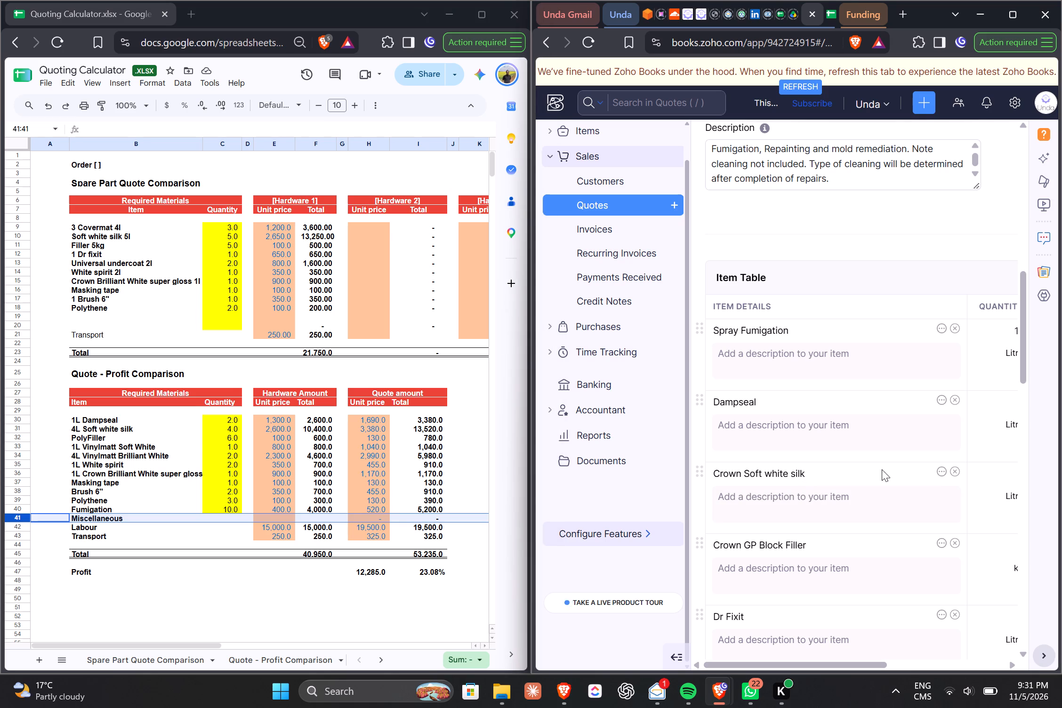
scroll(847, 482, "left", 1)
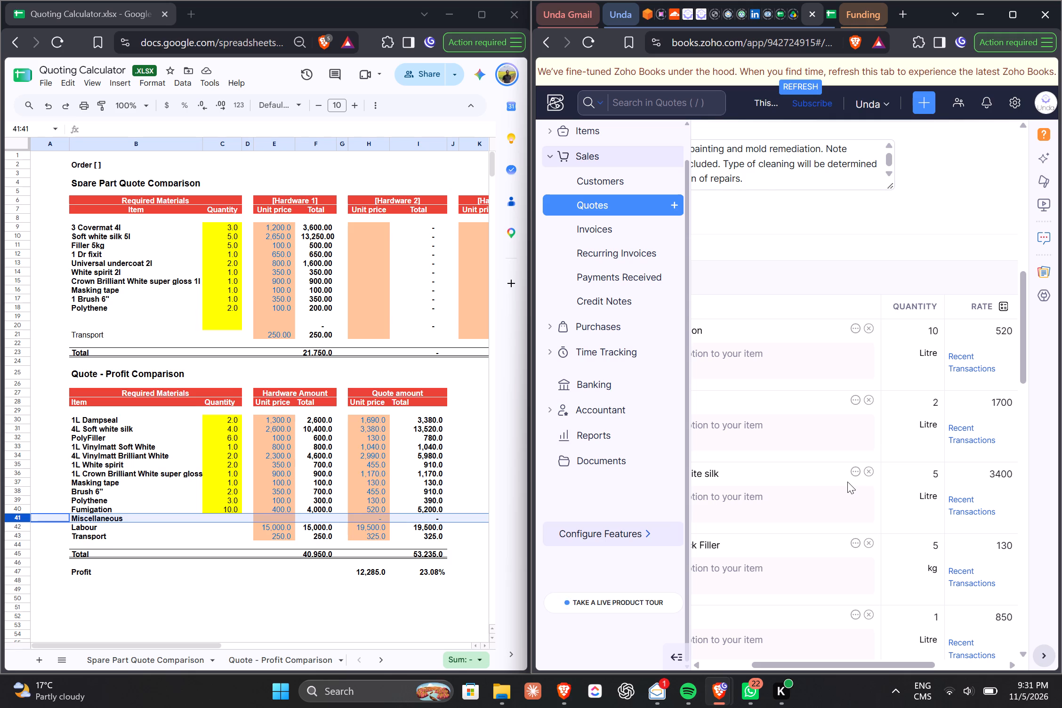
scroll(847, 482, "right", 2)
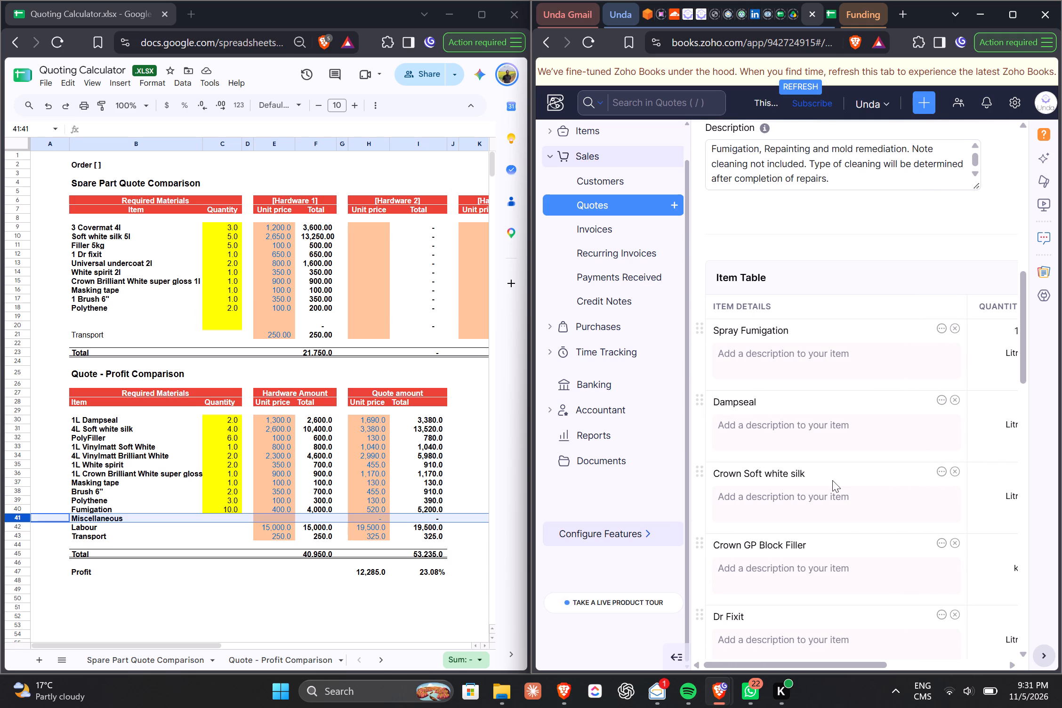
scroll(898, 494, "left", 2)
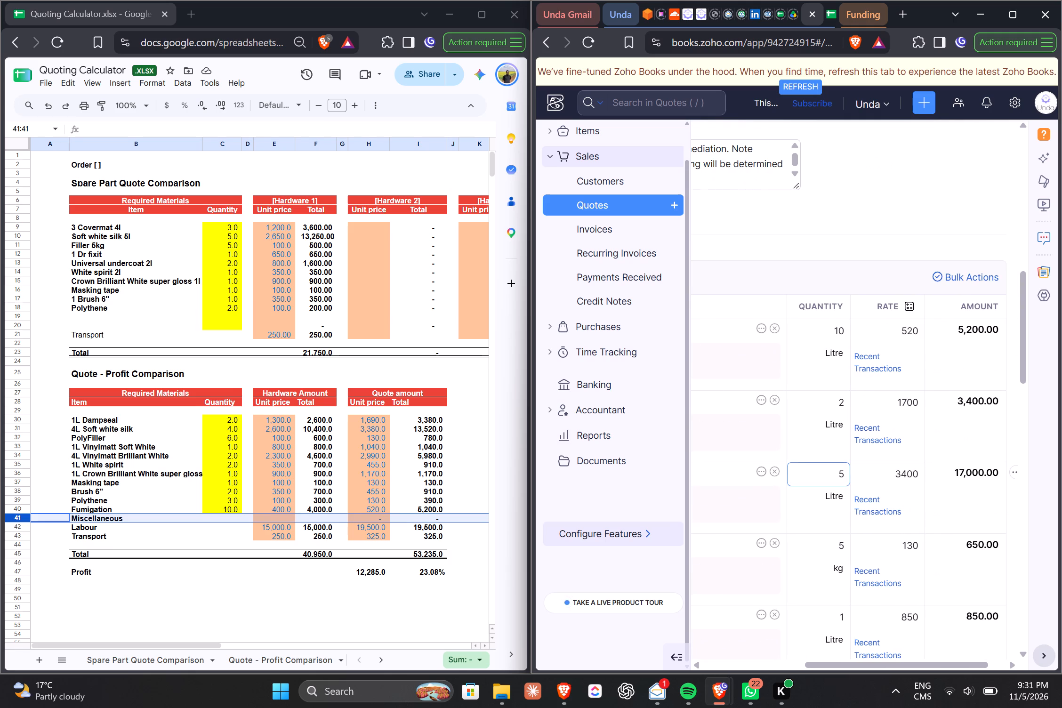
left_click(843, 476)
key("BackSpace")
key("4")
Rename the Crown Soft white silk item as "4L Crown Soft white silk" and save it with its line item updated.
scroll(843, 476, "right", 2)
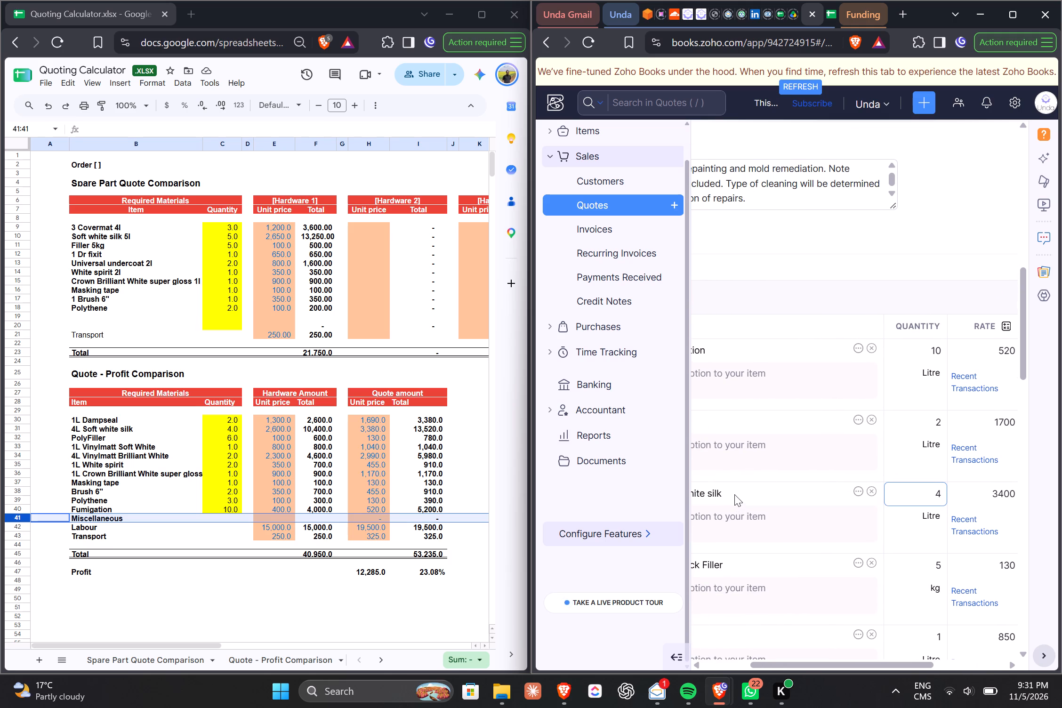
left_click(733, 494)
left_click(743, 499)
left_click(856, 491)
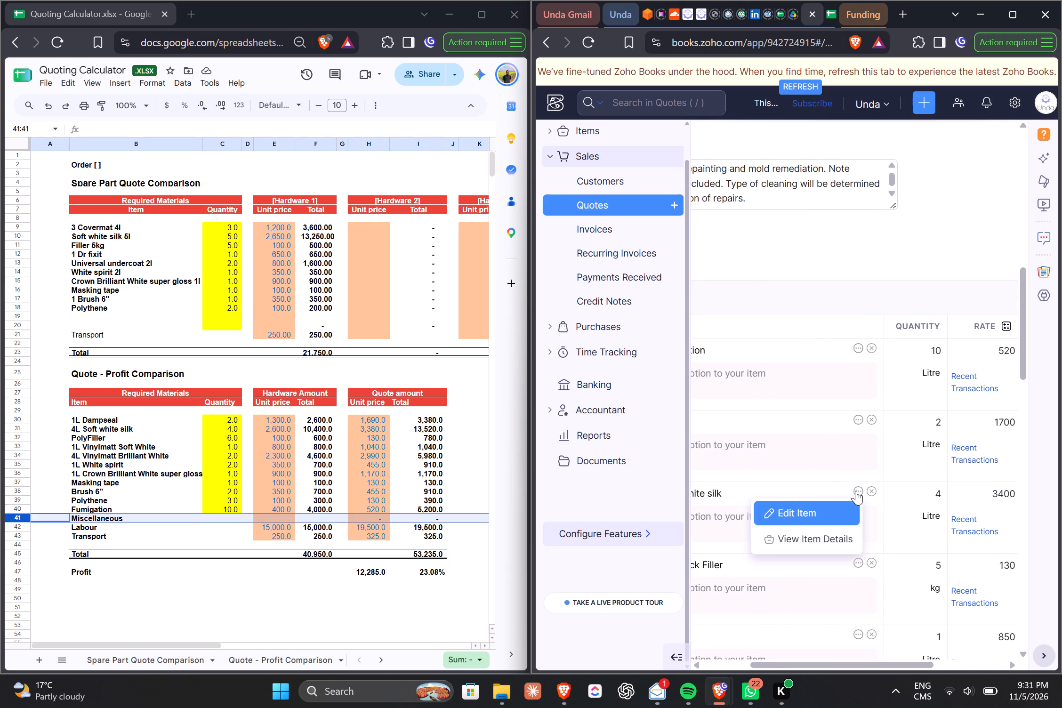
left_click(813, 515)
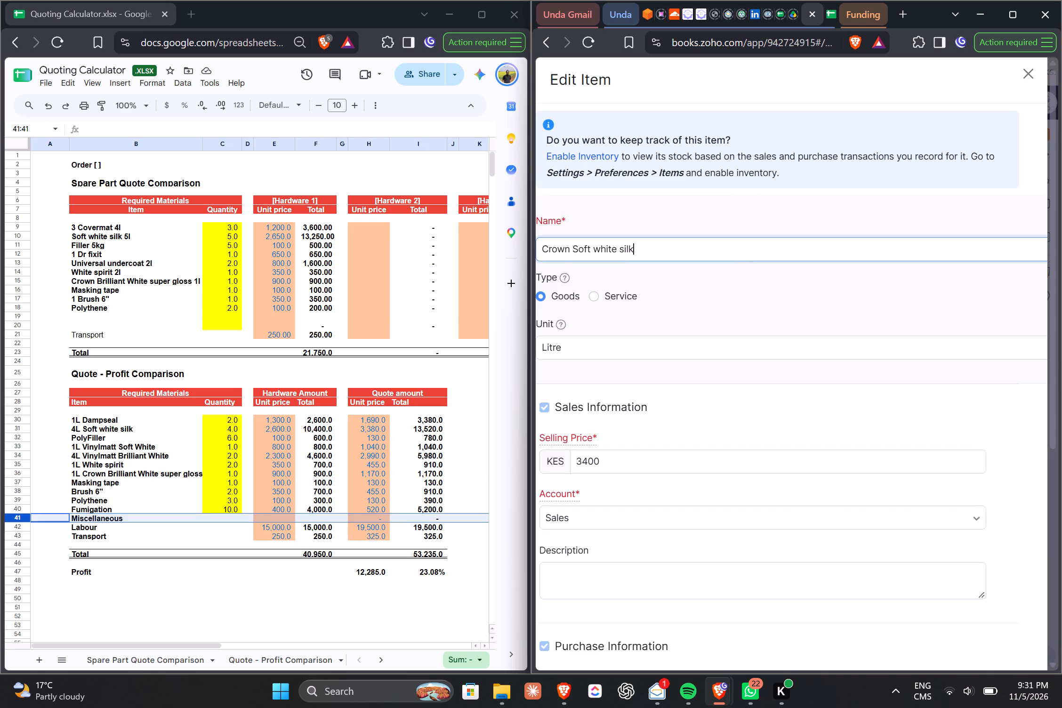
left_click(544, 252)
key("shift+dollar")
key("BackSpace")
key("4")
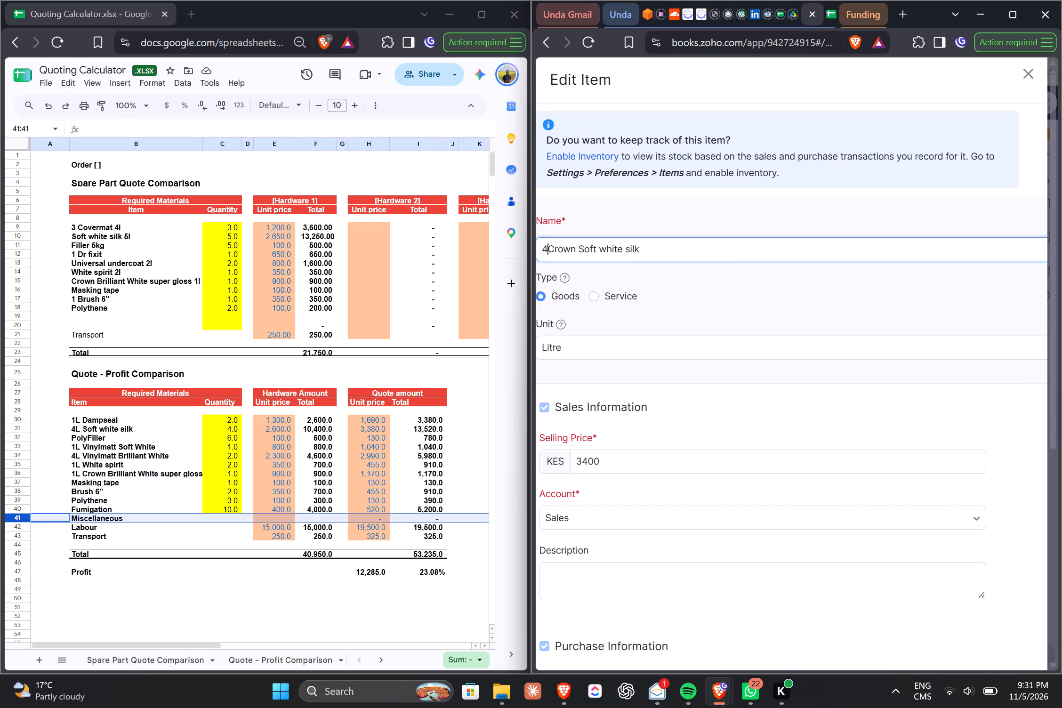
type("L")
key("space")
scroll(696, 475, "down", 2)
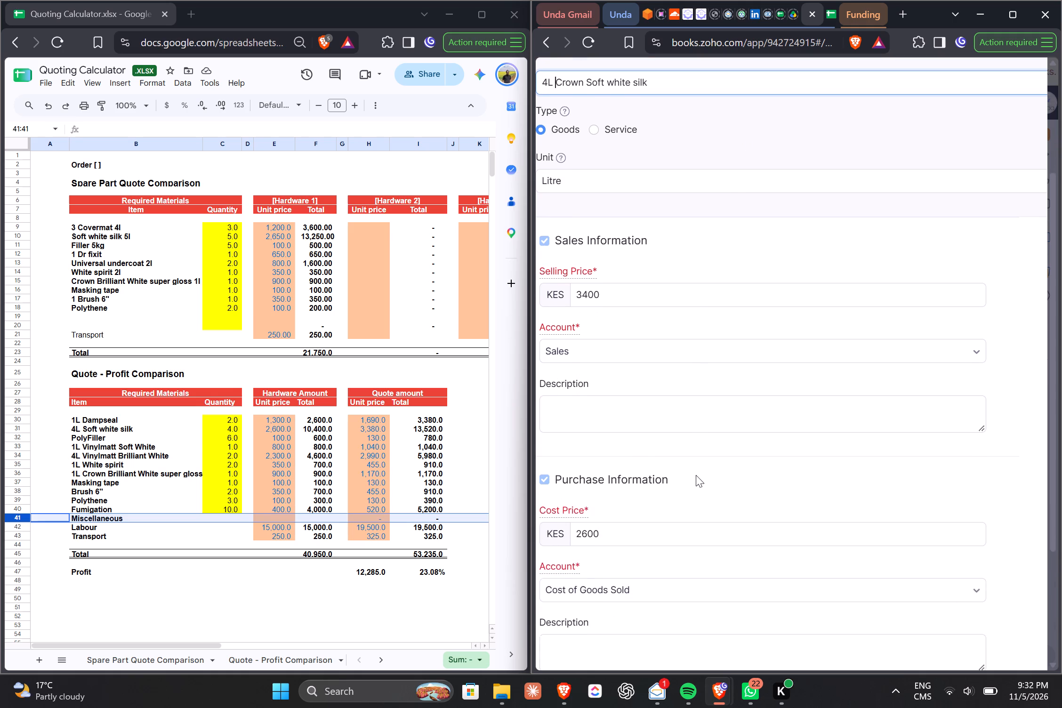
scroll(696, 475, "down", 1)
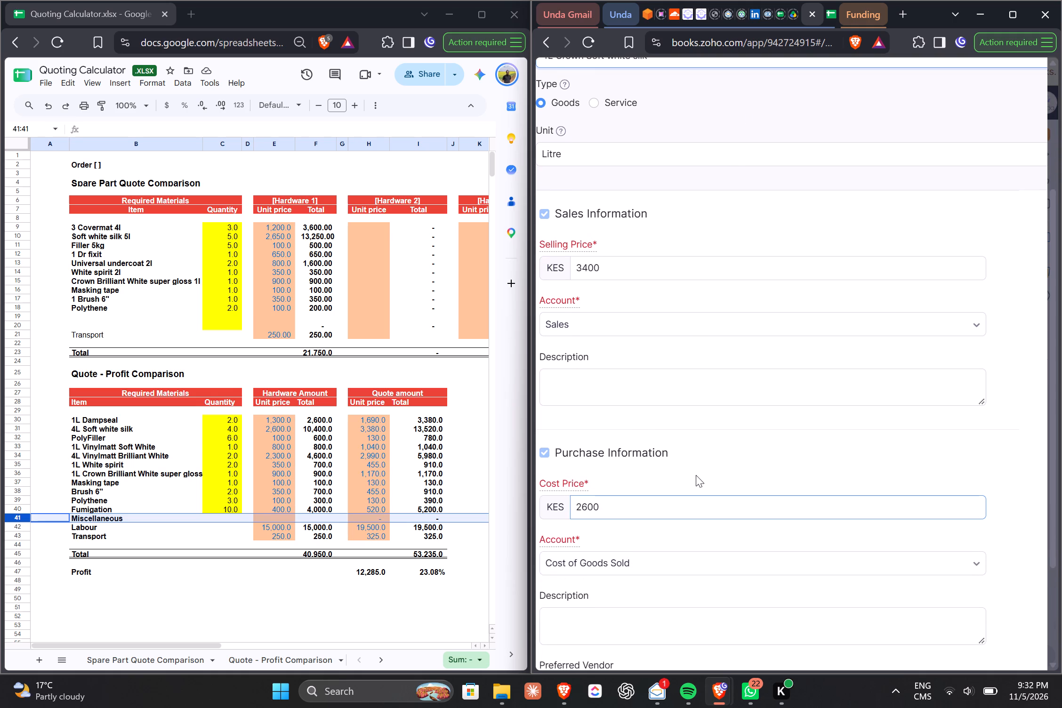
scroll(696, 475, "up", 4)
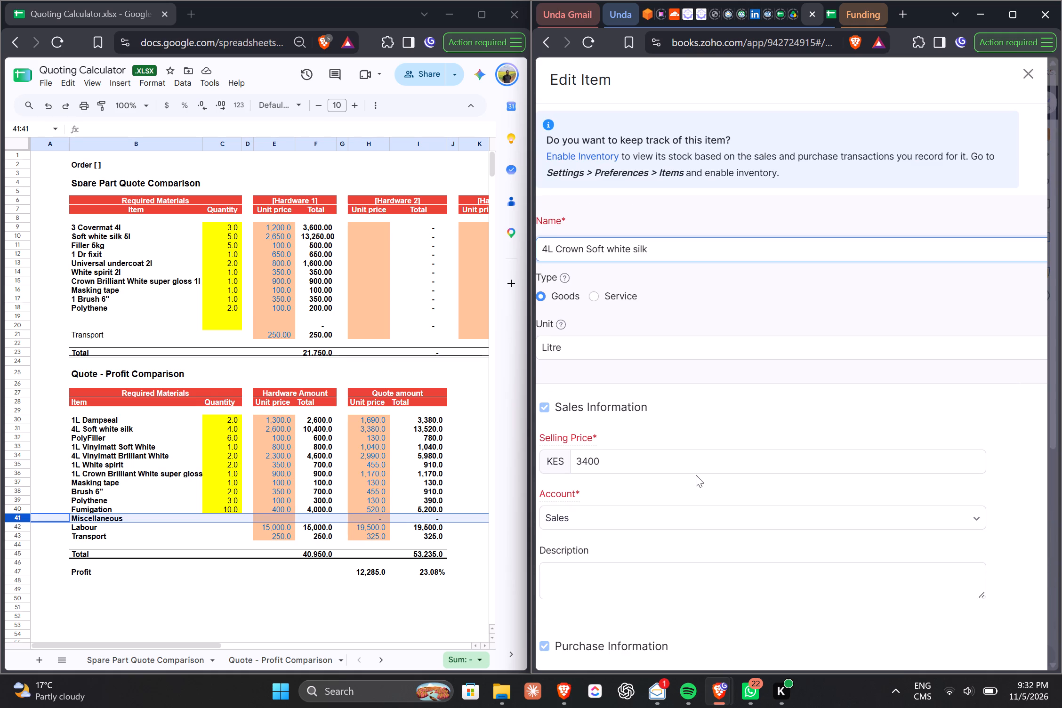
scroll(696, 475, "down", 4)
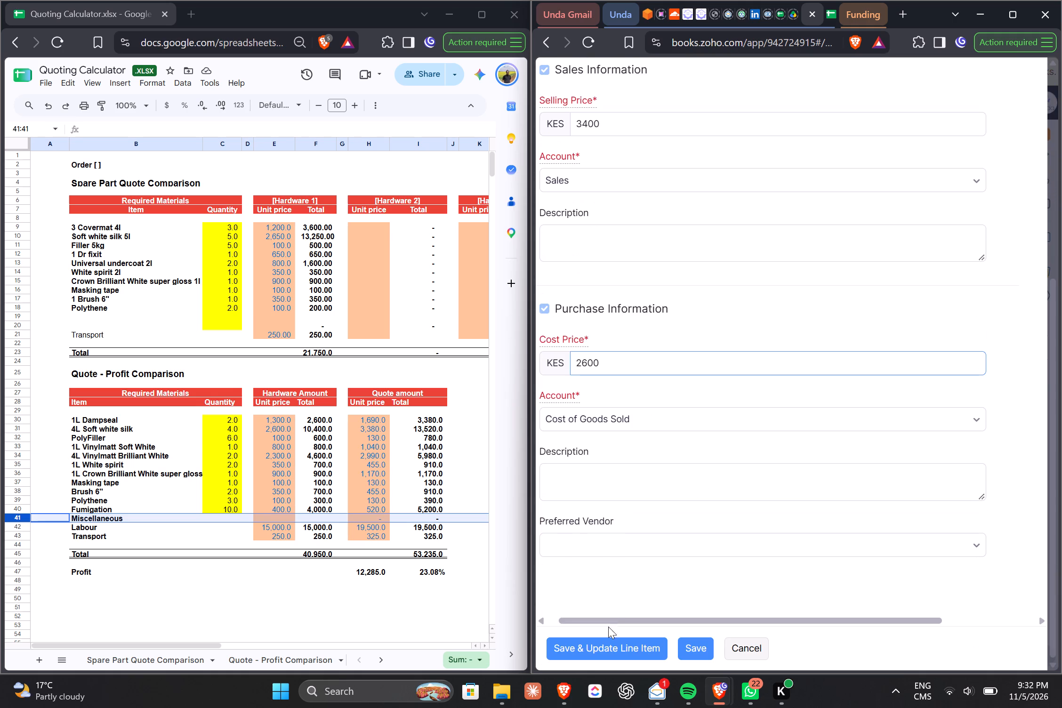
left_click(586, 649)
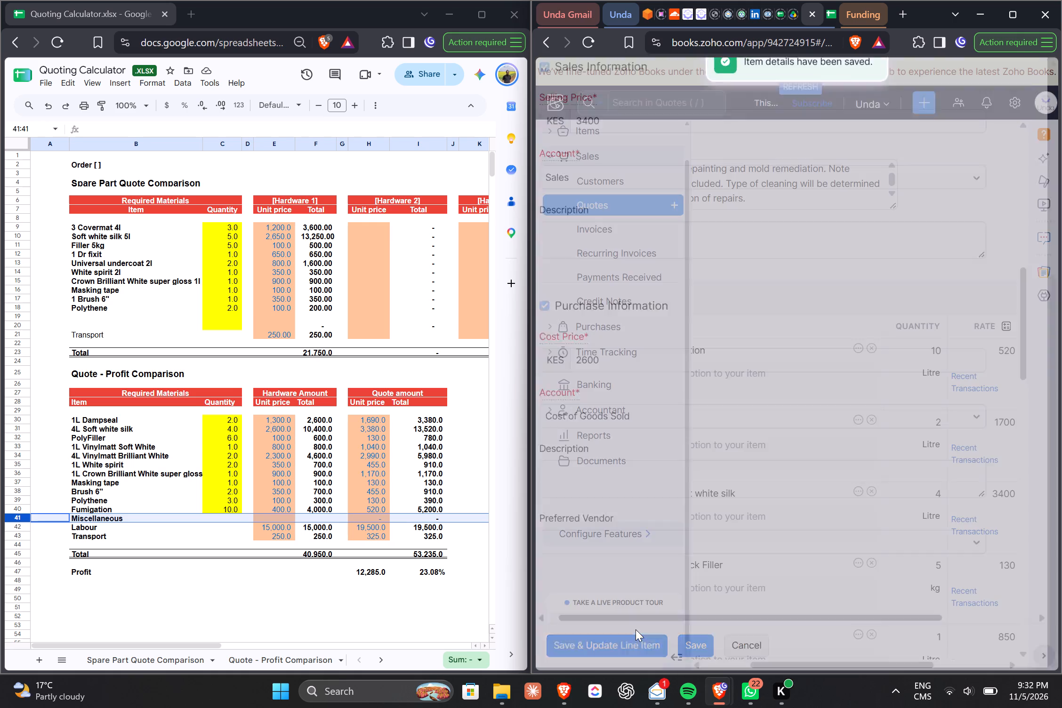
scroll(906, 482, "right", 1)
scroll(906, 482, "left", 1)
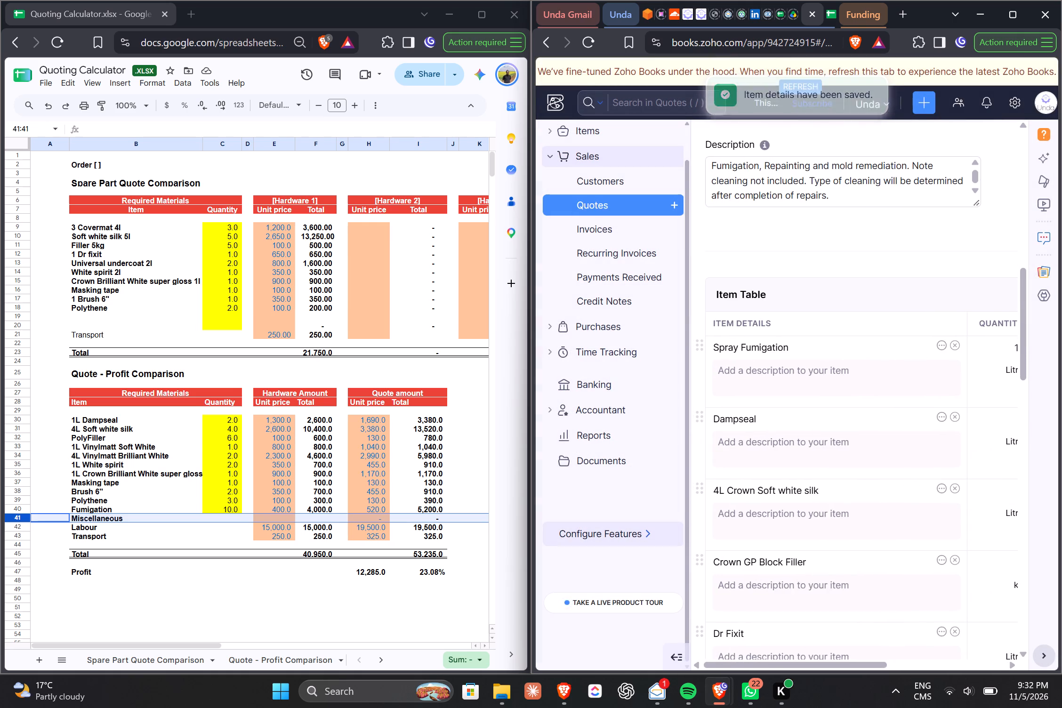
scroll(906, 482, "left", 1)
scroll(874, 510, "right", 4)
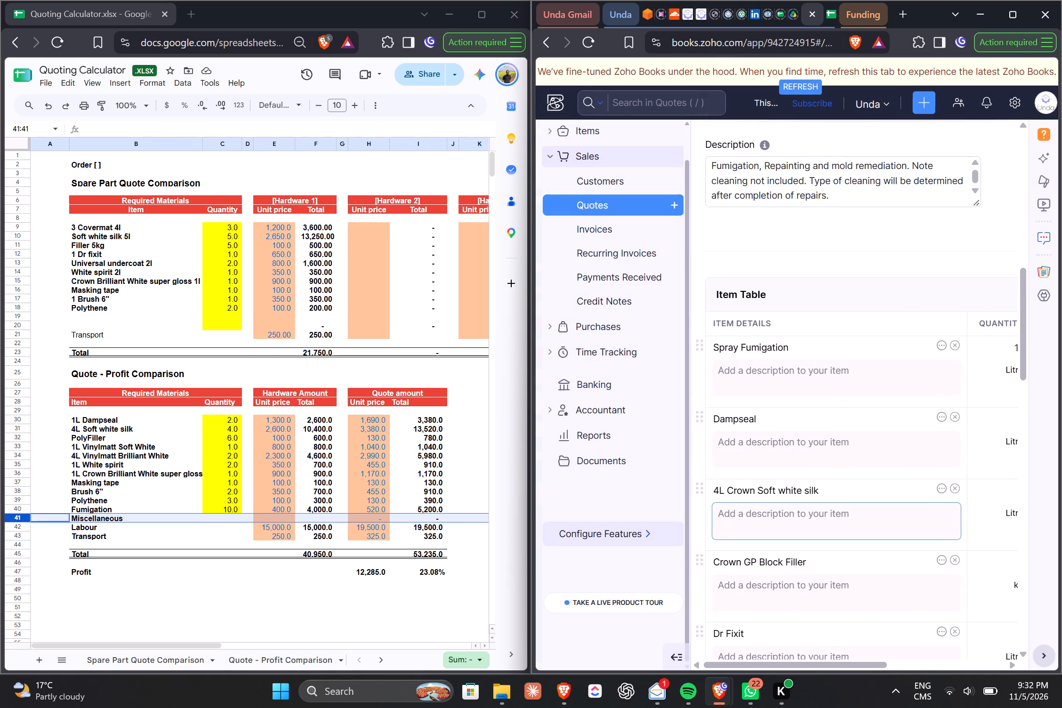
Open the 4L Crown Soft white silk line's item for editing and set its unit to pcs.
left_click(941, 488)
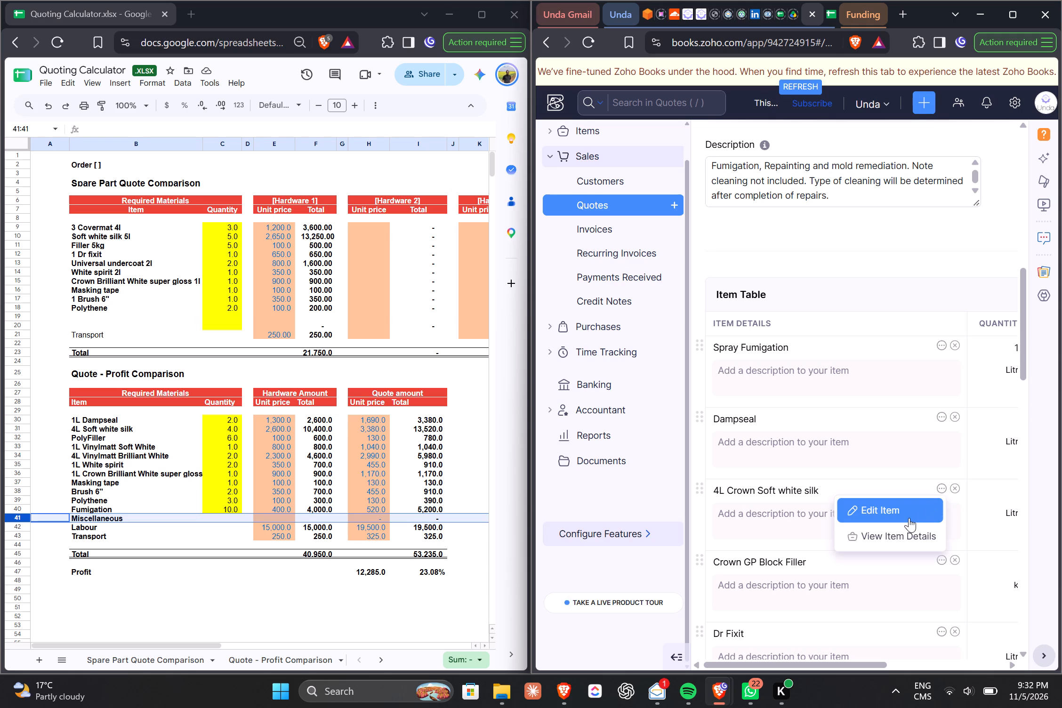
left_click(909, 516)
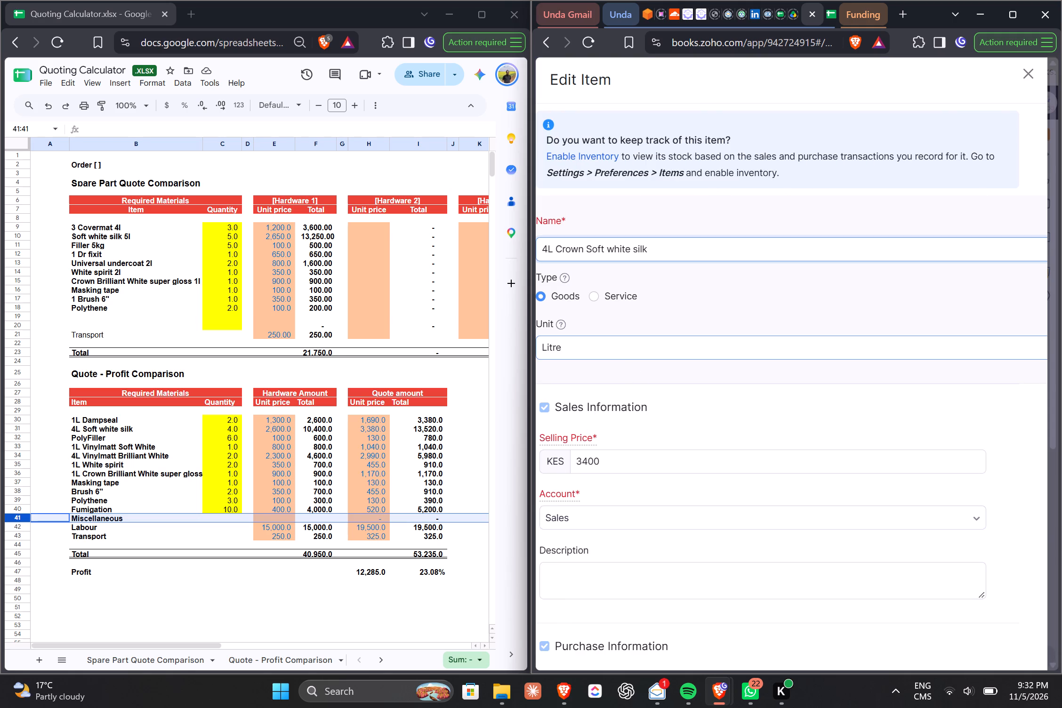
left_click(621, 353)
key("BackSpace")
key("BackSpace")
key("BackSpace")
key("BackSpace")
key("BackSpace")
key("BackSpace")
key("BackSpace")
key("BackSpace")
key("BackSpace")
key("BackSpace")
key("BackSpace")
key("BackSpace")
key("BackSpace")
key("BackSpace")
key("BackSpace")
key("BackSpace")
key("BackSpace")
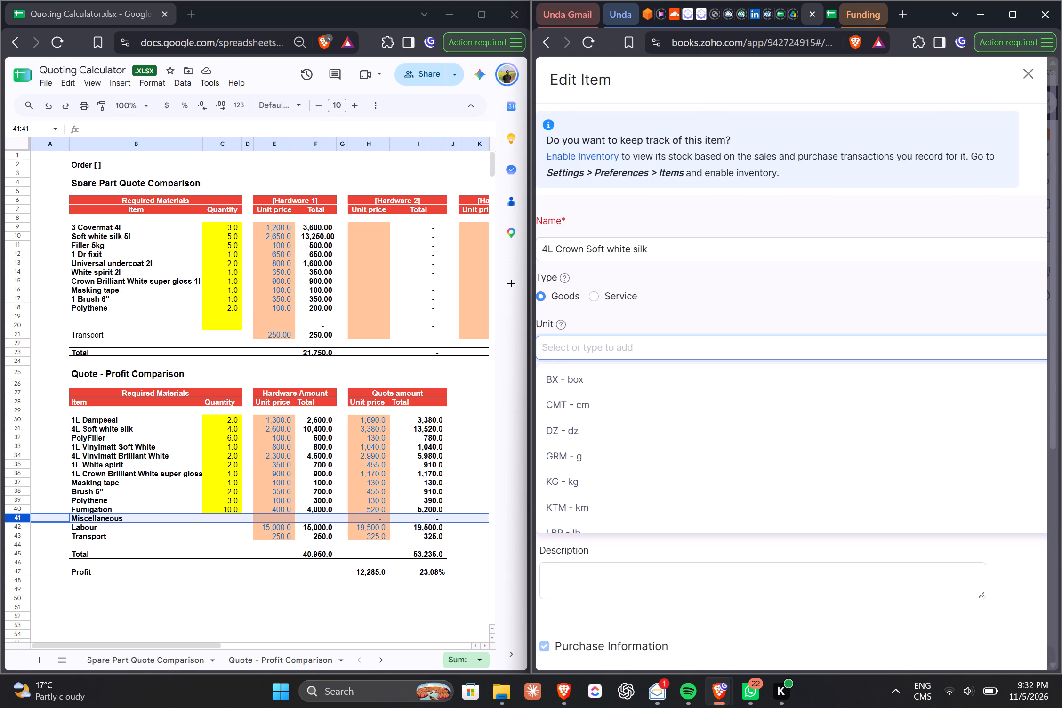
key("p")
left_click(601, 382)
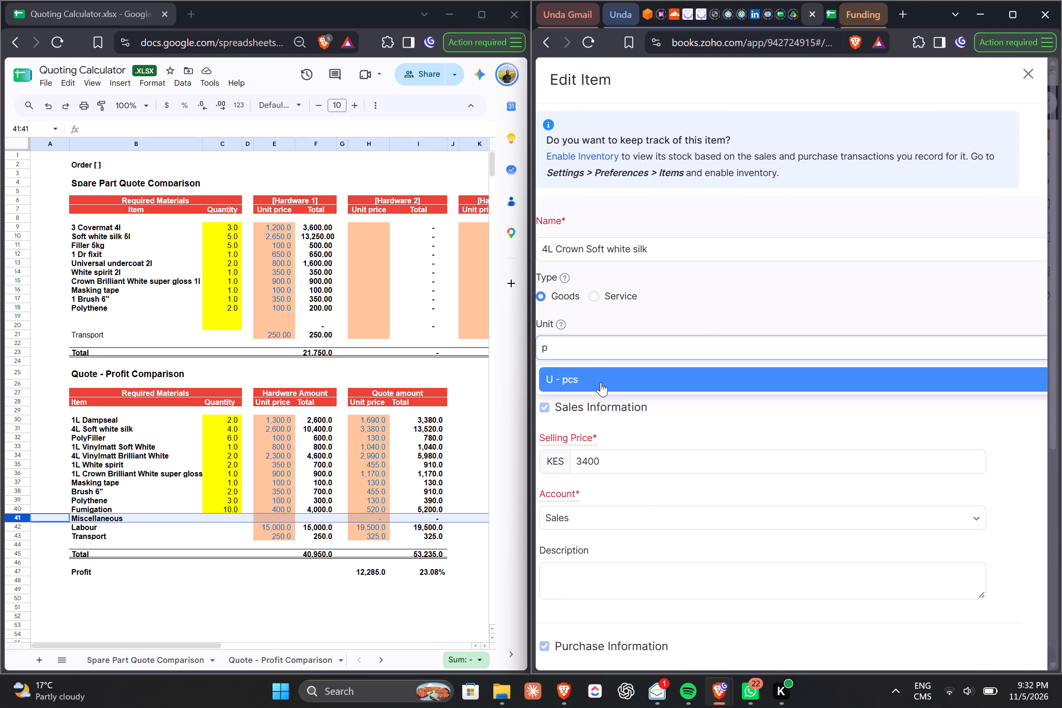
scroll(696, 598, "down", 2)
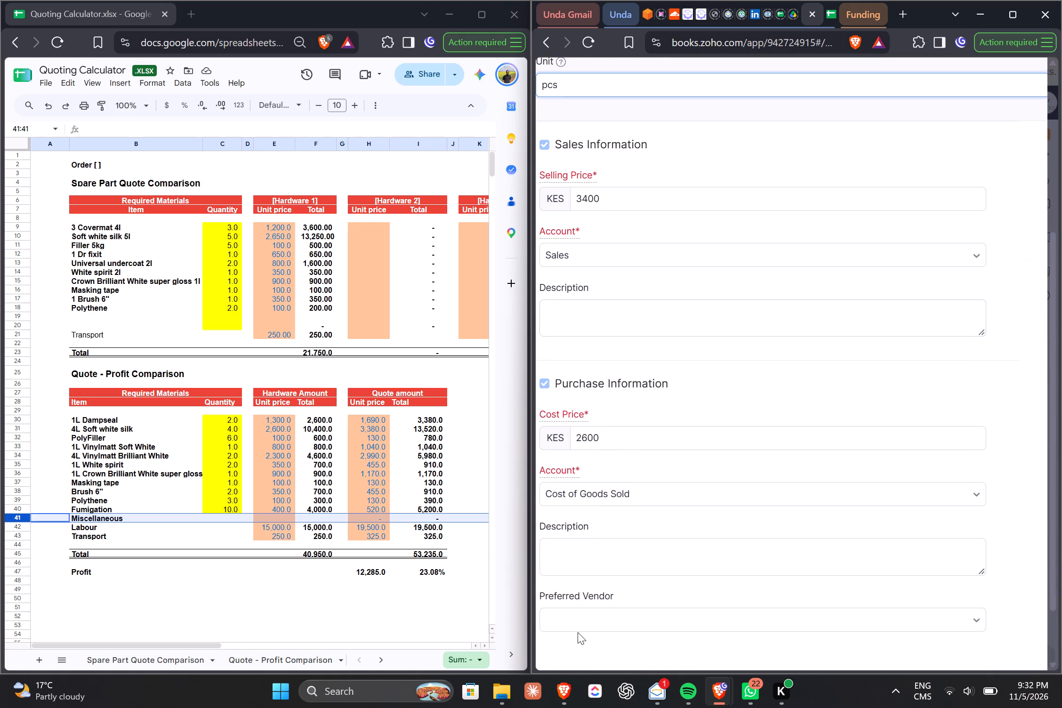
scroll(578, 632, "down", 1)
scroll(604, 517, "up", 4)
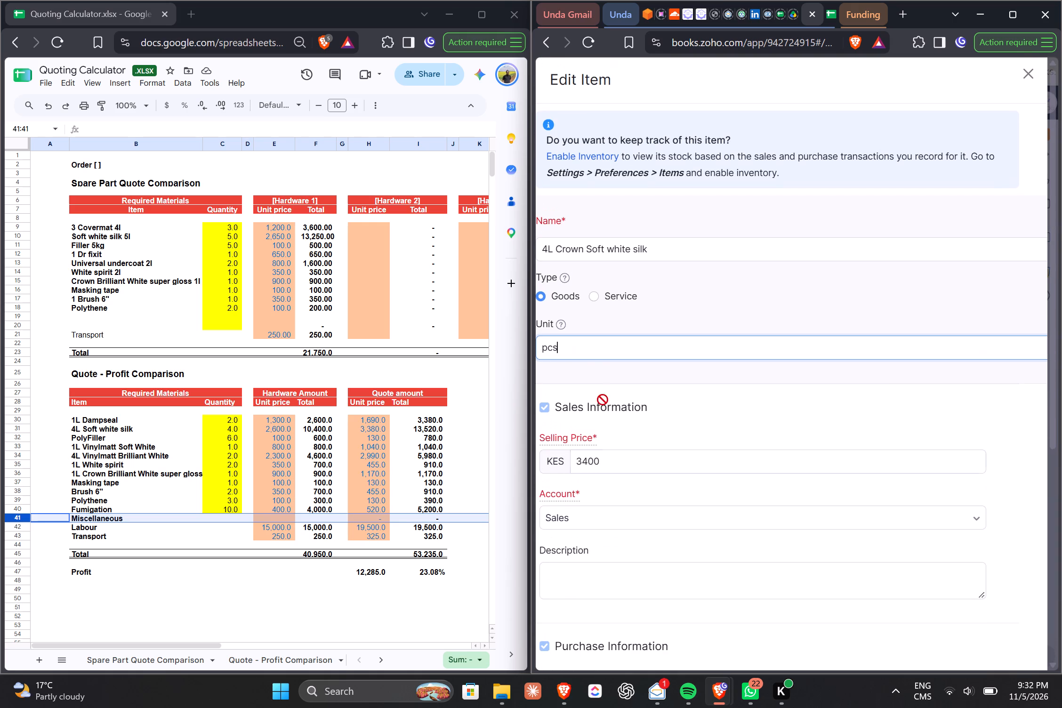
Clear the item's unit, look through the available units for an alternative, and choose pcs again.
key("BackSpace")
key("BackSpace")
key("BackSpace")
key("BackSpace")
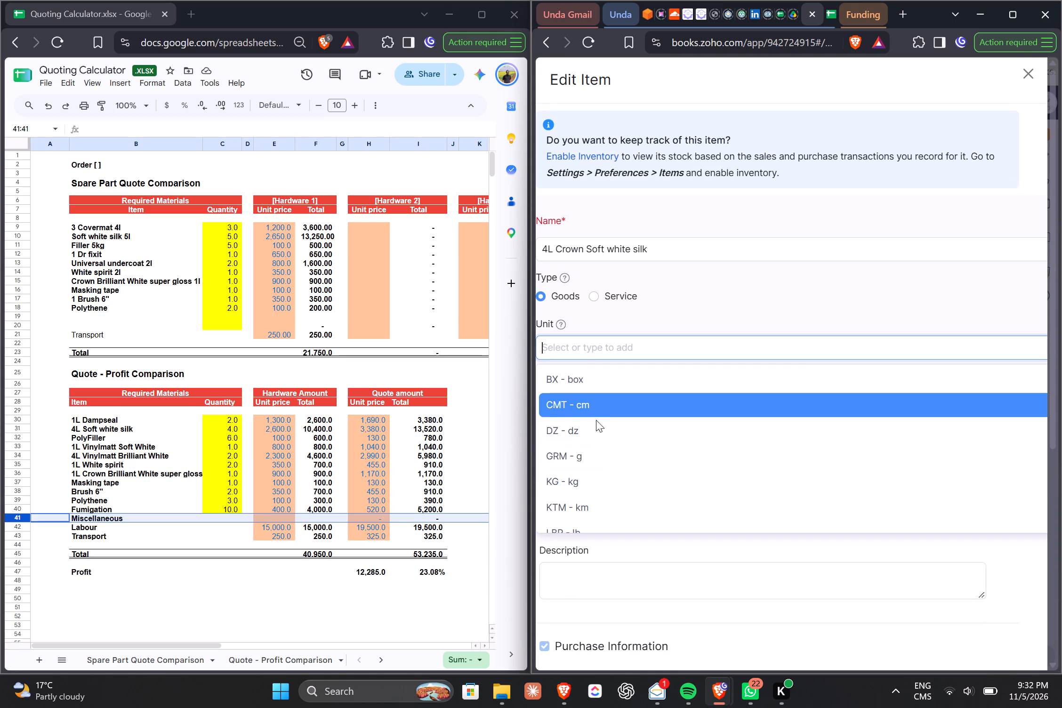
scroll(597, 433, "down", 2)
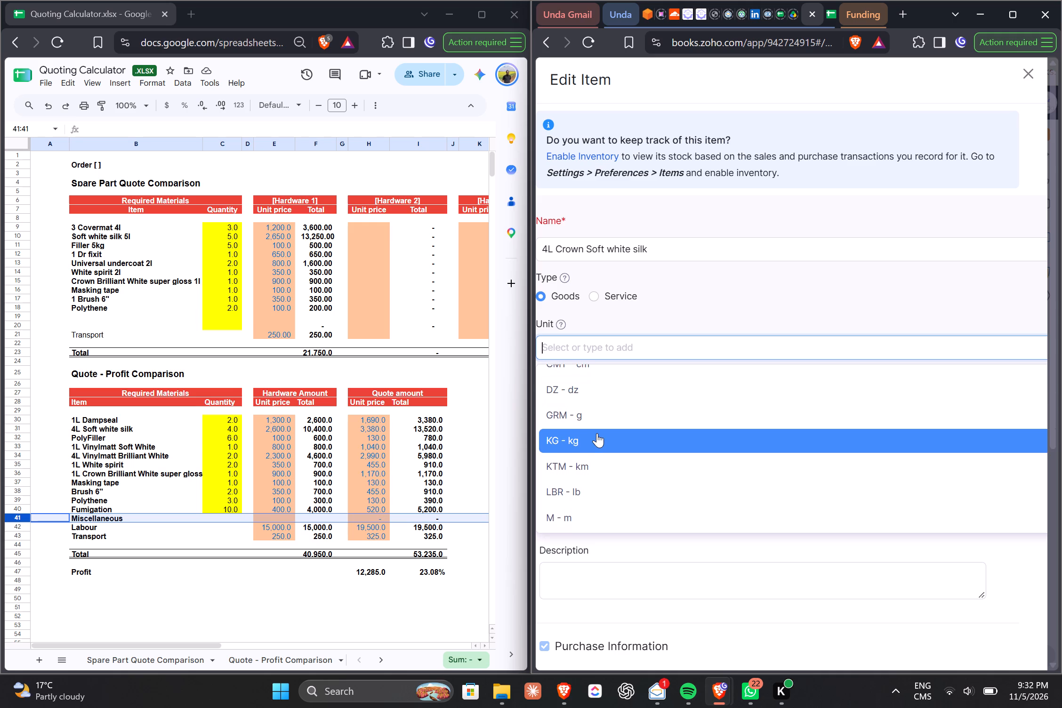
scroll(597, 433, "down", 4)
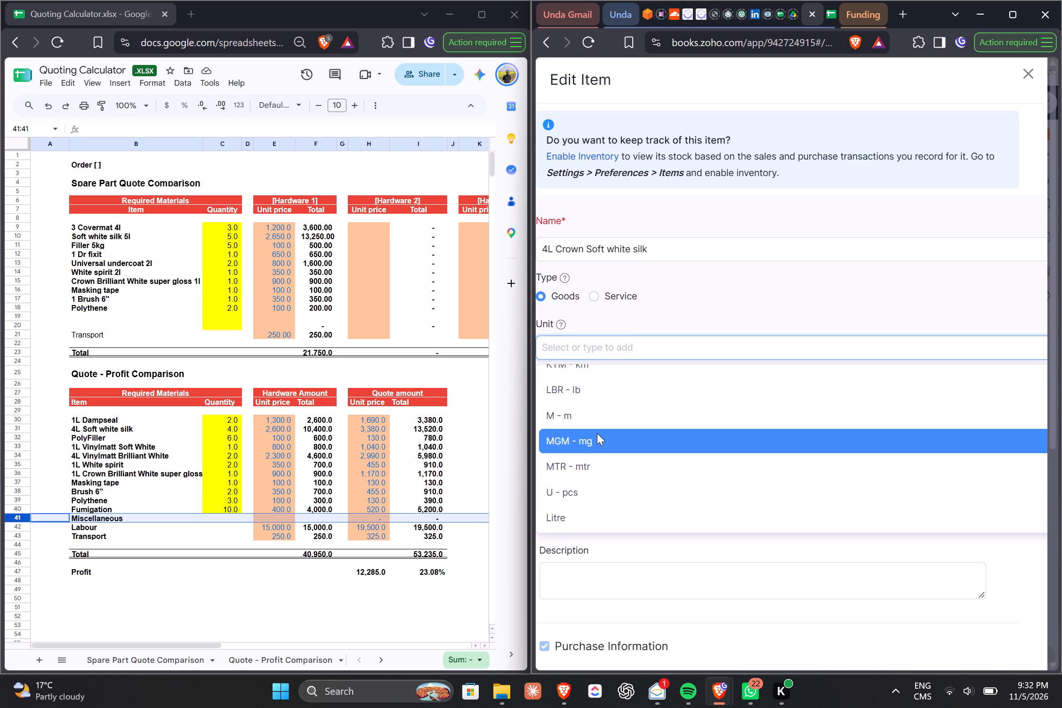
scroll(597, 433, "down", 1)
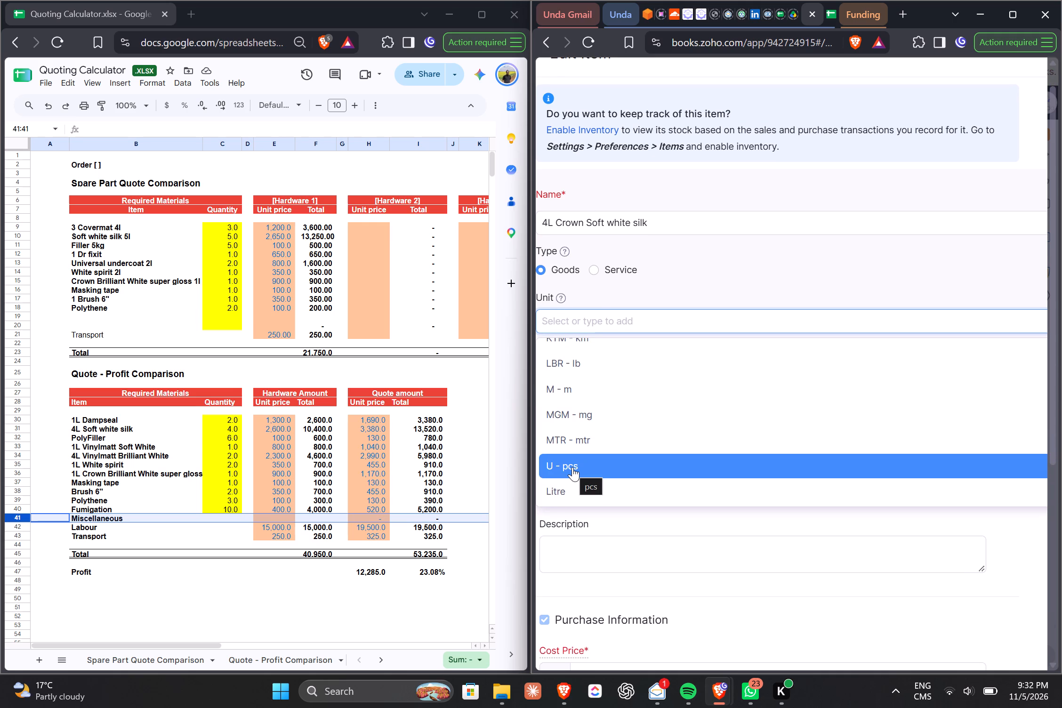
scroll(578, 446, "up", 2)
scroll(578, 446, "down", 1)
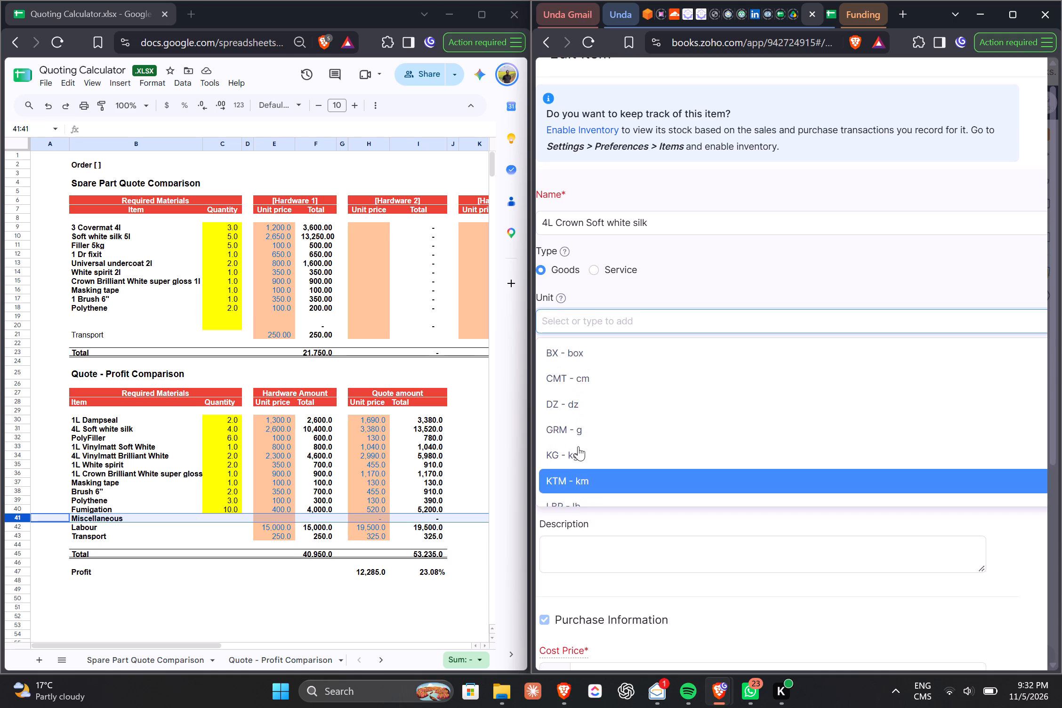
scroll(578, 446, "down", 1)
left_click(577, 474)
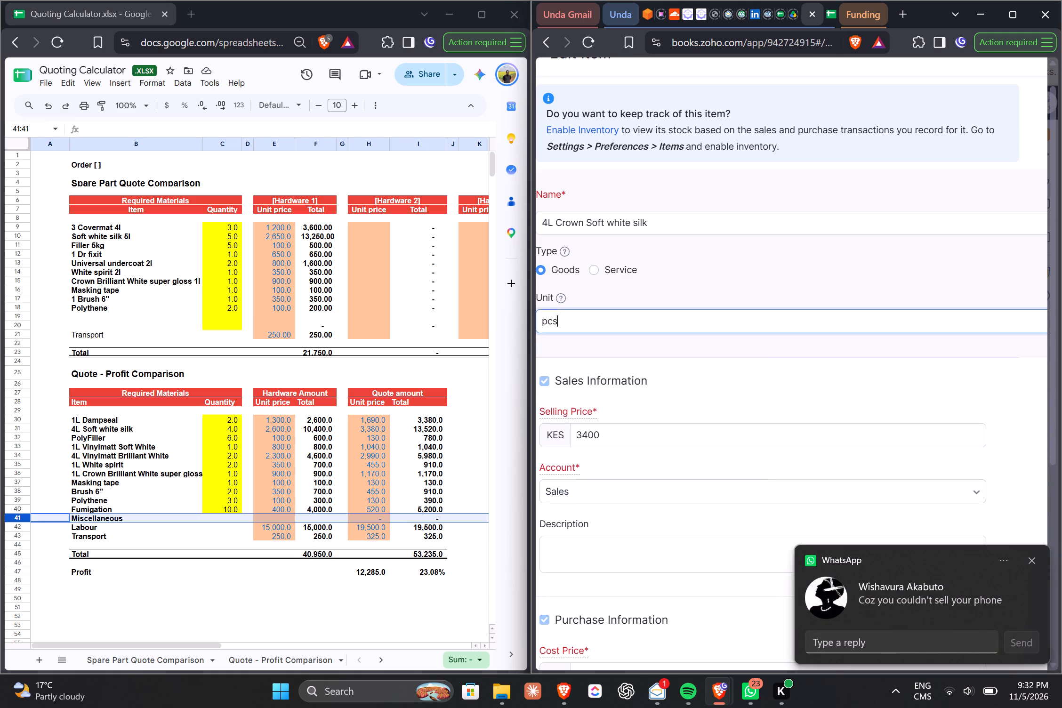
Switch to WhatsApp by opening the incoming message from its notification.
left_click(916, 613)
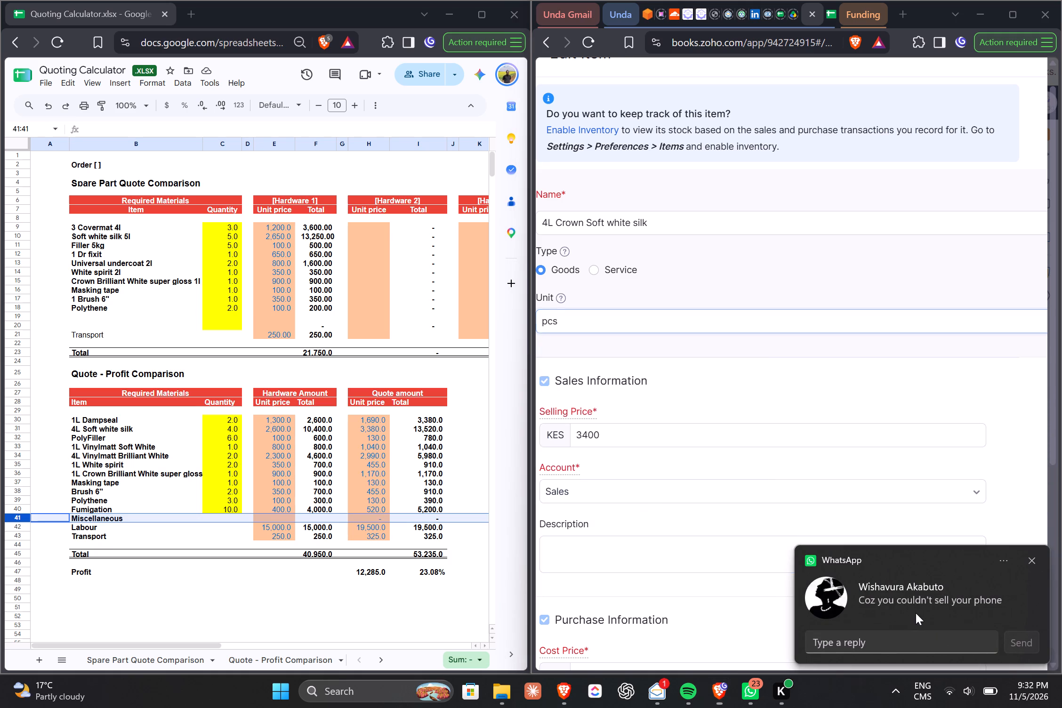
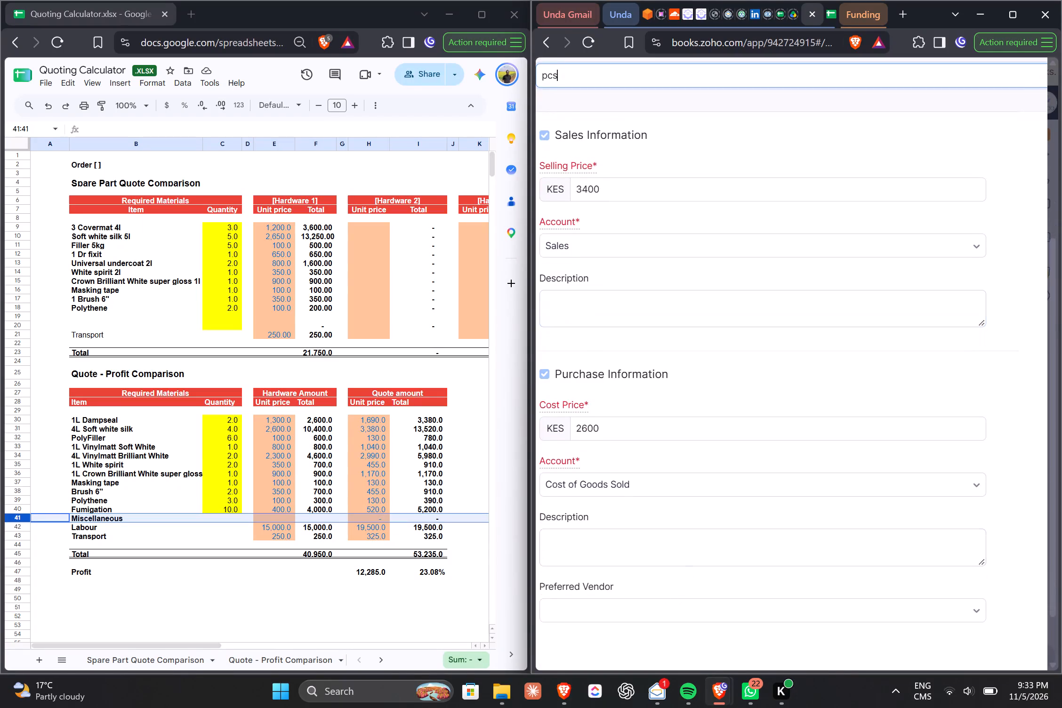
Save the 4L Crown Soft white silk item's details with pcs as its unit.
scroll(685, 553, "down", 2)
left_click(616, 650)
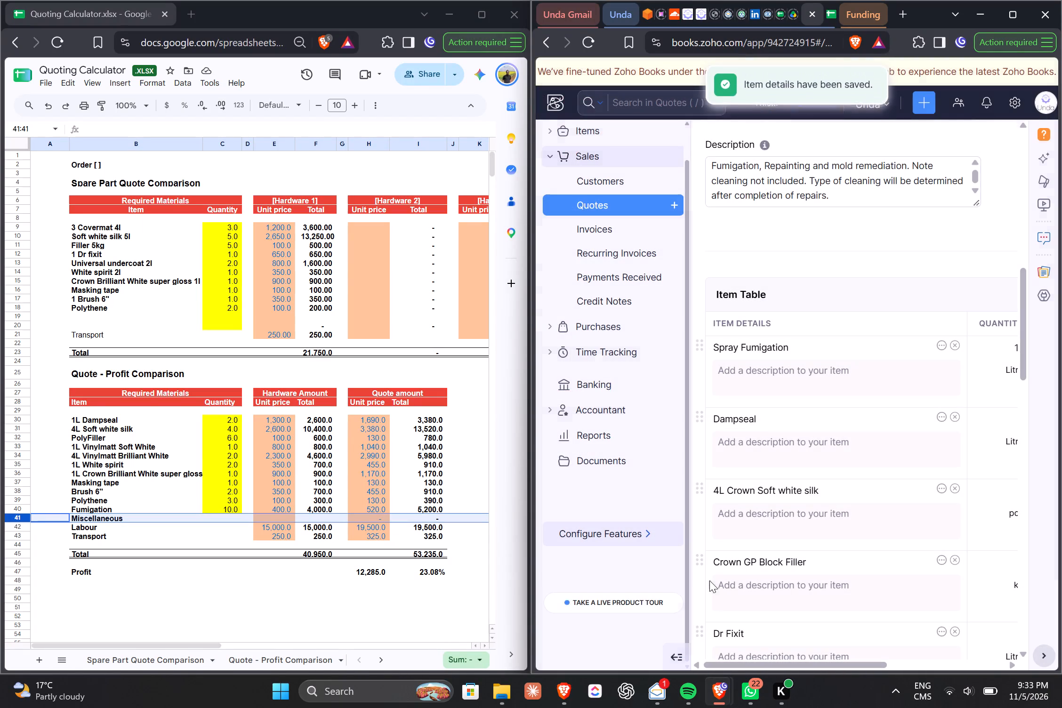
Select the Crown GP Block Filler line in the quote's item table.
scroll(873, 410, "down", 2)
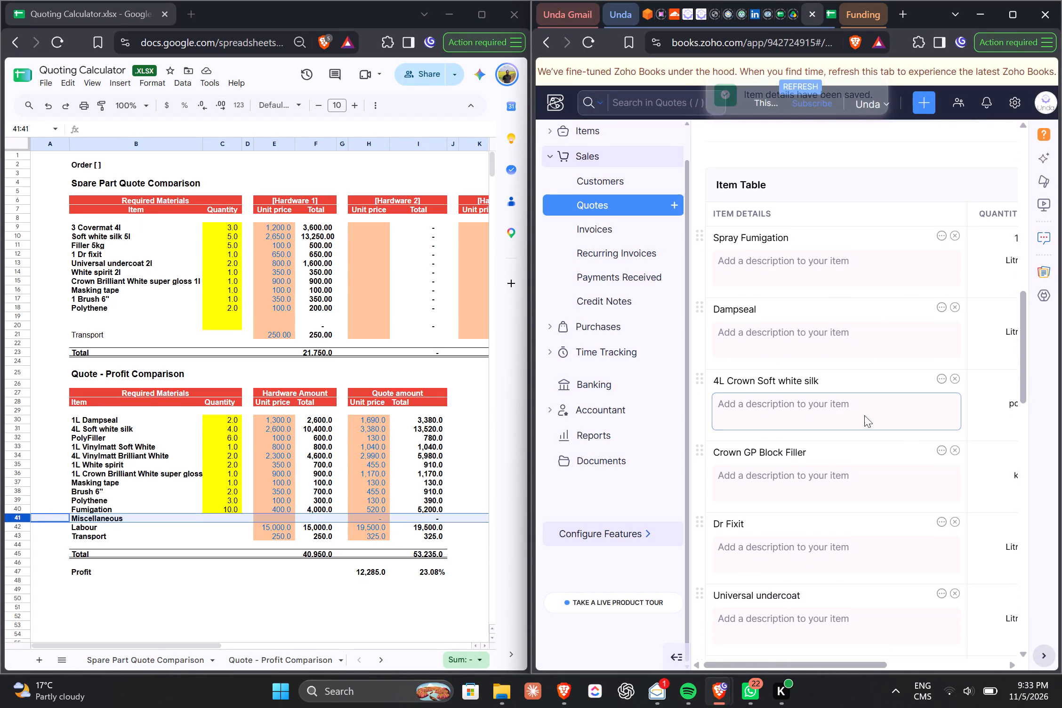
left_click(748, 453)
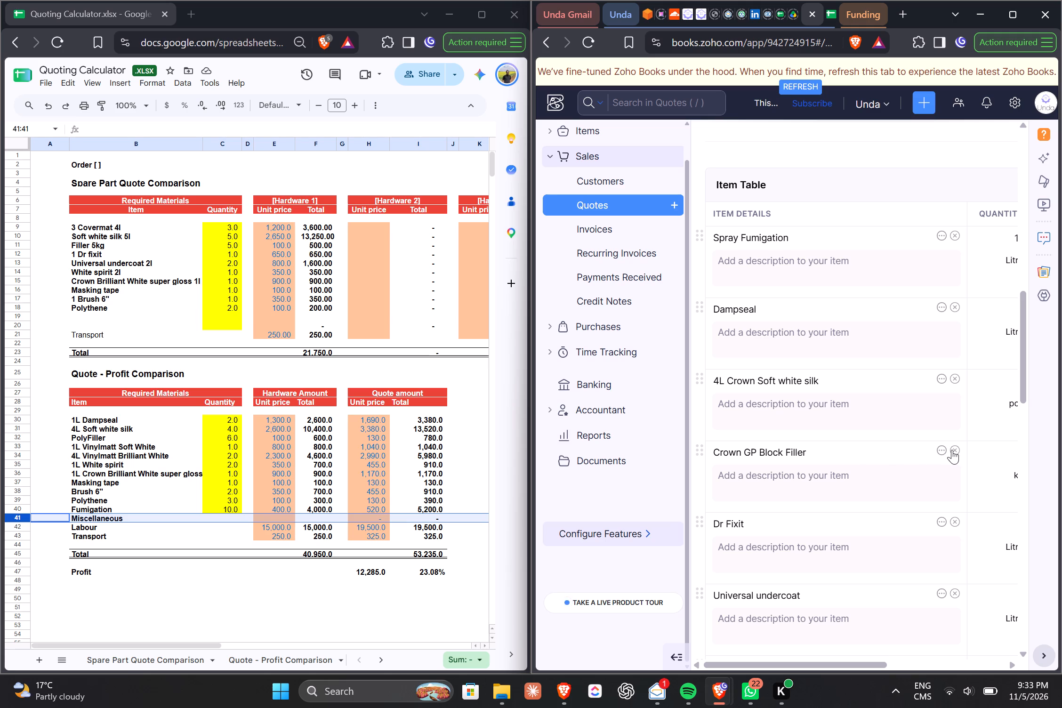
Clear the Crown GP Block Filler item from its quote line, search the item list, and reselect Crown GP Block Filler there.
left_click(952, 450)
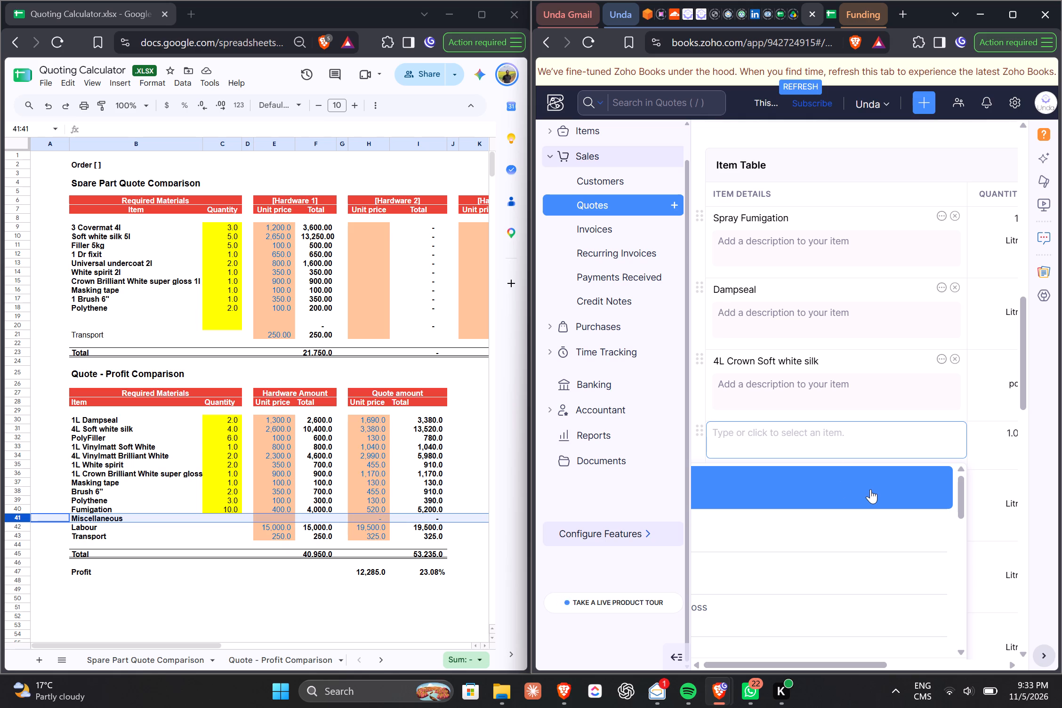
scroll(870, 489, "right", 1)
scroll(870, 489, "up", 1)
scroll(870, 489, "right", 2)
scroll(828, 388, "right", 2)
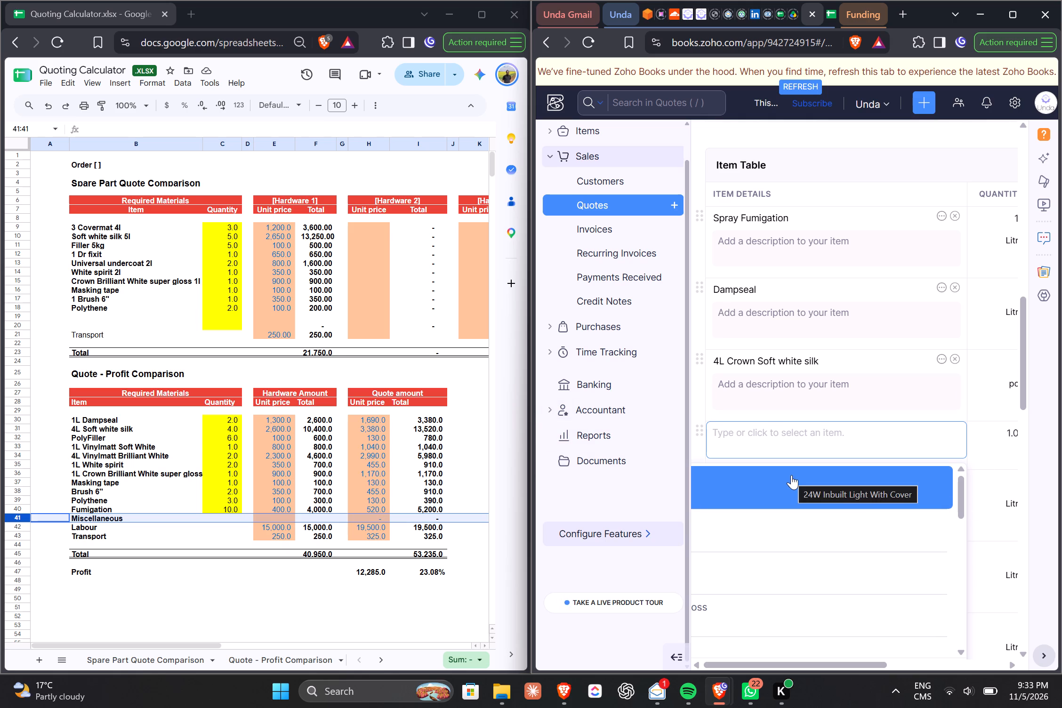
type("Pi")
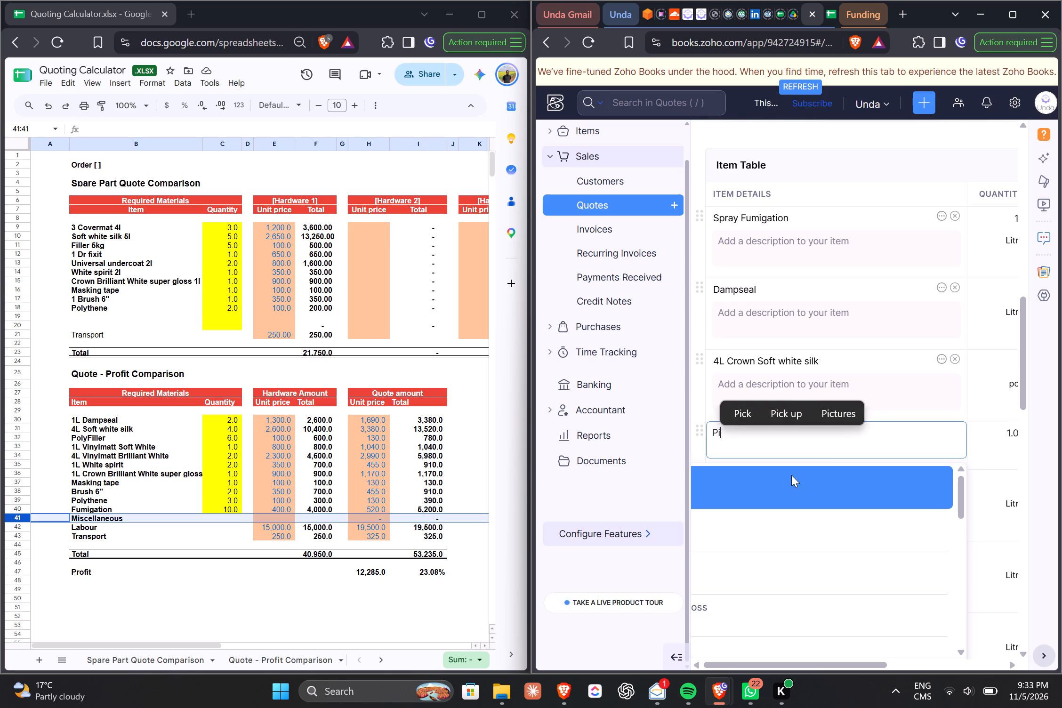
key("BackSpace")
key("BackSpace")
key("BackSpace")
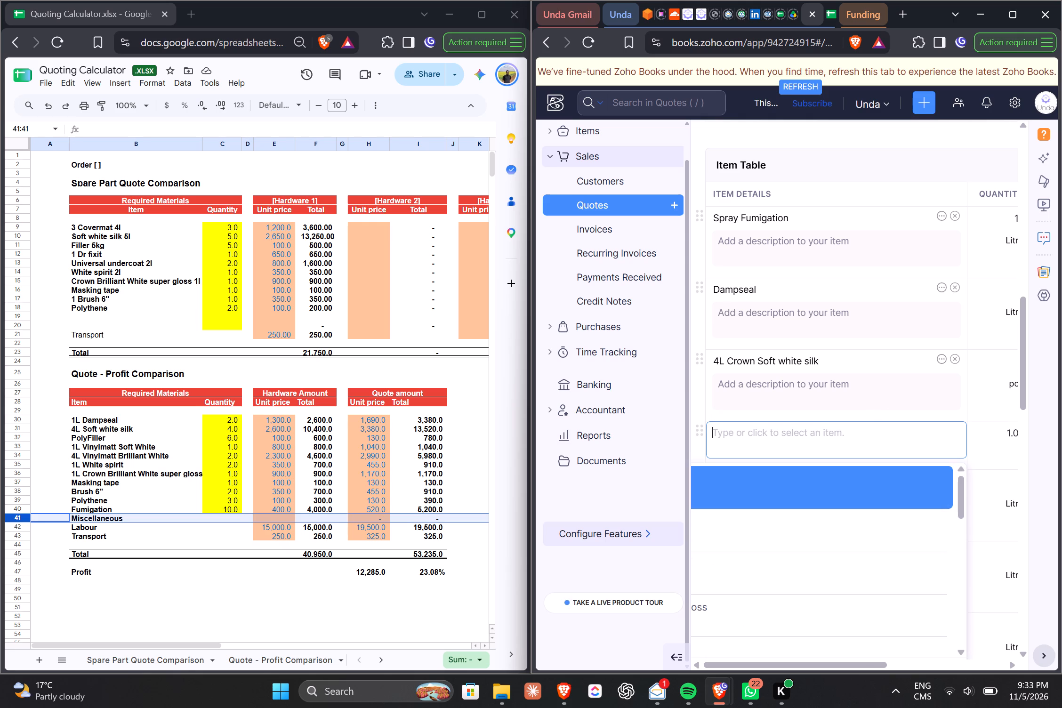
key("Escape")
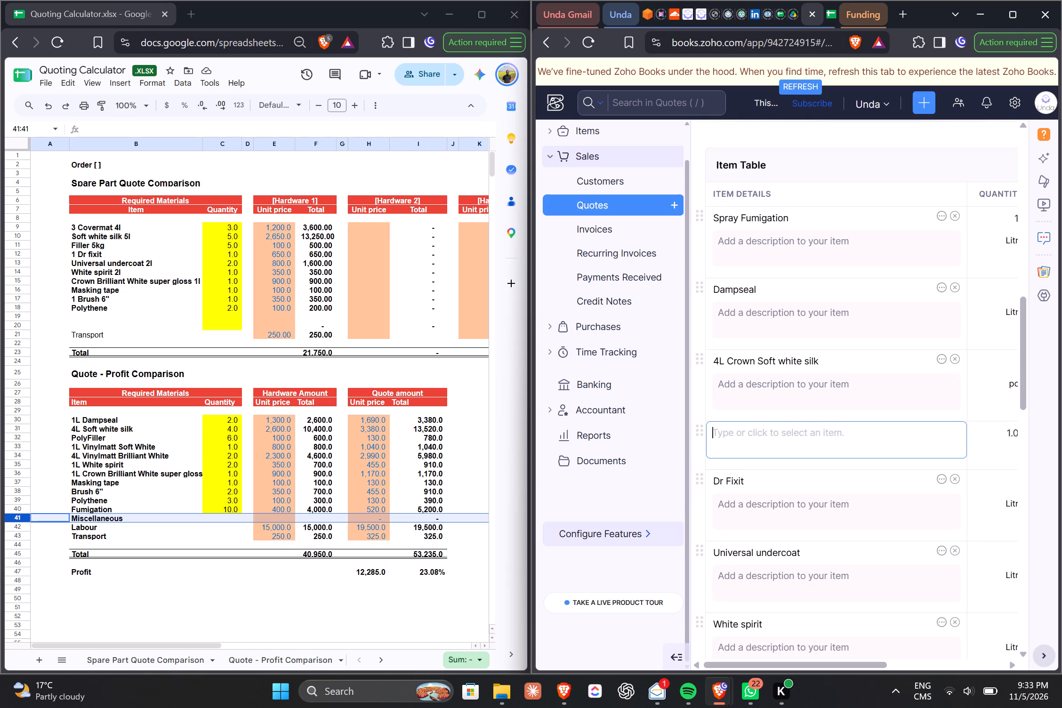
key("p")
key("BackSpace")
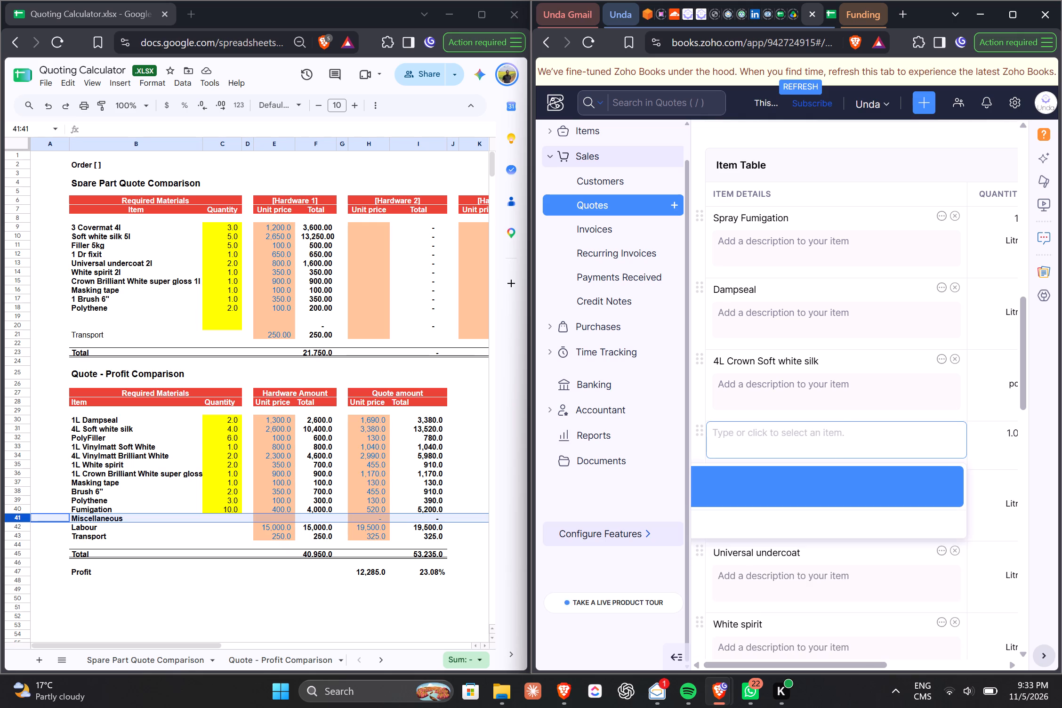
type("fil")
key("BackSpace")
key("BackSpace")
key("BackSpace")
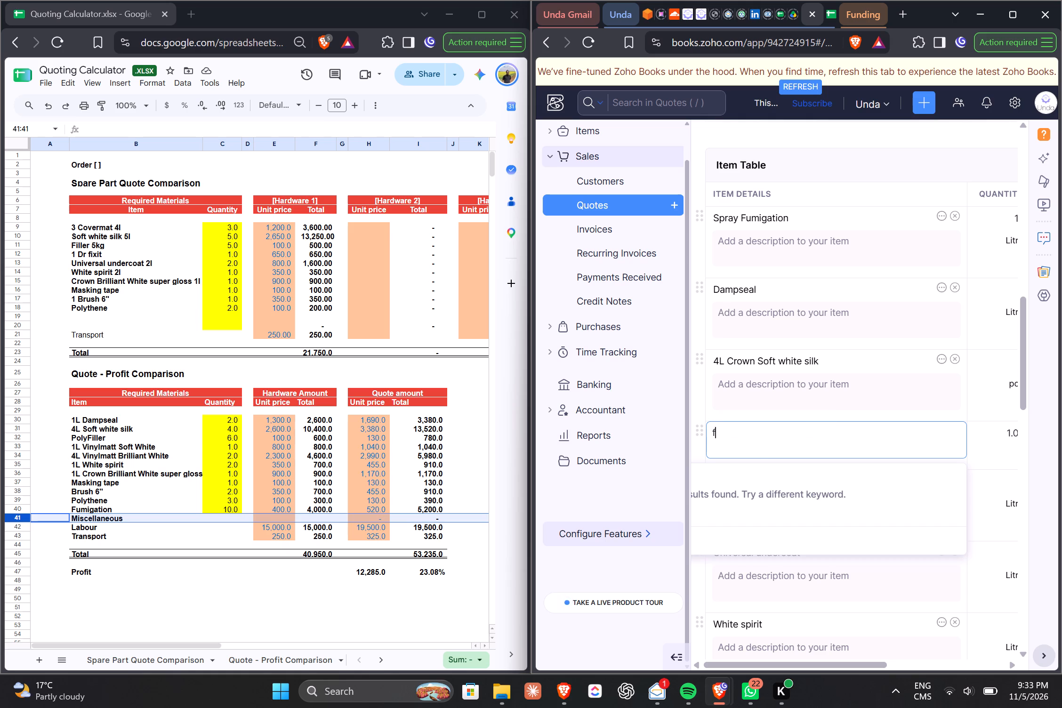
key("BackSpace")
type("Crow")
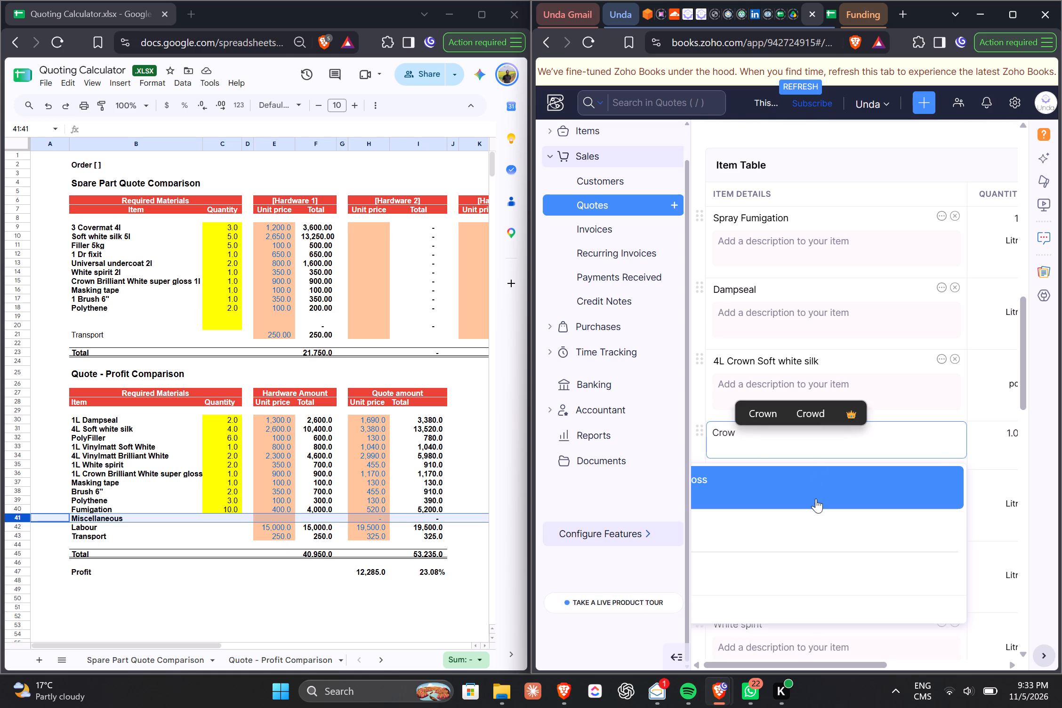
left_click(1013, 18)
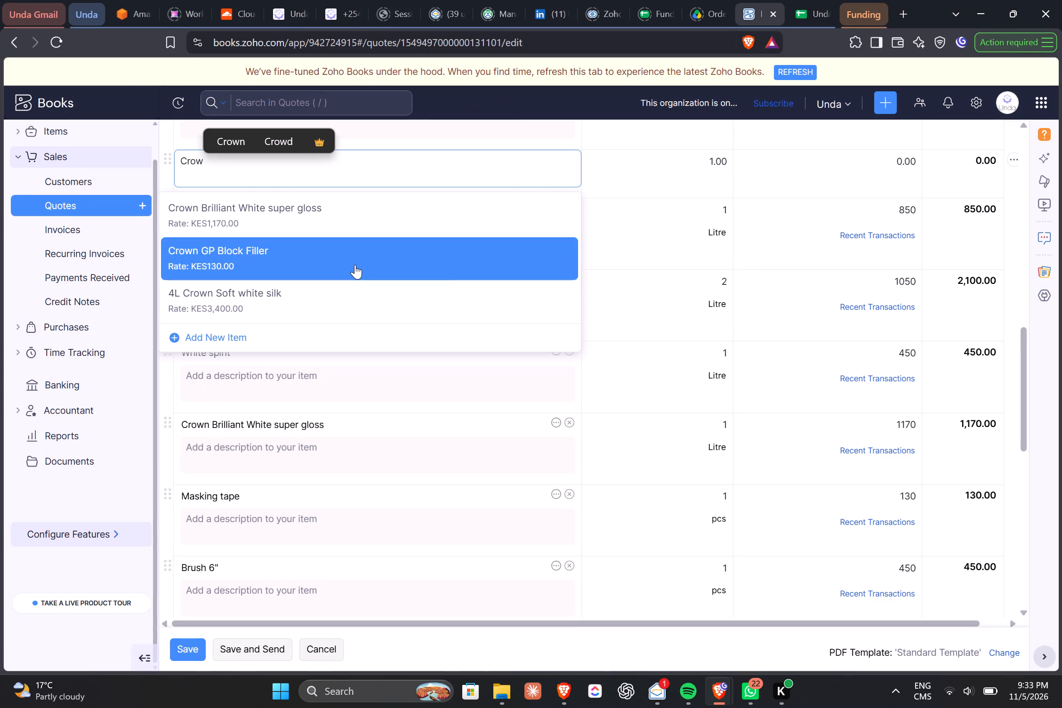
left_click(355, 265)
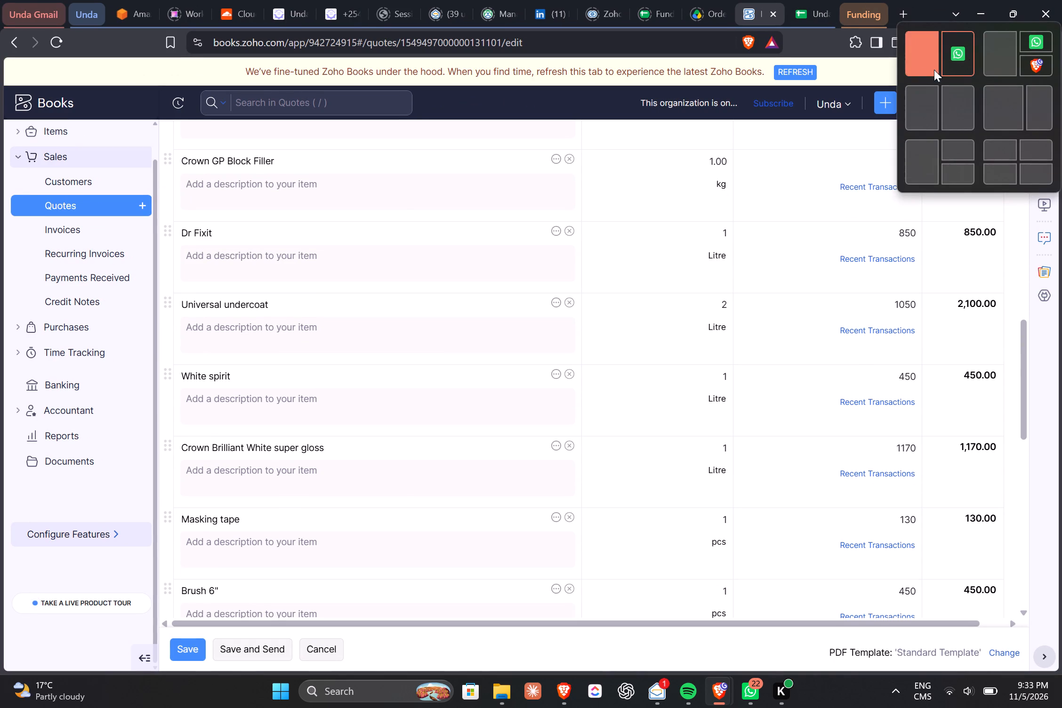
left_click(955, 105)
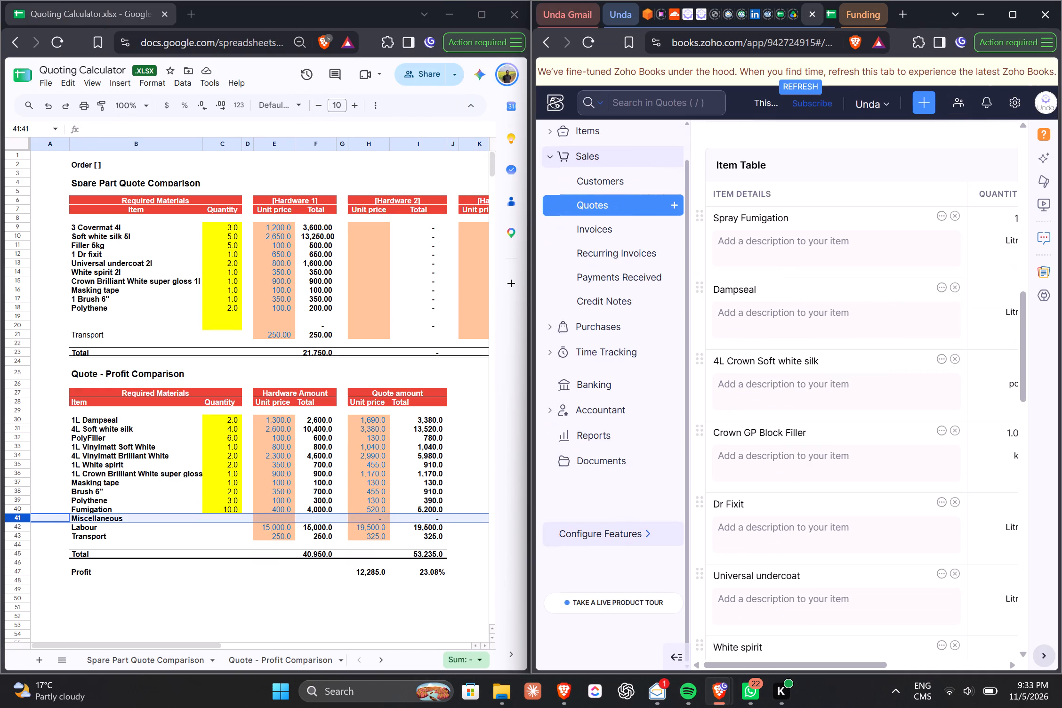
Check the quantities, rates and amounts of the quote's item lines against the Quote - Profit Comparison table.
scroll(820, 410, "down", 1)
scroll(820, 410, "left", 1)
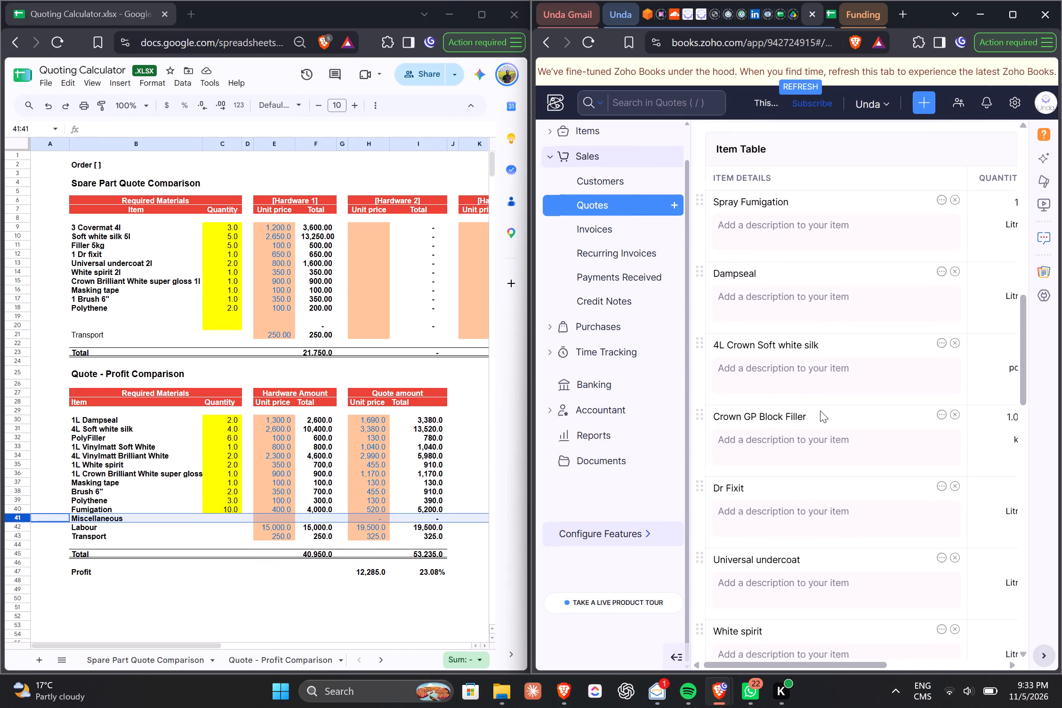
scroll(820, 410, "left", 1)
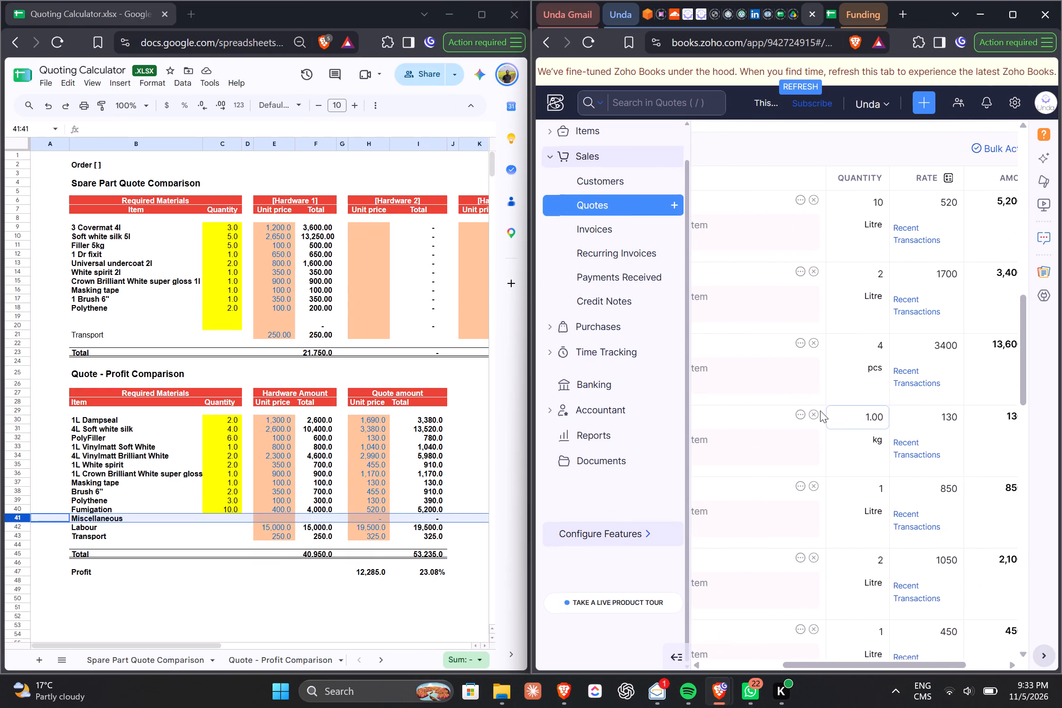
scroll(820, 410, "left", 1)
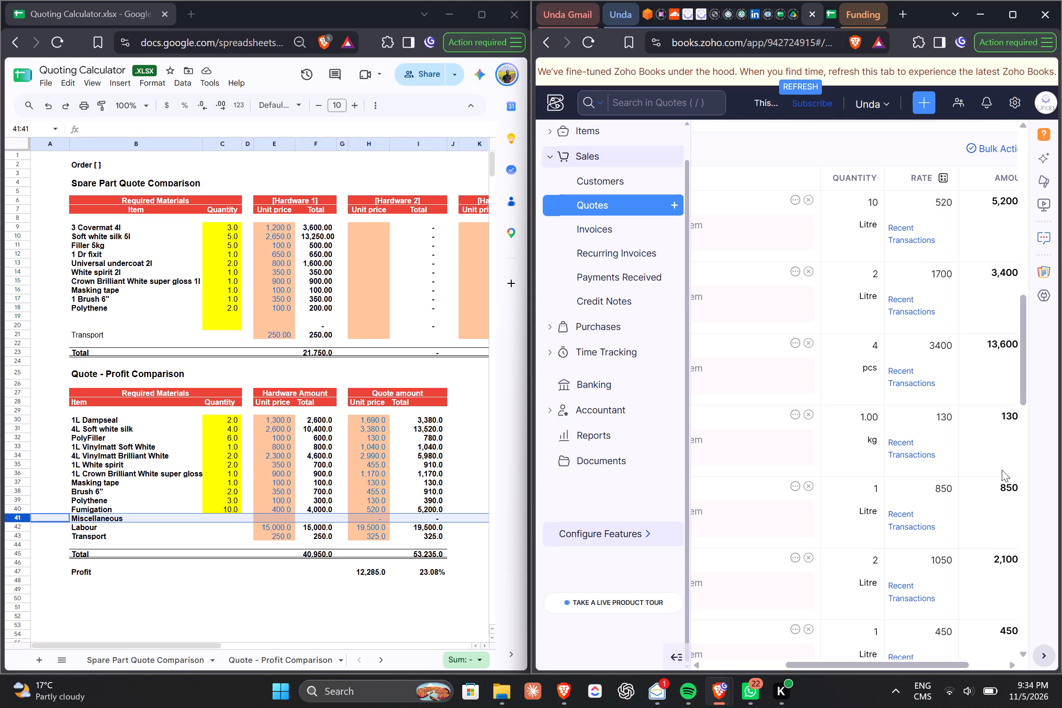
scroll(867, 398, "right", 2)
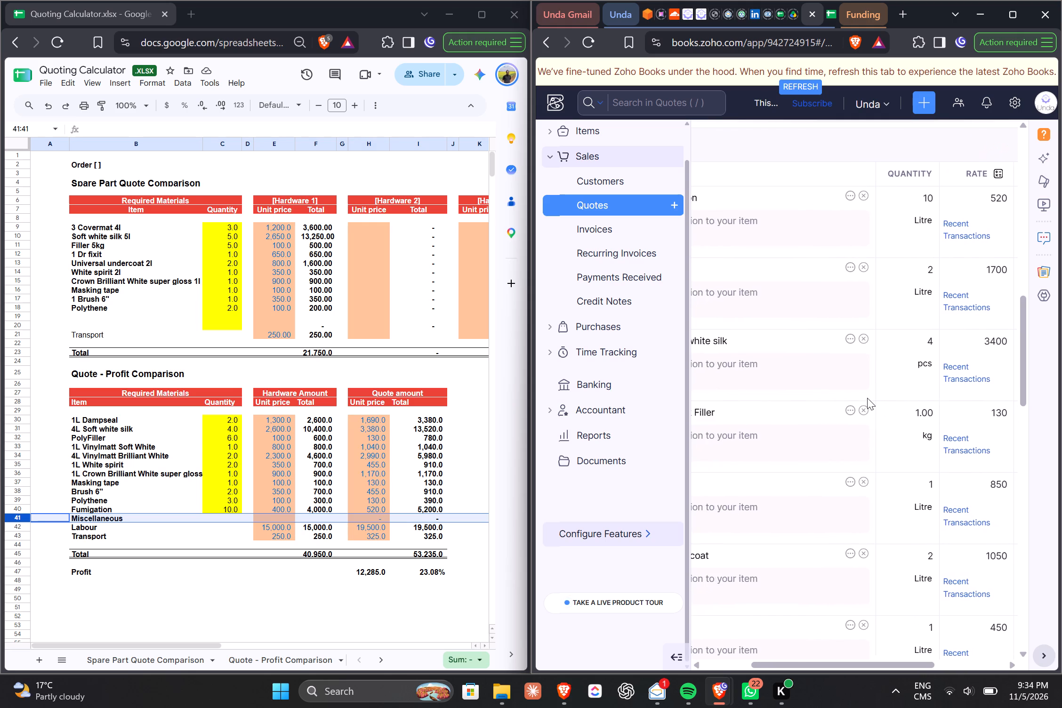
scroll(867, 398, "right", 1)
scroll(923, 398, "right", 1)
scroll(923, 398, "up", 1)
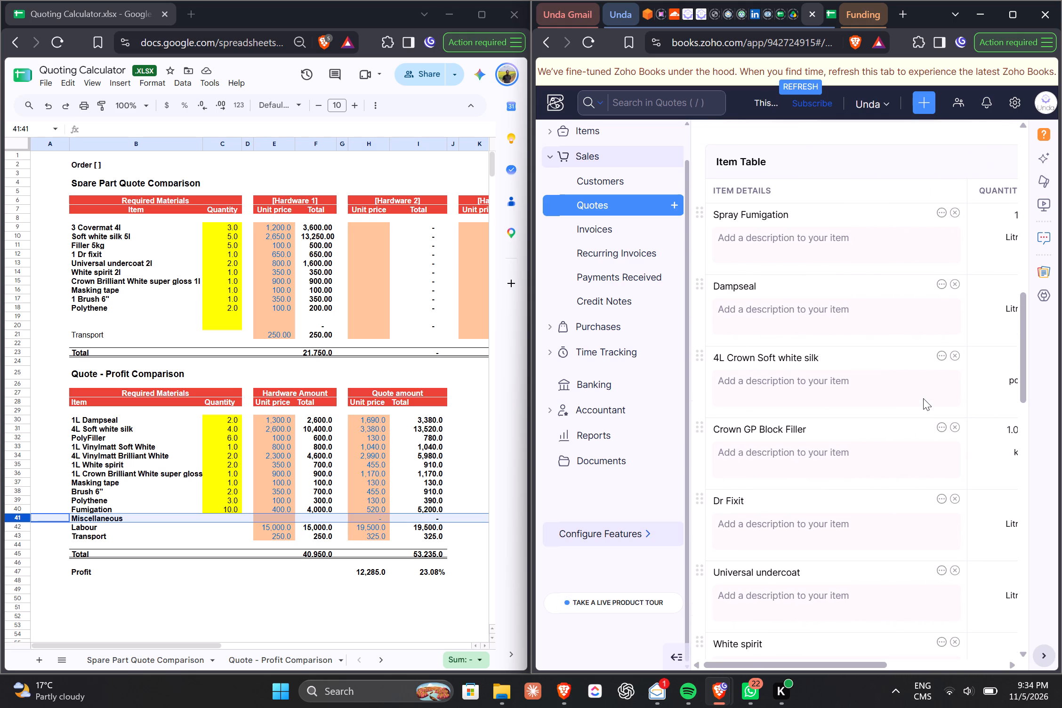
Set the quantity of the Crown GP Block Filler line in the quote's item table to 6 and save the quote.
scroll(923, 398, "up", 1)
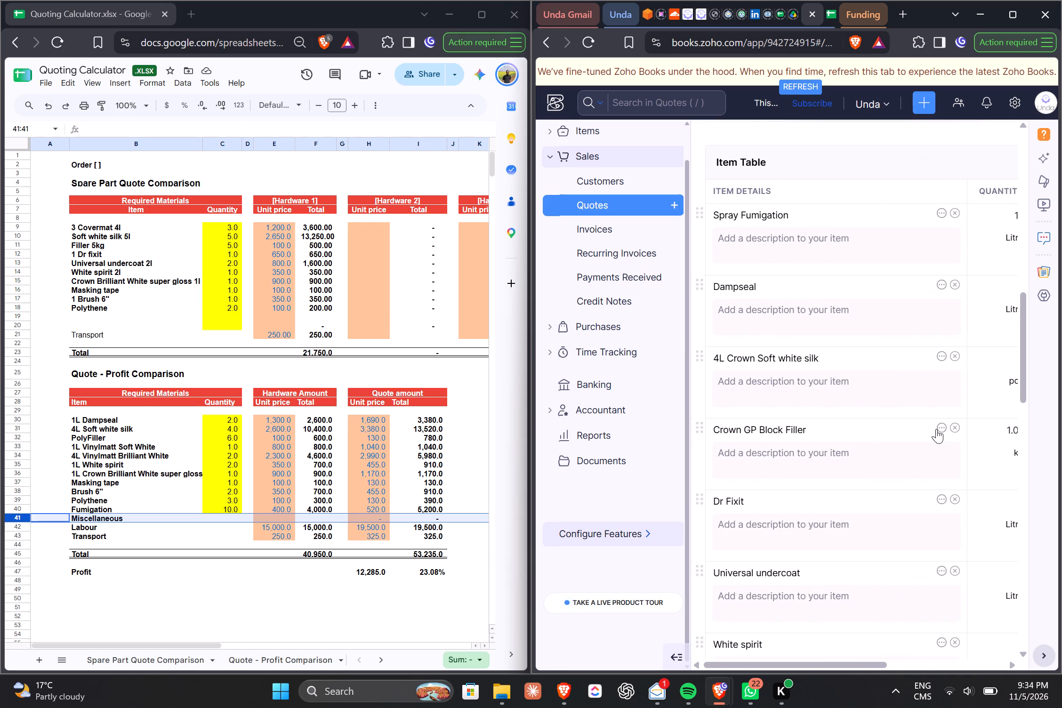
scroll(980, 431, "left", 1)
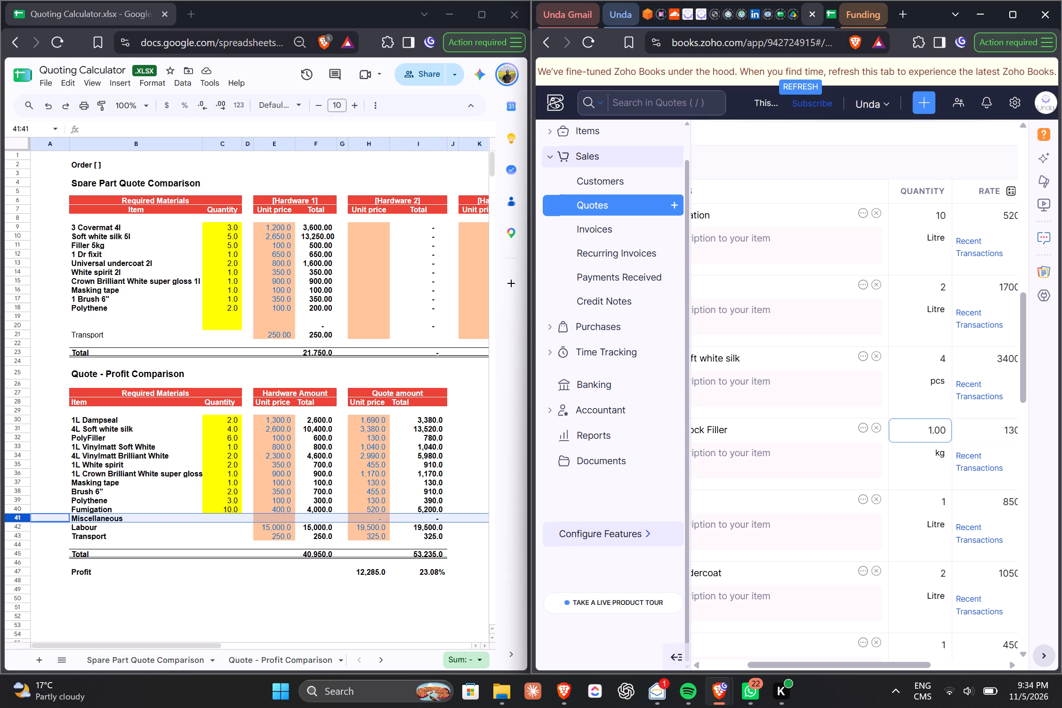
left_click(935, 433)
key("Left")
key("BackSpace")
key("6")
key("Return")
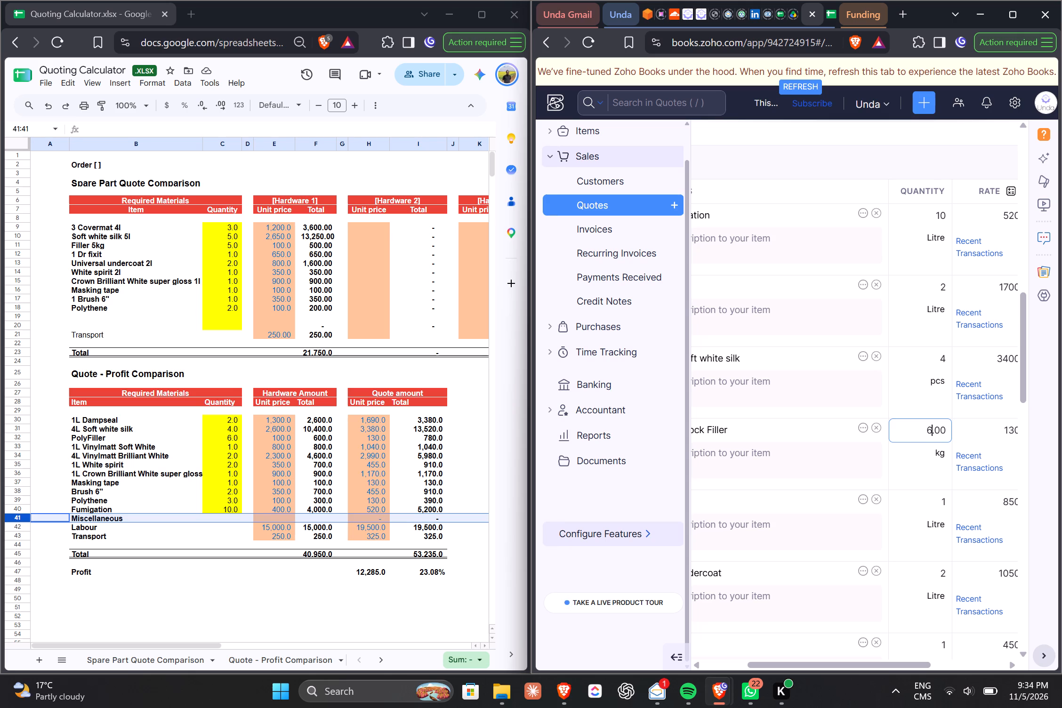
left_click(840, 470)
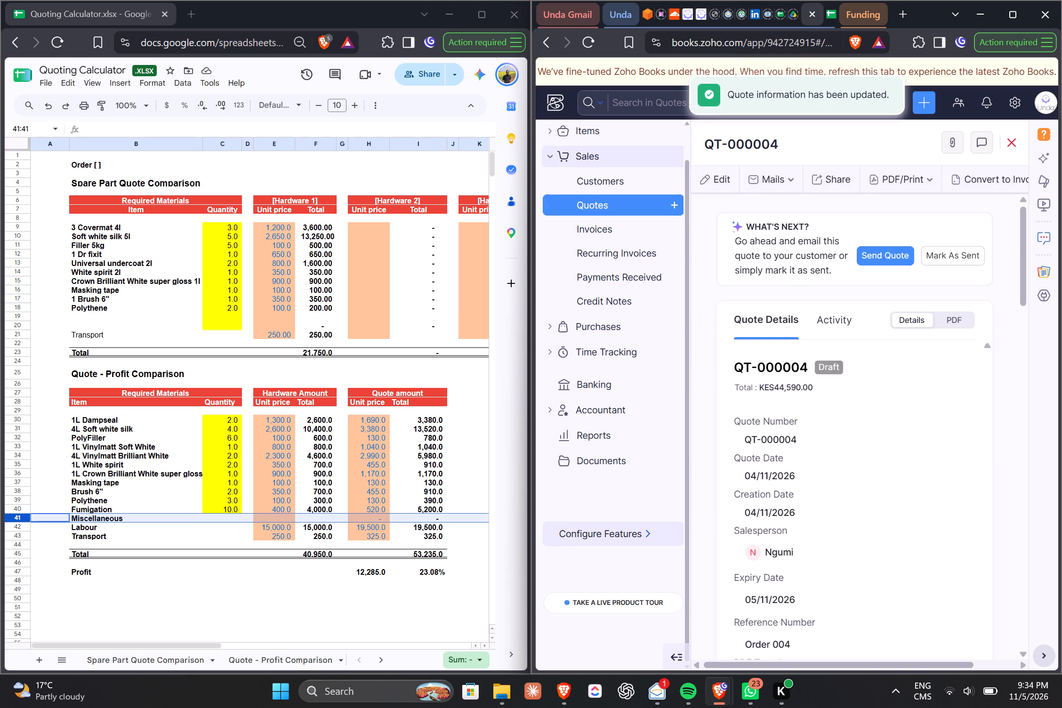
Reopen quote QT-000004 for editing and go down to its item table.
left_click(712, 177)
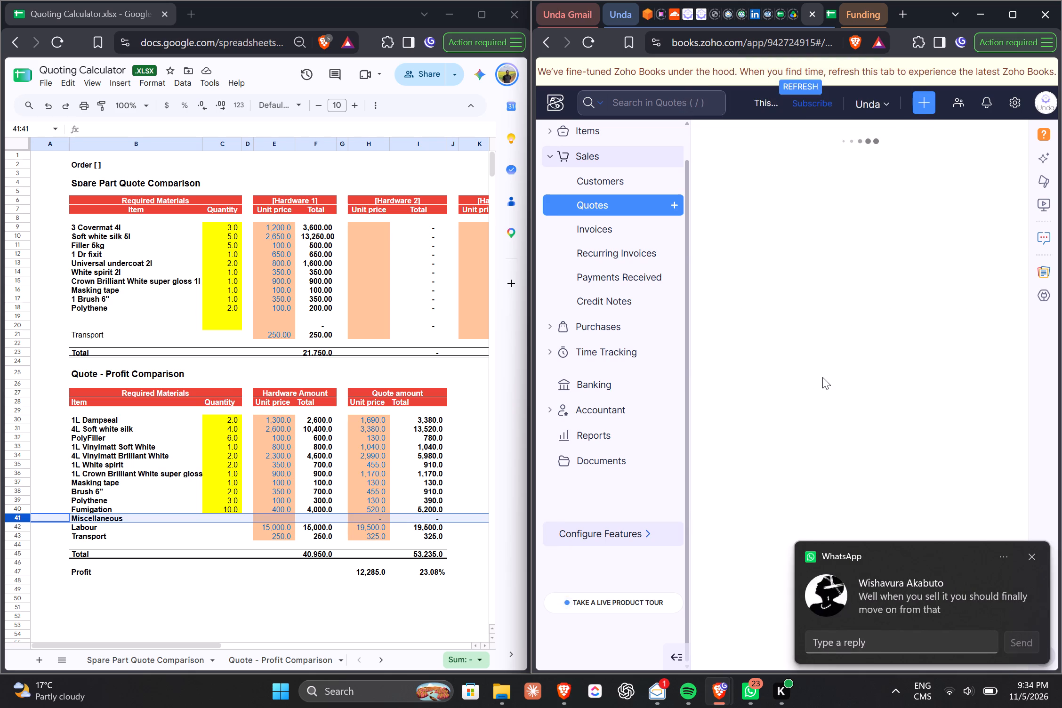
scroll(822, 377, "down", 3)
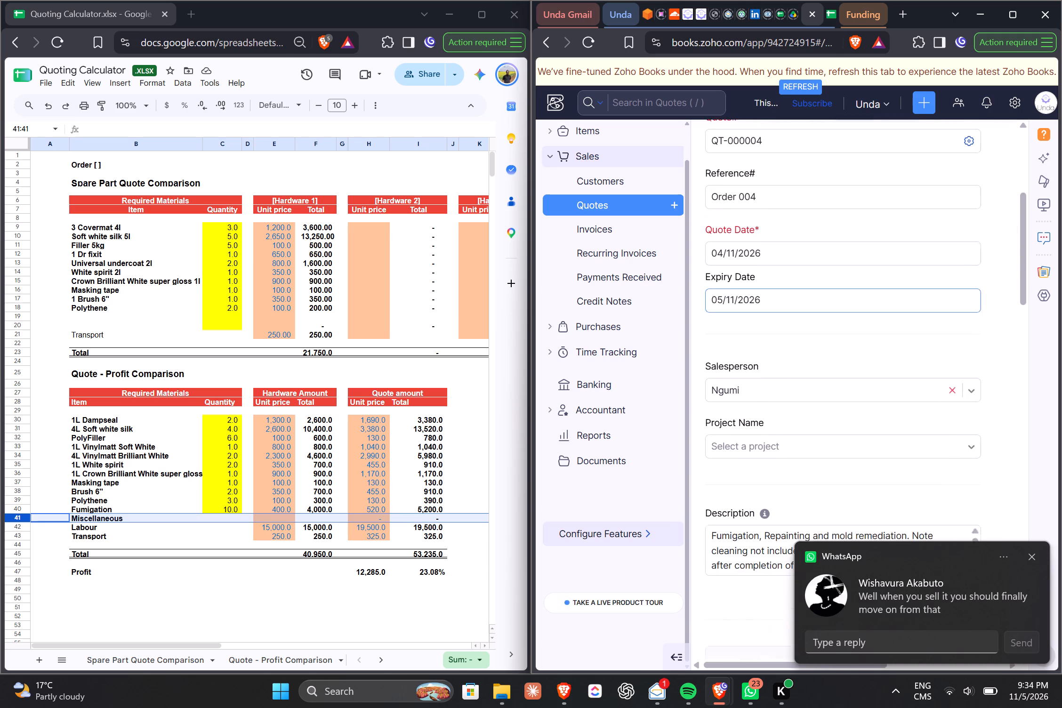
scroll(822, 377, "down", 1)
Open the incoming WhatsApp message from its notification.
left_click(918, 599)
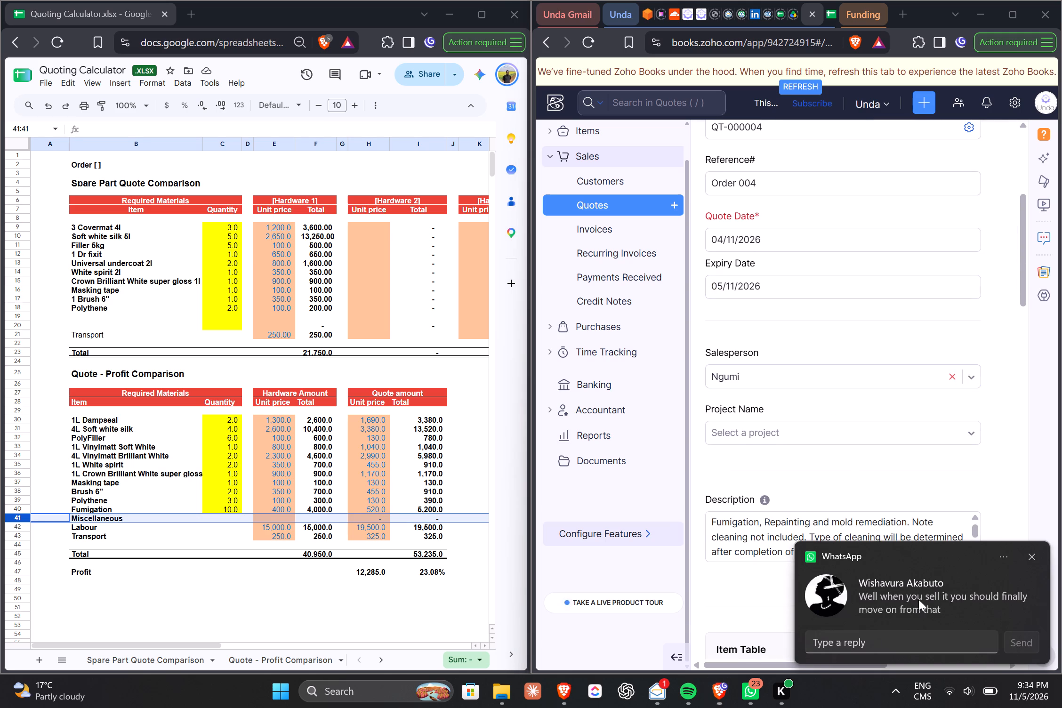
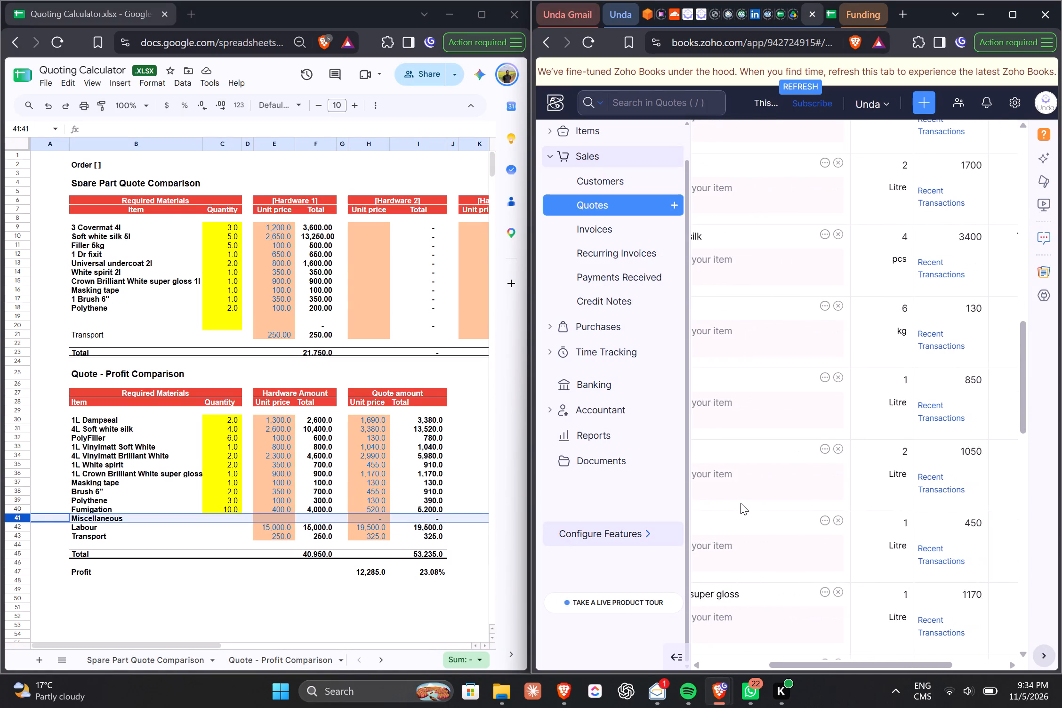
Clear the Dr Fixit item from its quote line and enter "1L Crown Vinyl" as the start of the replacement item's name.
scroll(740, 503, "right", 1)
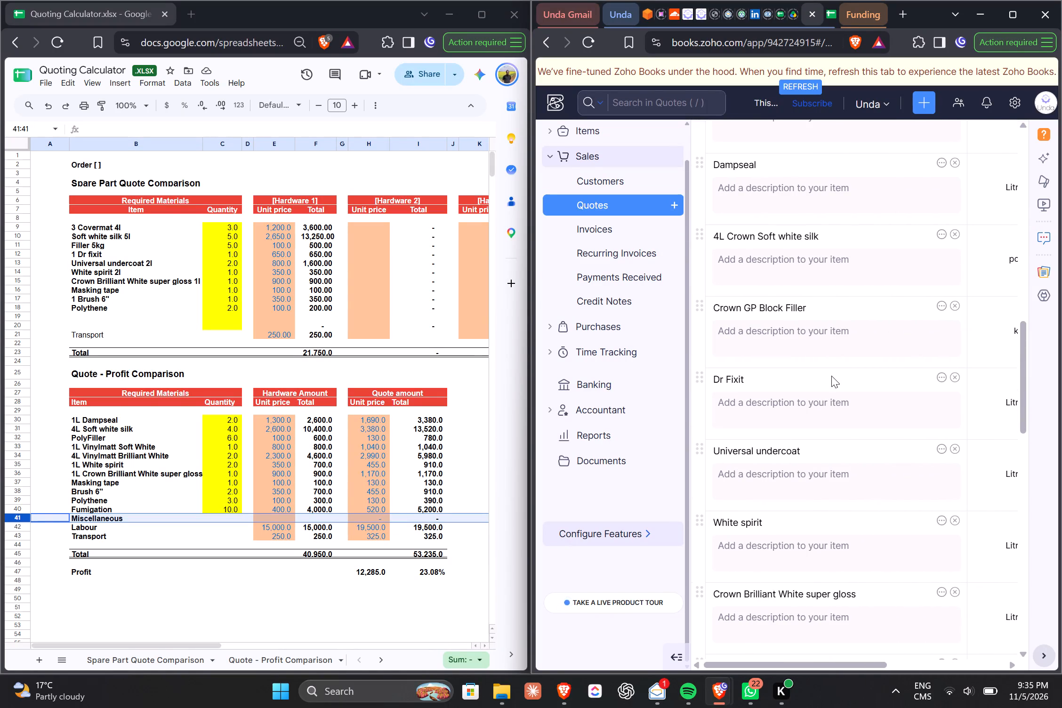
left_click(703, 374)
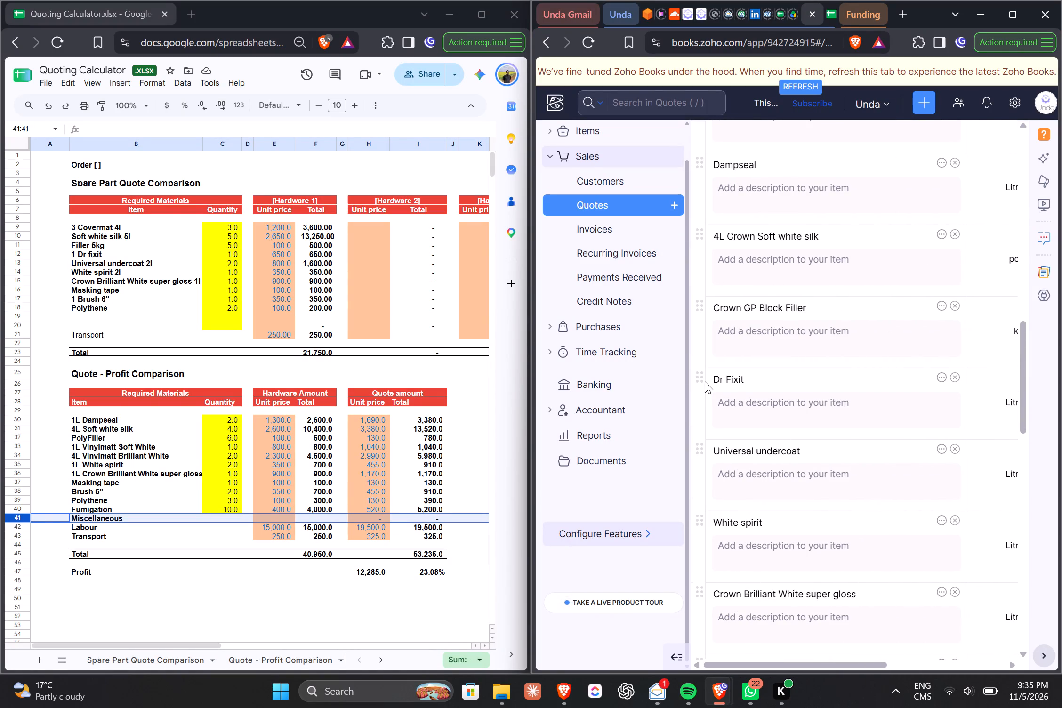
left_click(704, 380)
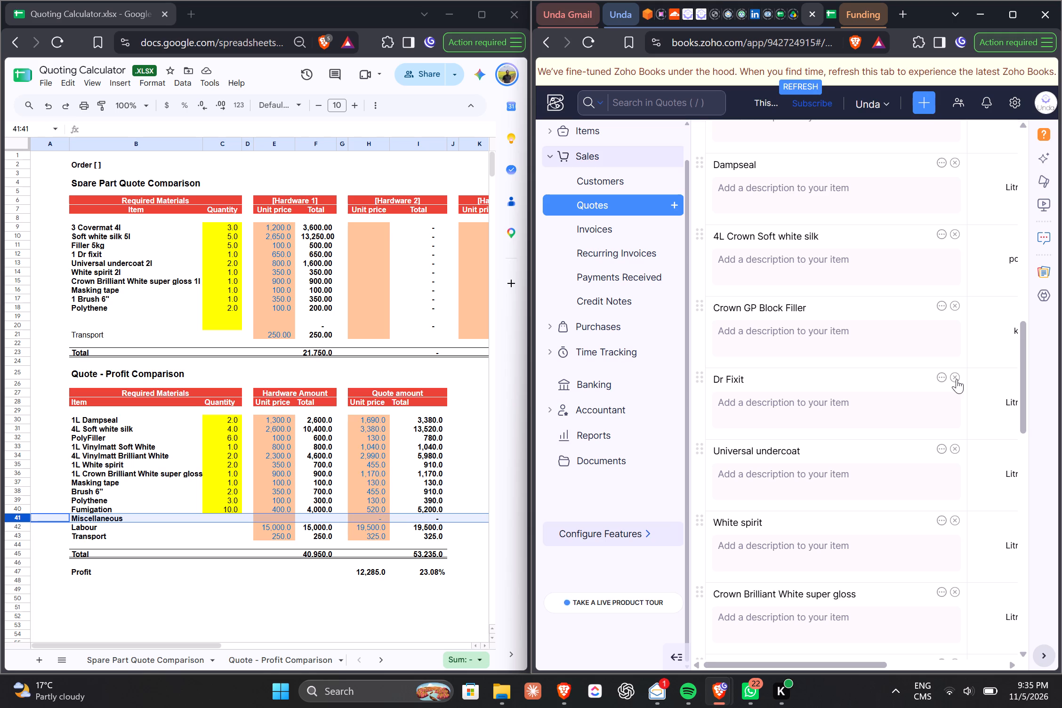
left_click(957, 379)
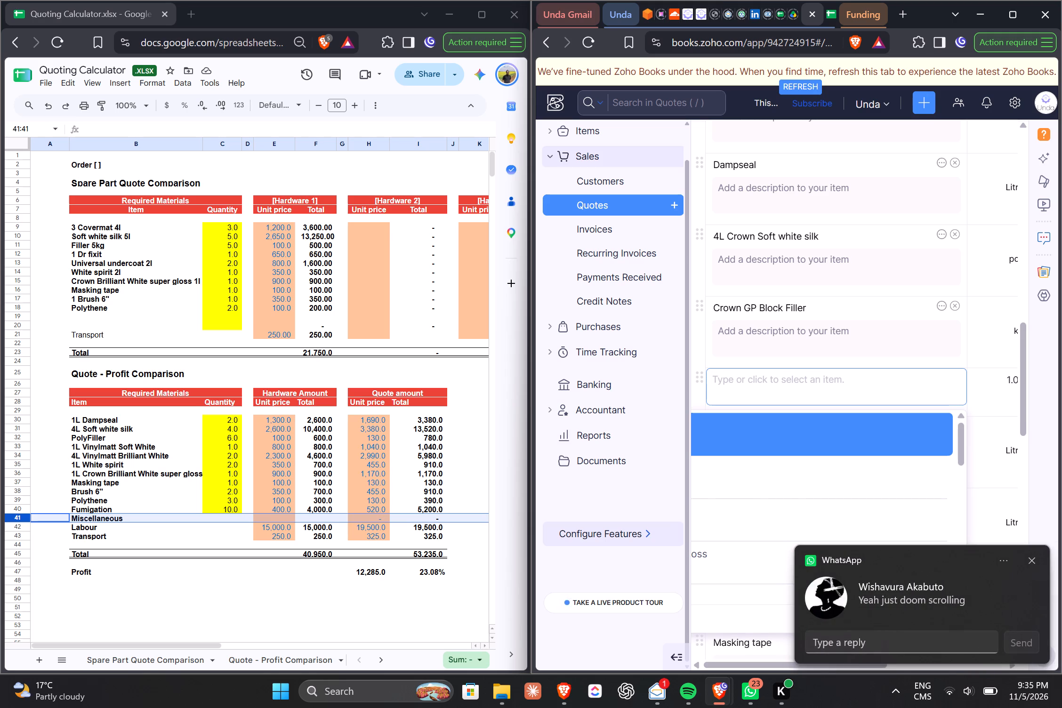
key("shift+exclam")
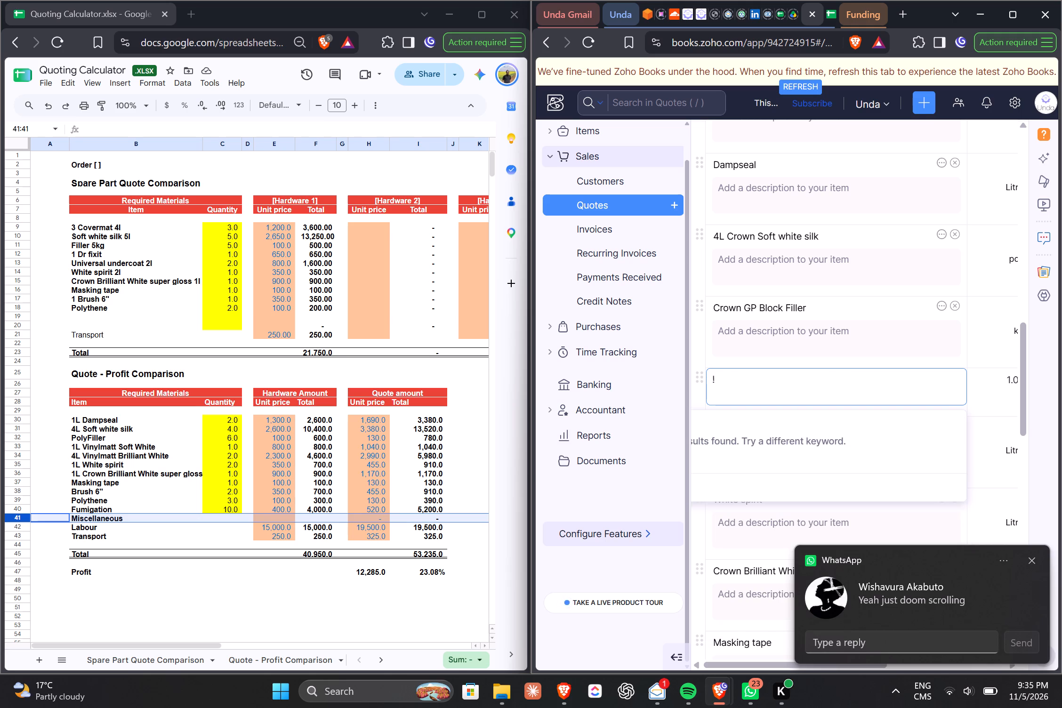
key("BackSpace")
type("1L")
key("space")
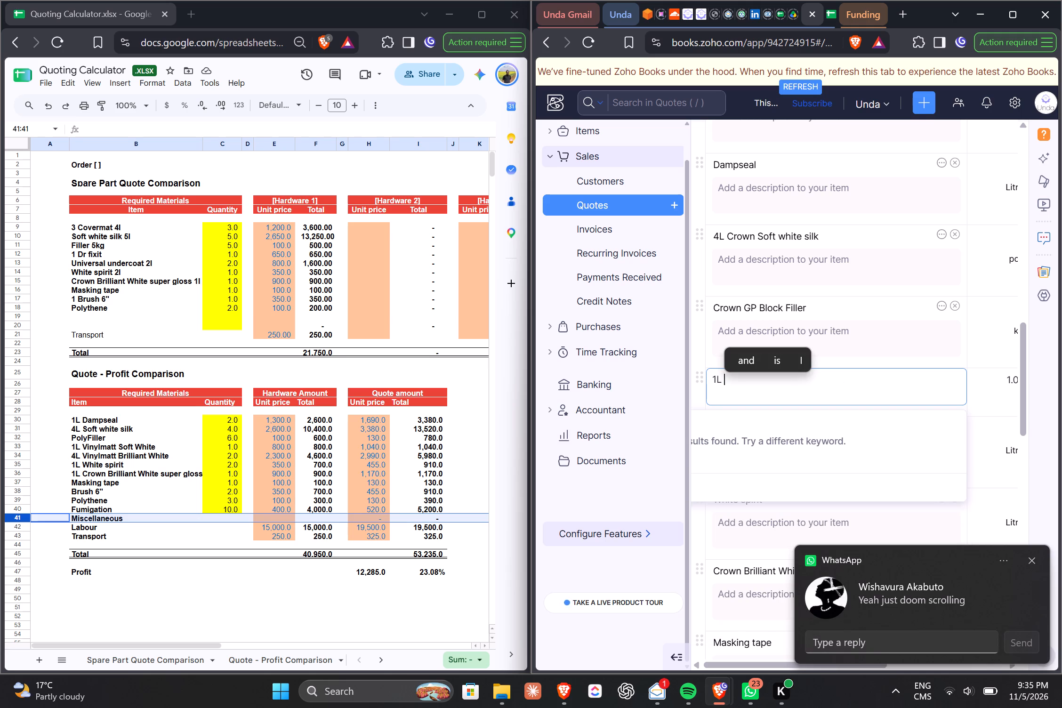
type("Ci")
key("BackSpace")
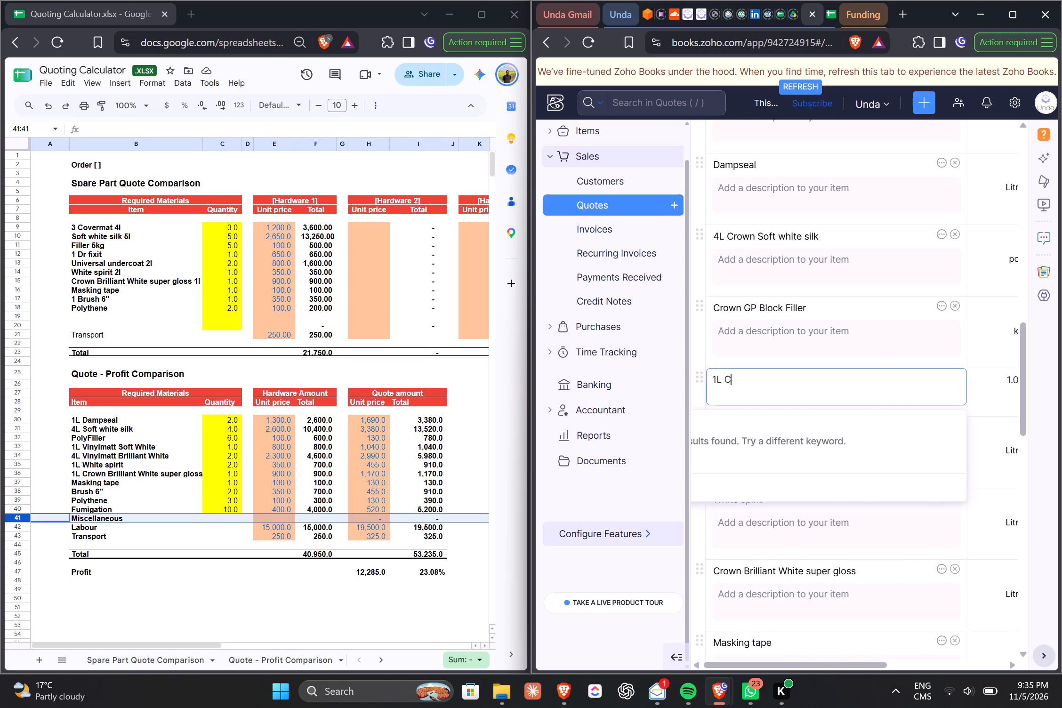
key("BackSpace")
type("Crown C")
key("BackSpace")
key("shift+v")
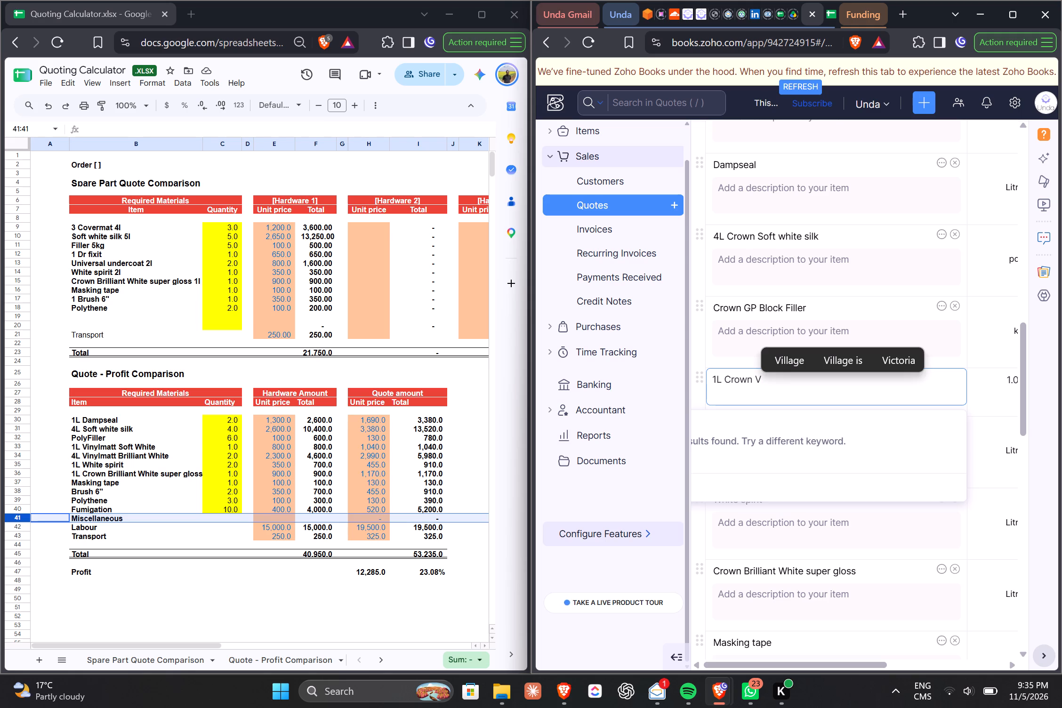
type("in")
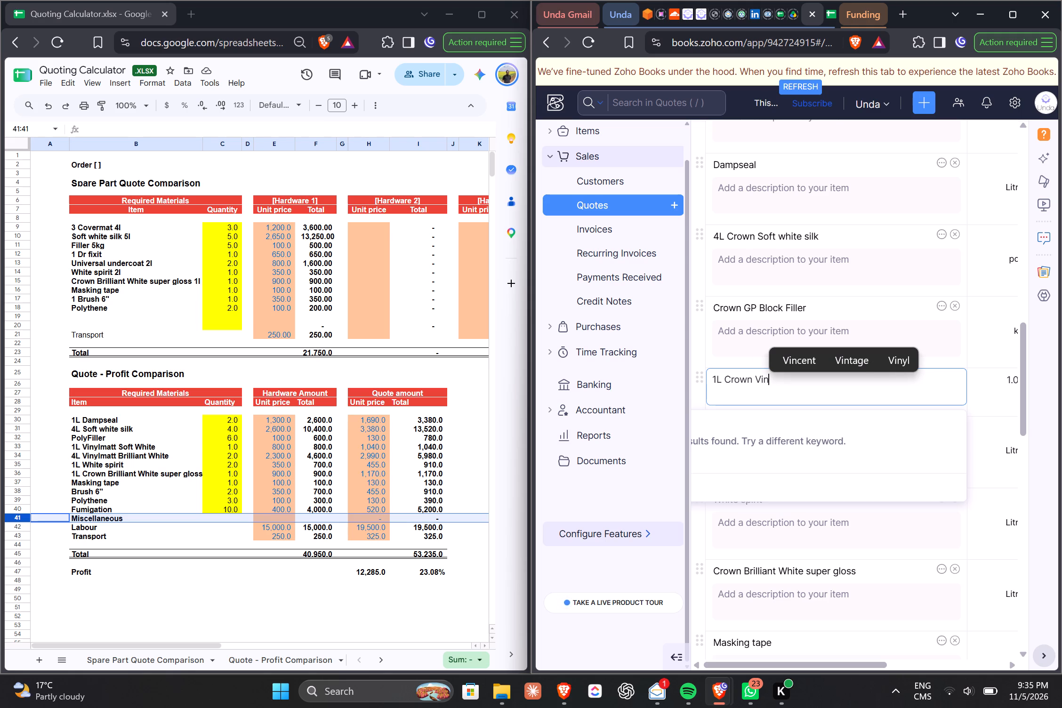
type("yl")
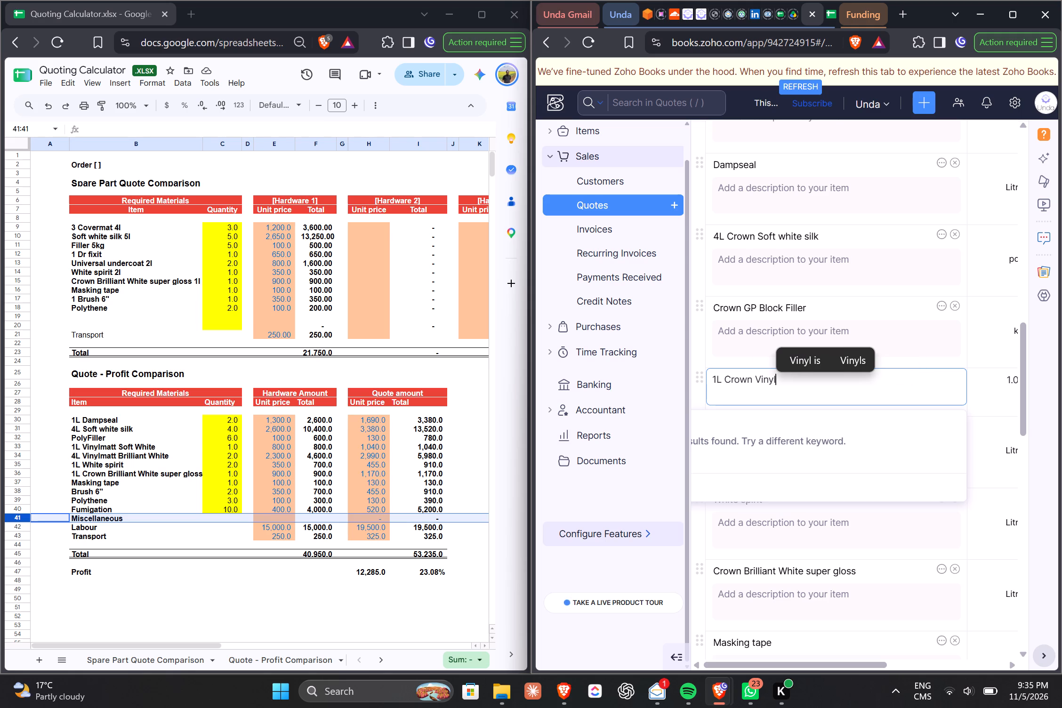
Enter 1L Crown Vinylmatt Soft White on the quote line below Crown GP Block Filler and start adding it as a new item.
type("ma")
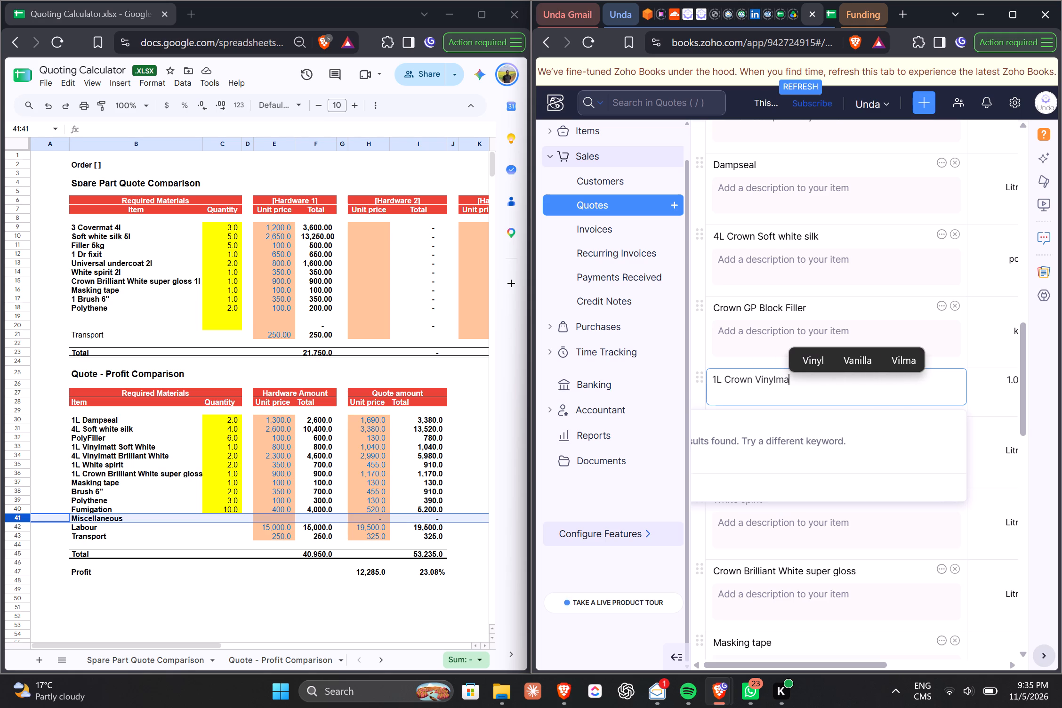
type("tt")
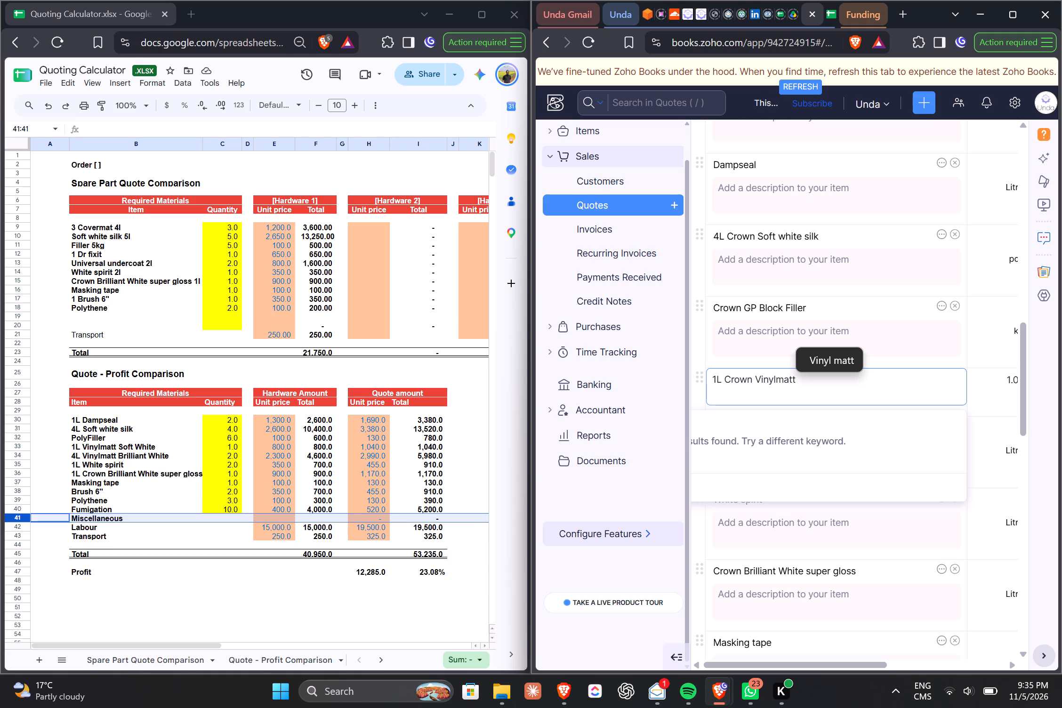
key("space")
type("Soft")
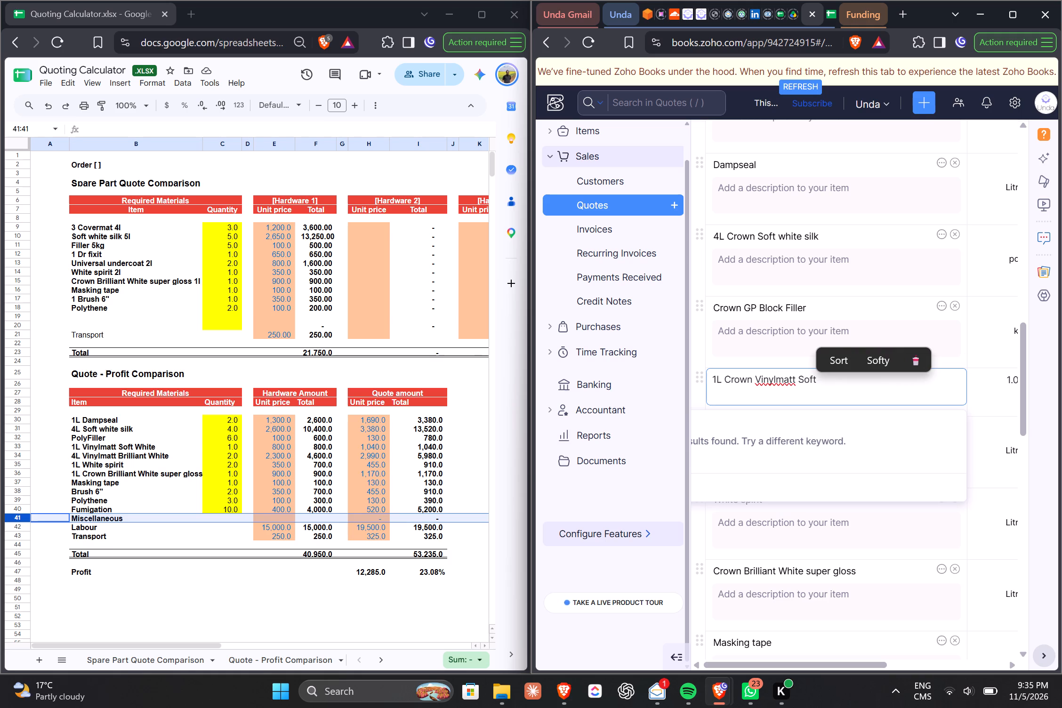
key("space")
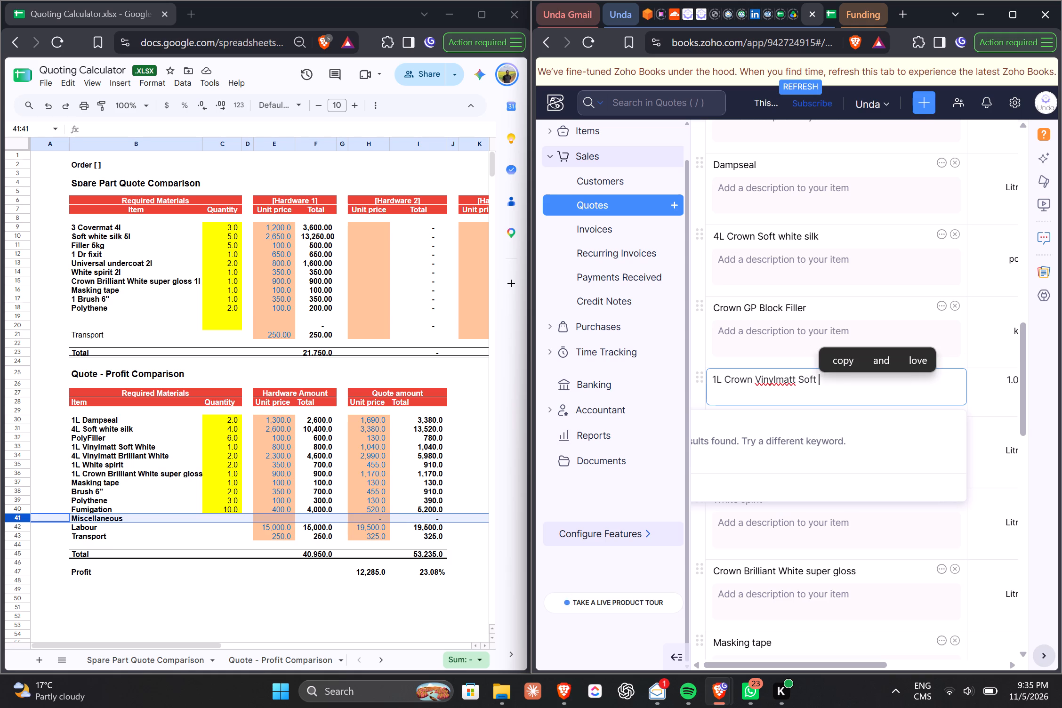
type("White")
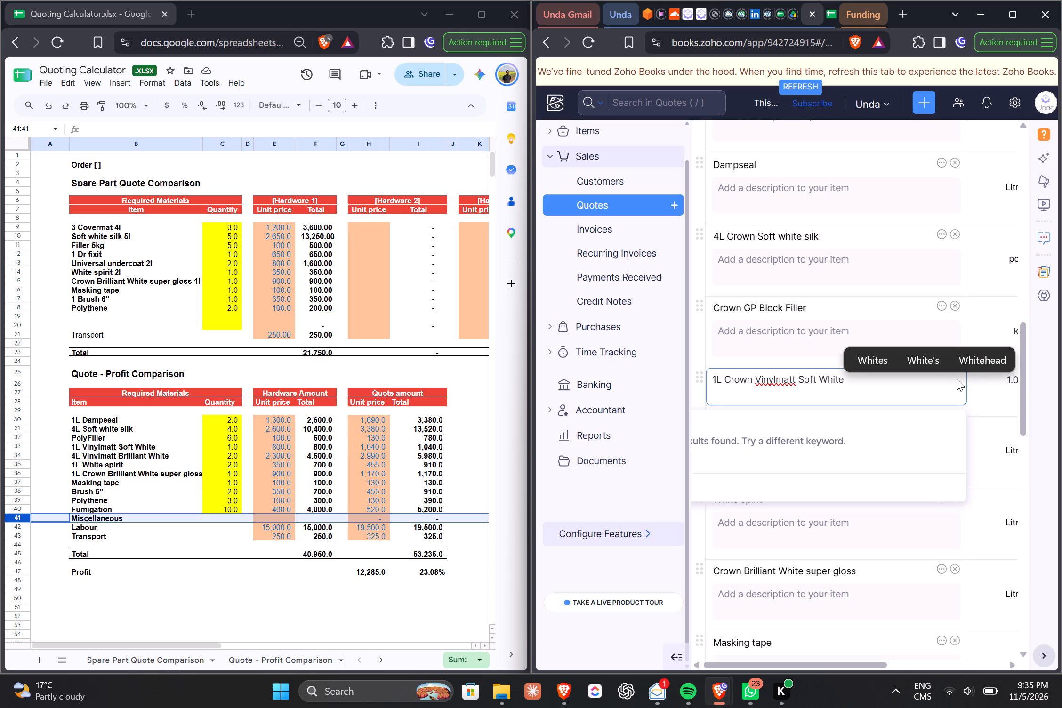
left_click(1016, 4)
scroll(429, 217, "up", 1)
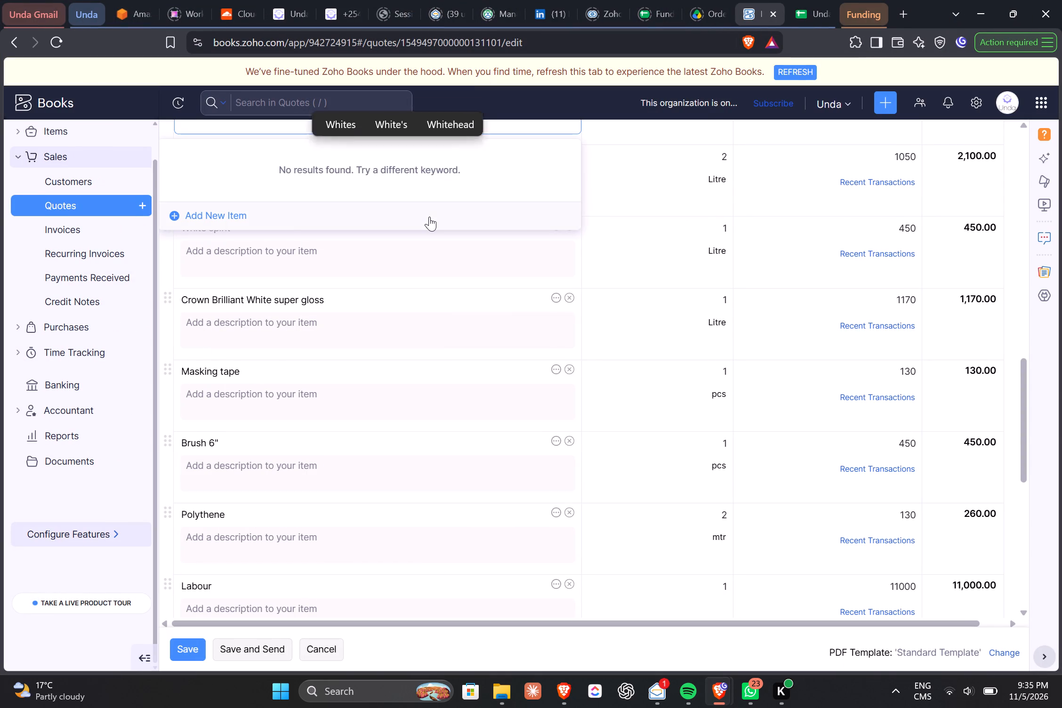
scroll(429, 217, "up", 1)
left_click(207, 384)
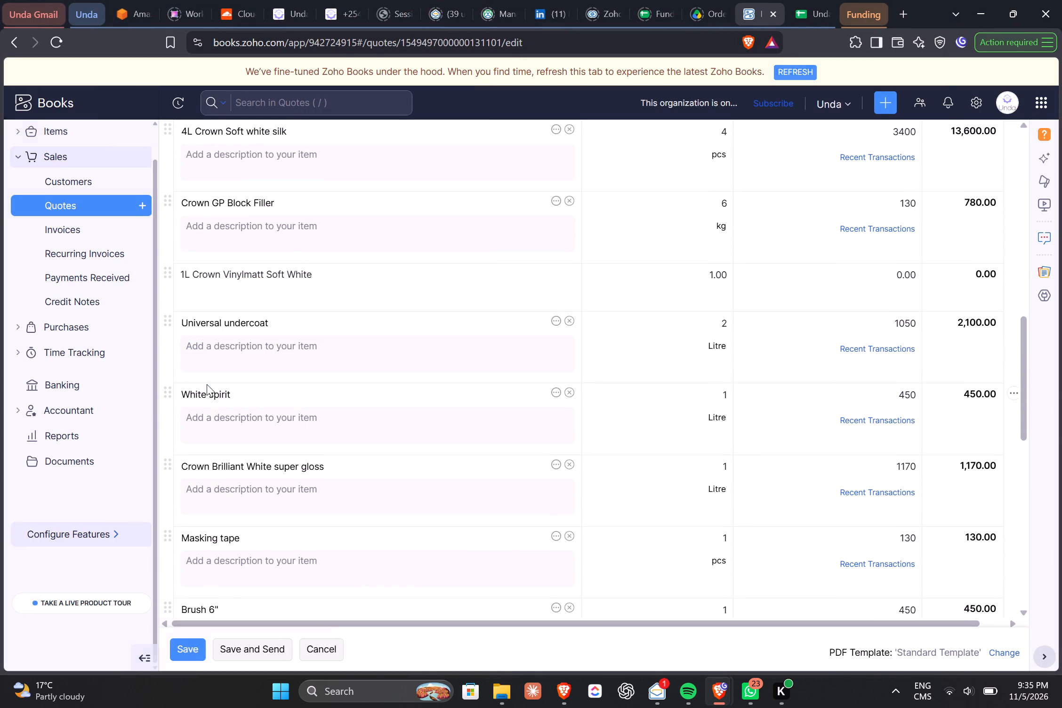
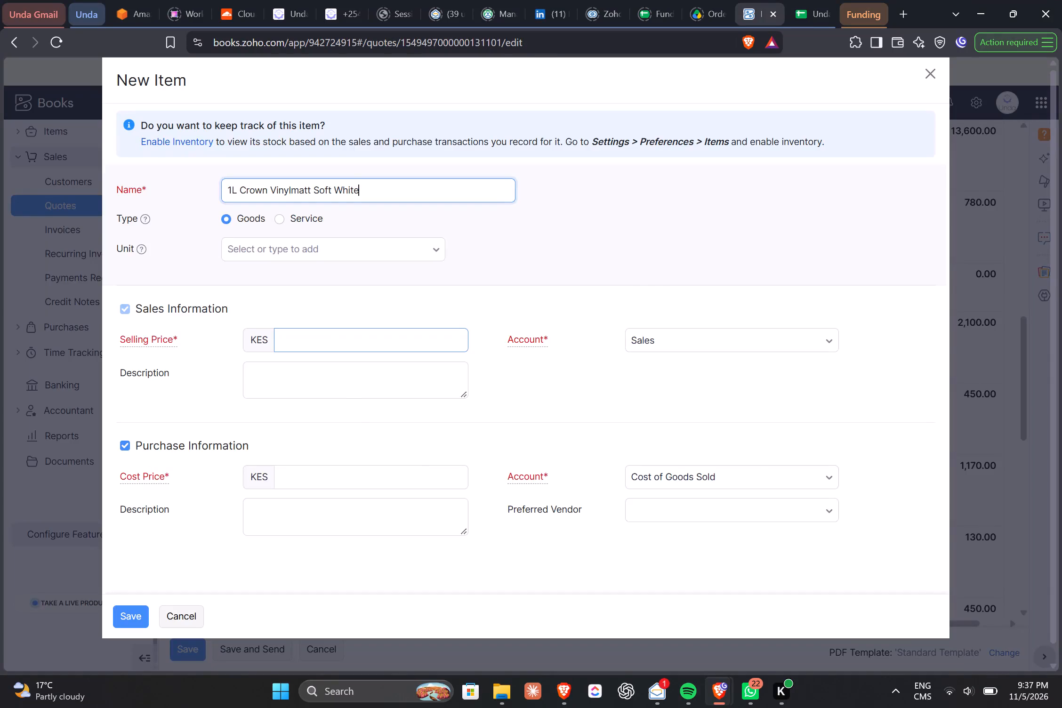
Look up the 1L Vinylmatt Soft White row in the Quoting Calculator and set the new item's cost price to 800 KES.
key("alt+Tab")
key("alt+Tab")
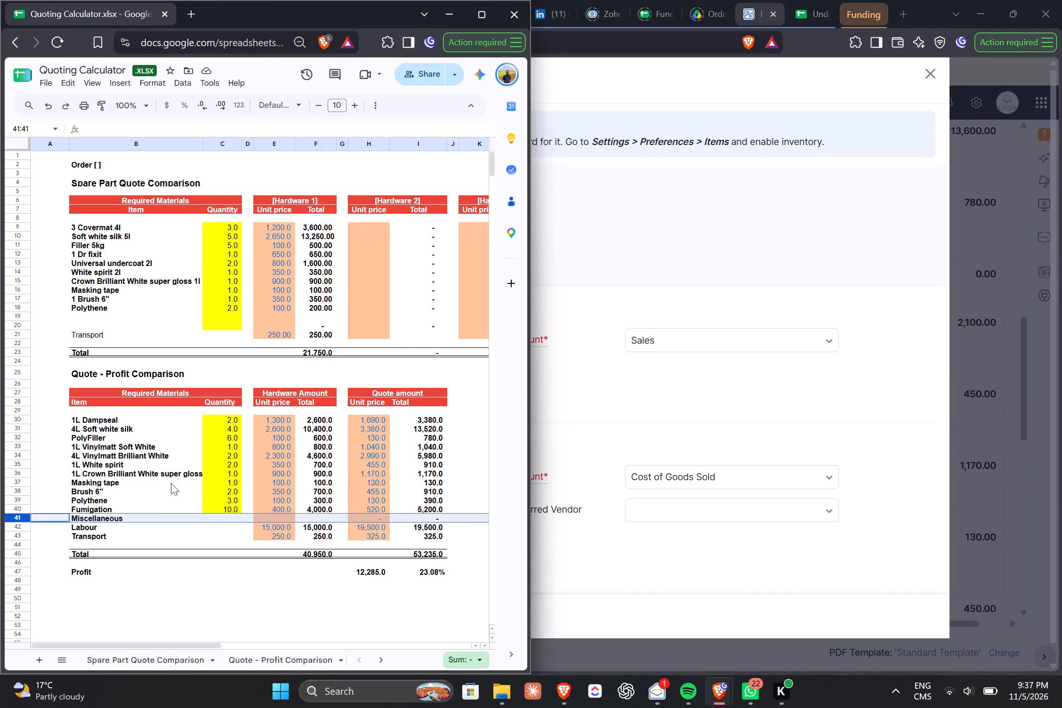
left_click(147, 446)
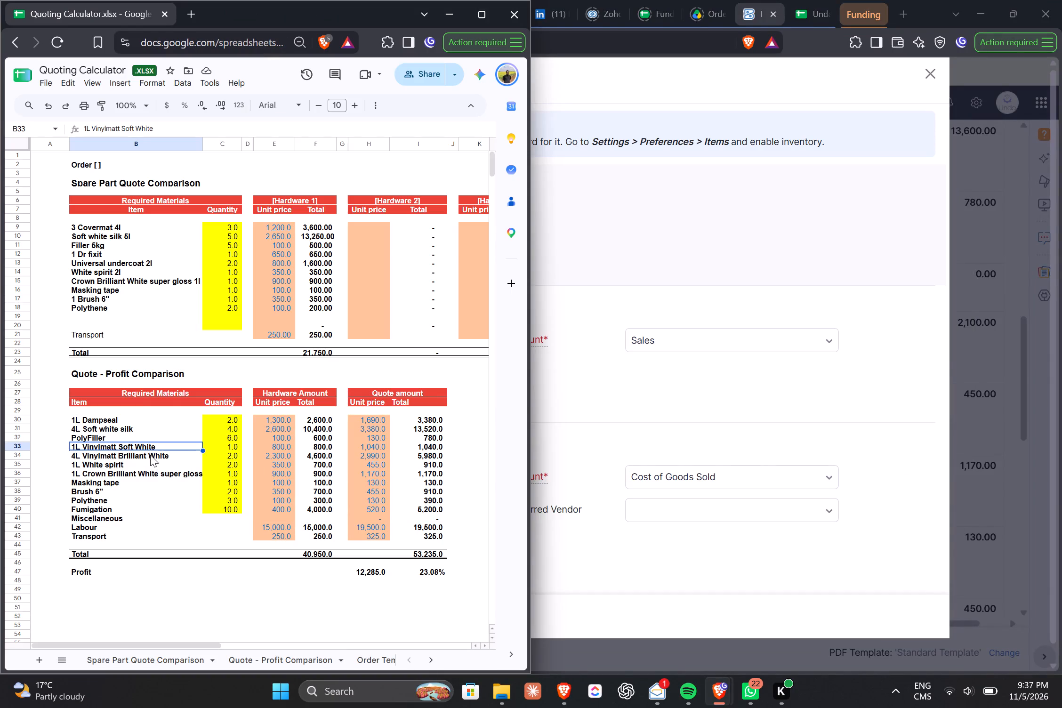
key("alt+Tab")
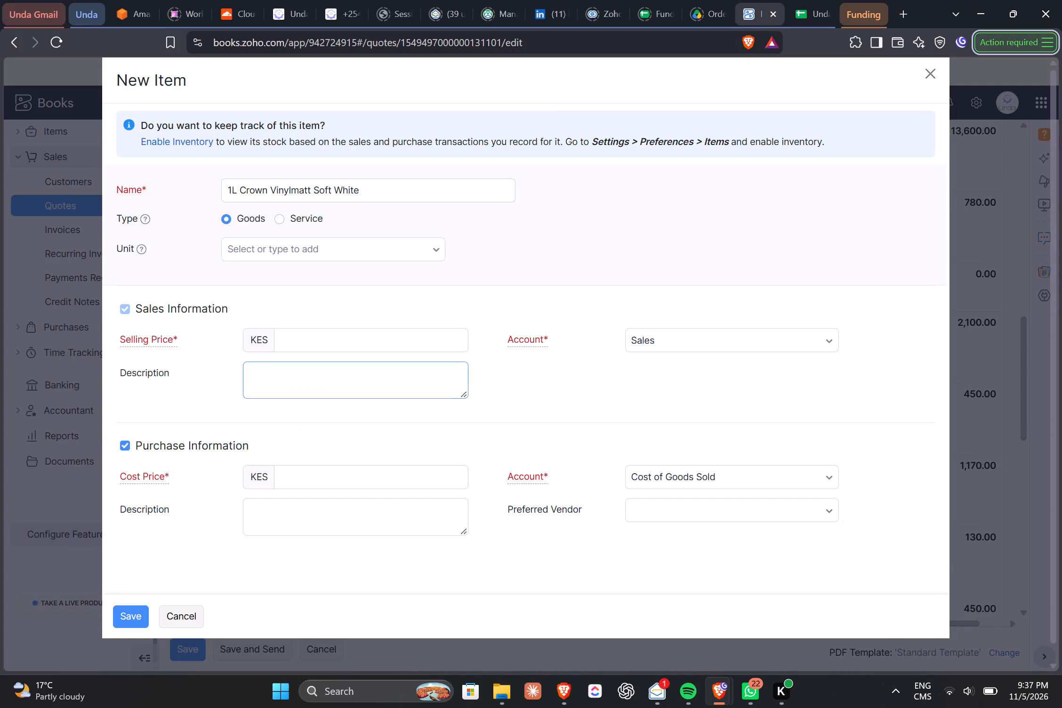
left_click(314, 475)
type("800")
key("alt+Tab")
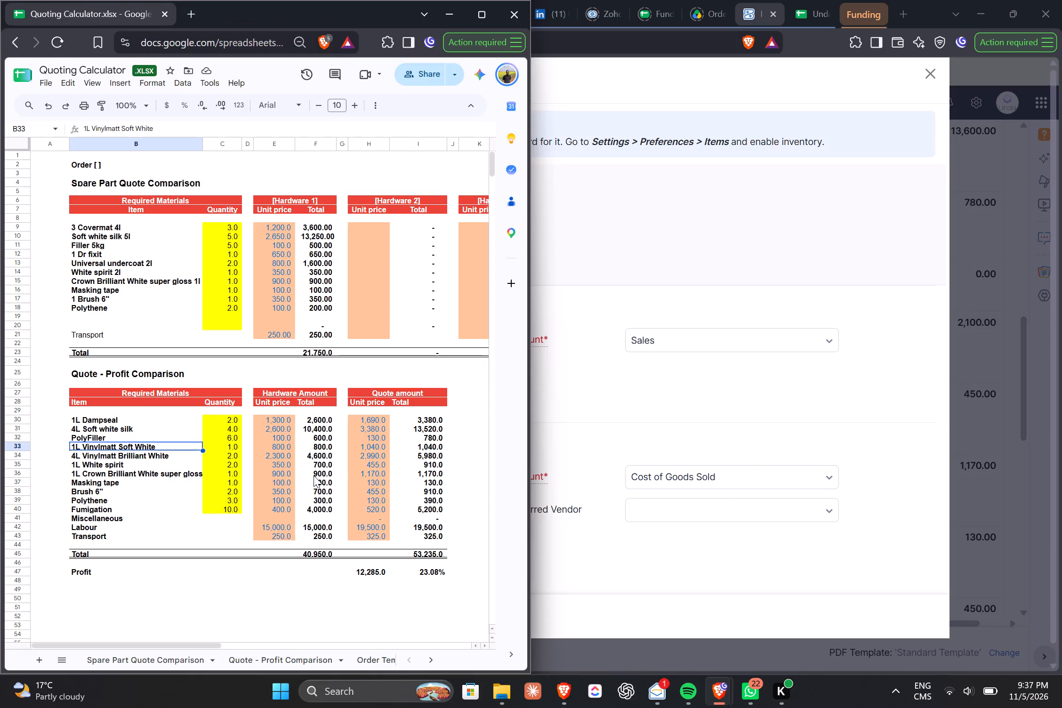
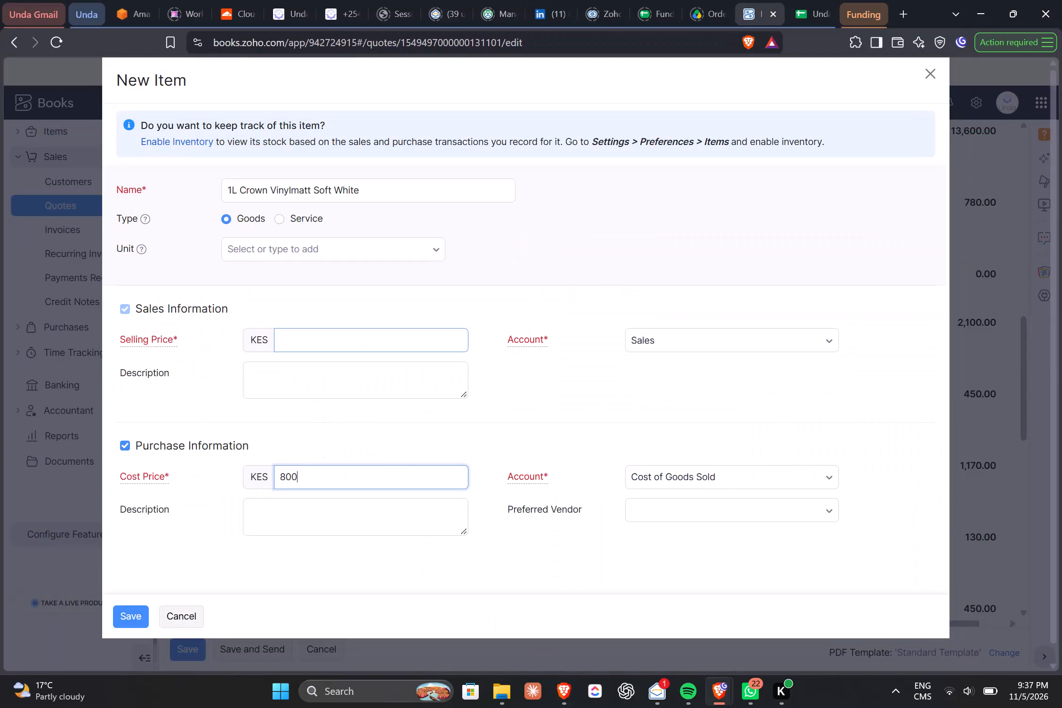
Set the new 1L Crown Vinylmatt Soft White item's selling price to 1050 KES and unit to pcs, and save it.
left_click(359, 339)
type("10")
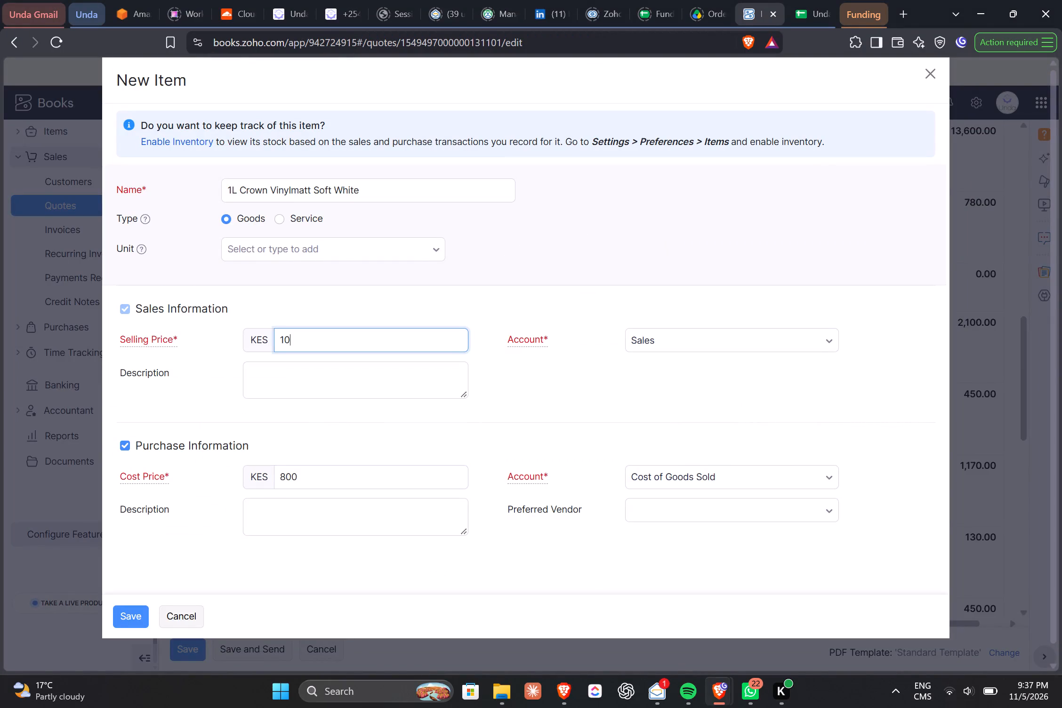
type("50")
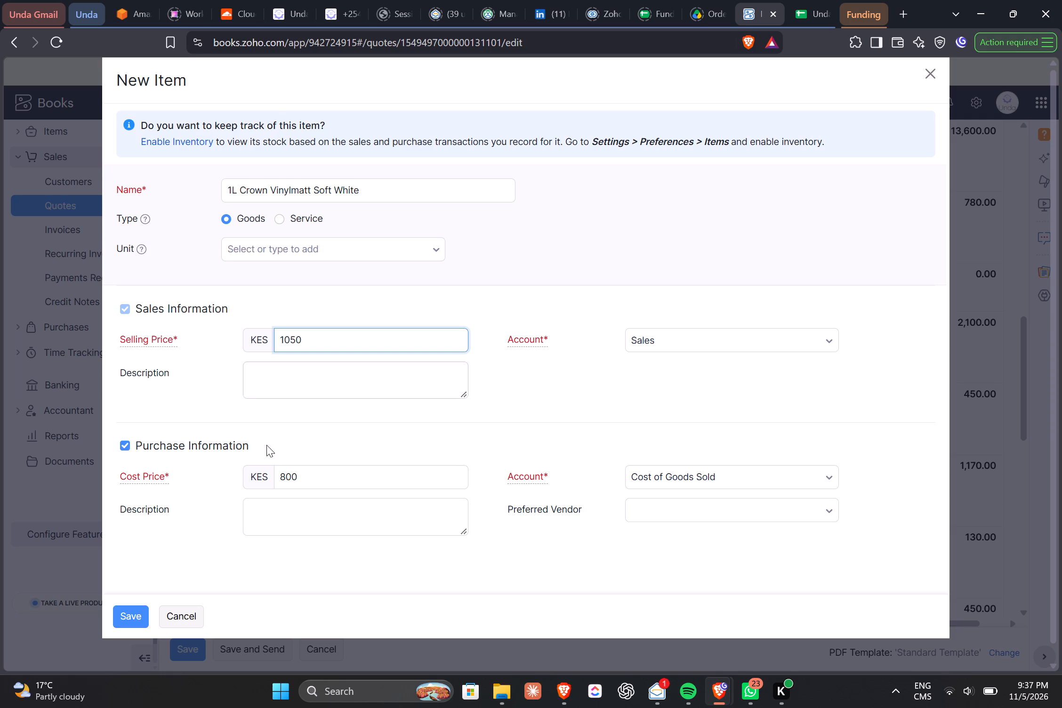
left_click(347, 256)
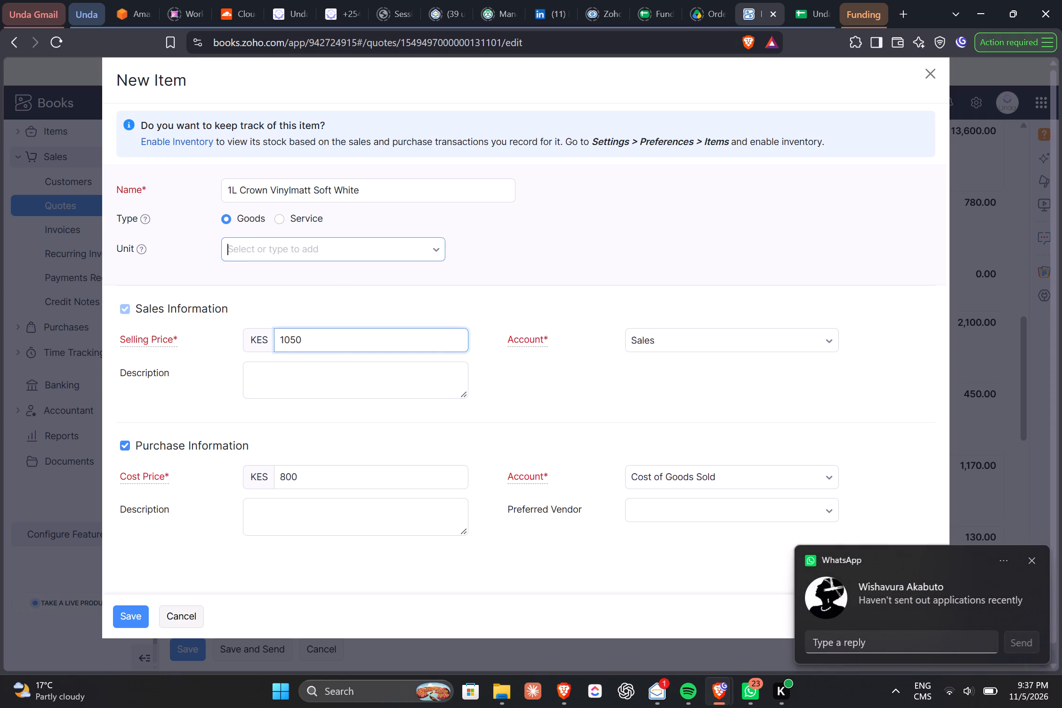
scroll(309, 363, "down", 1)
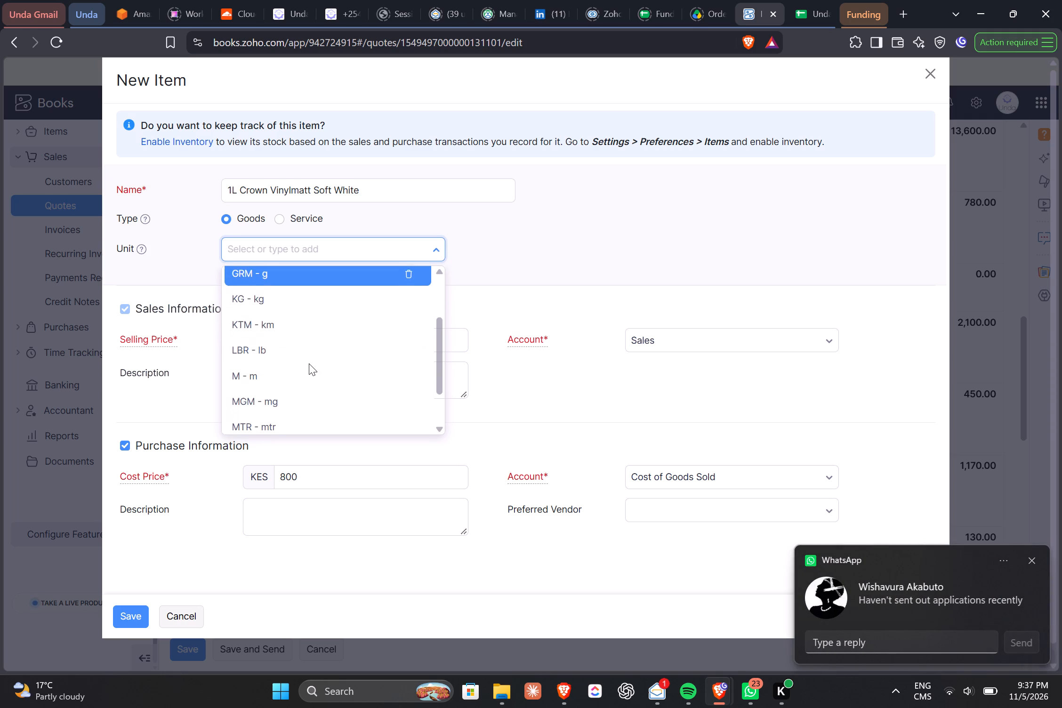
scroll(309, 363, "down", 2)
left_click(291, 386)
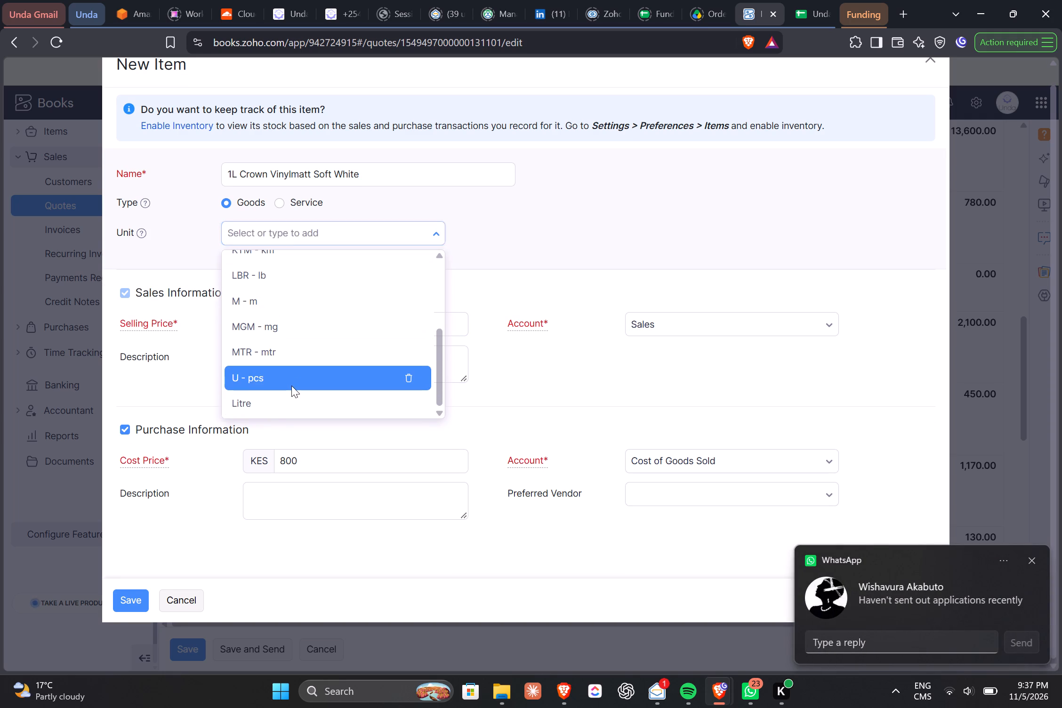
left_click(131, 595)
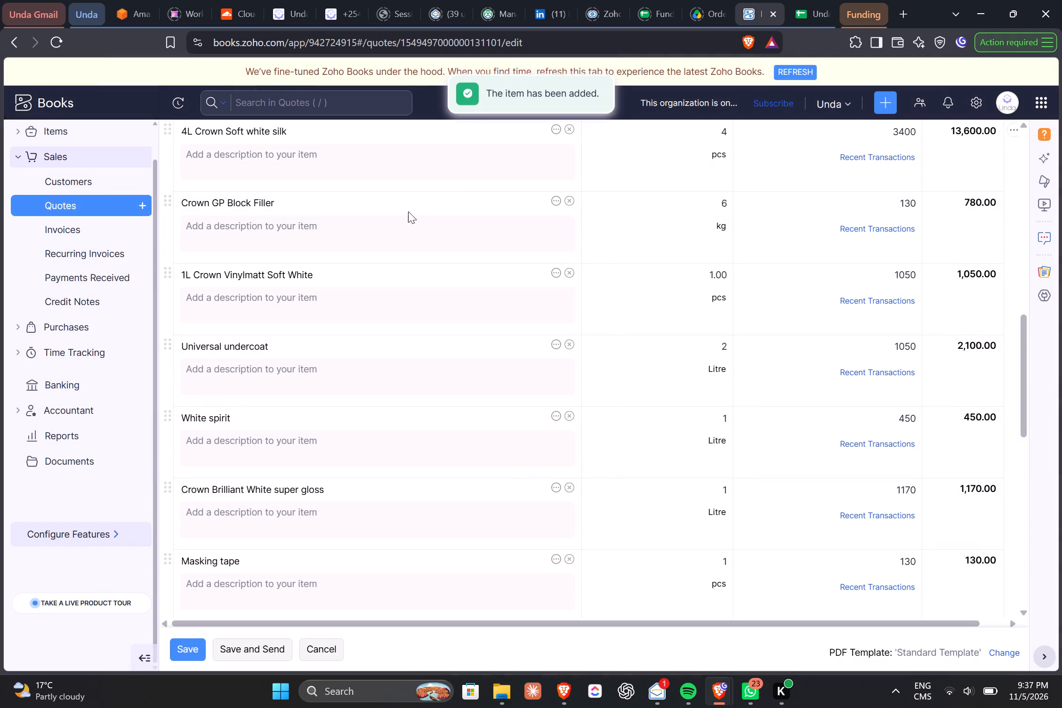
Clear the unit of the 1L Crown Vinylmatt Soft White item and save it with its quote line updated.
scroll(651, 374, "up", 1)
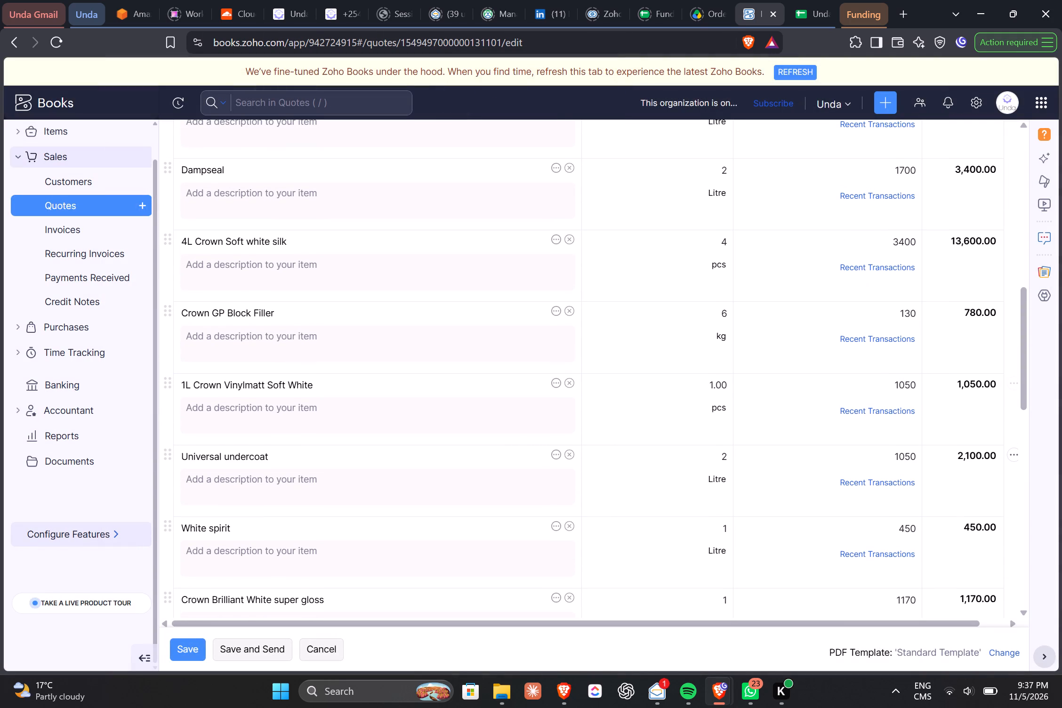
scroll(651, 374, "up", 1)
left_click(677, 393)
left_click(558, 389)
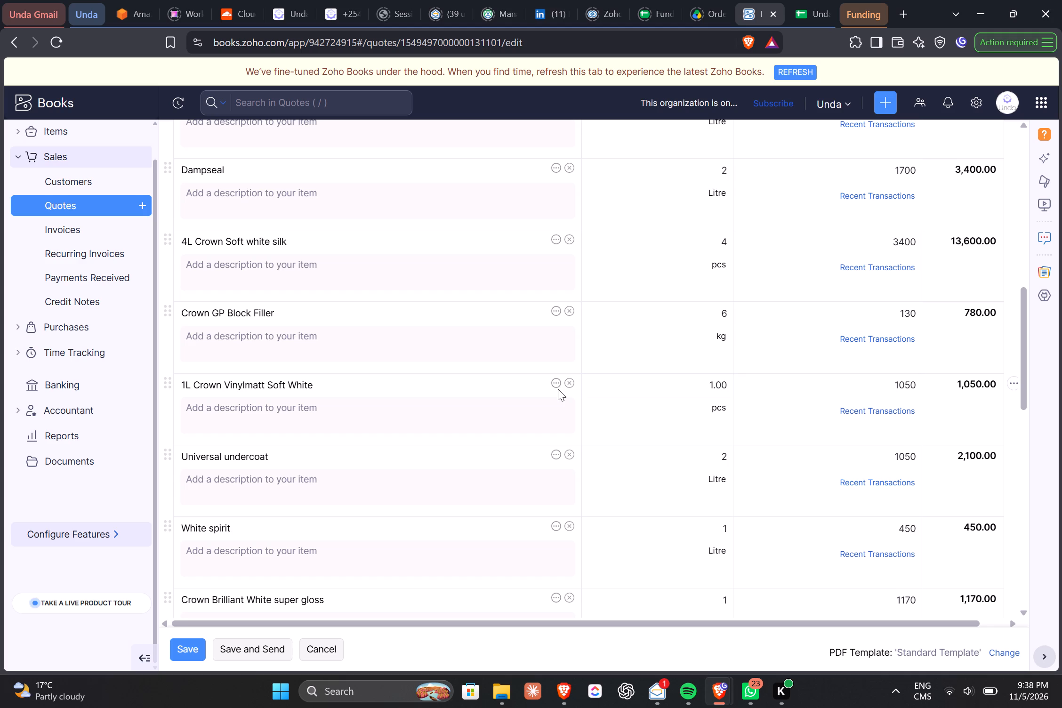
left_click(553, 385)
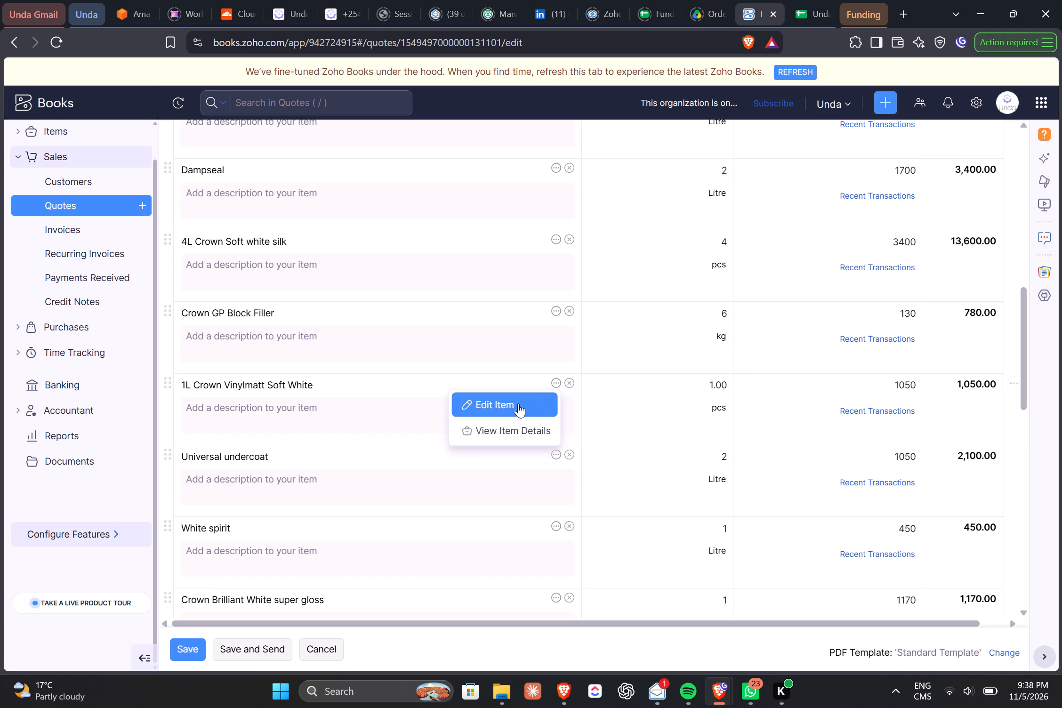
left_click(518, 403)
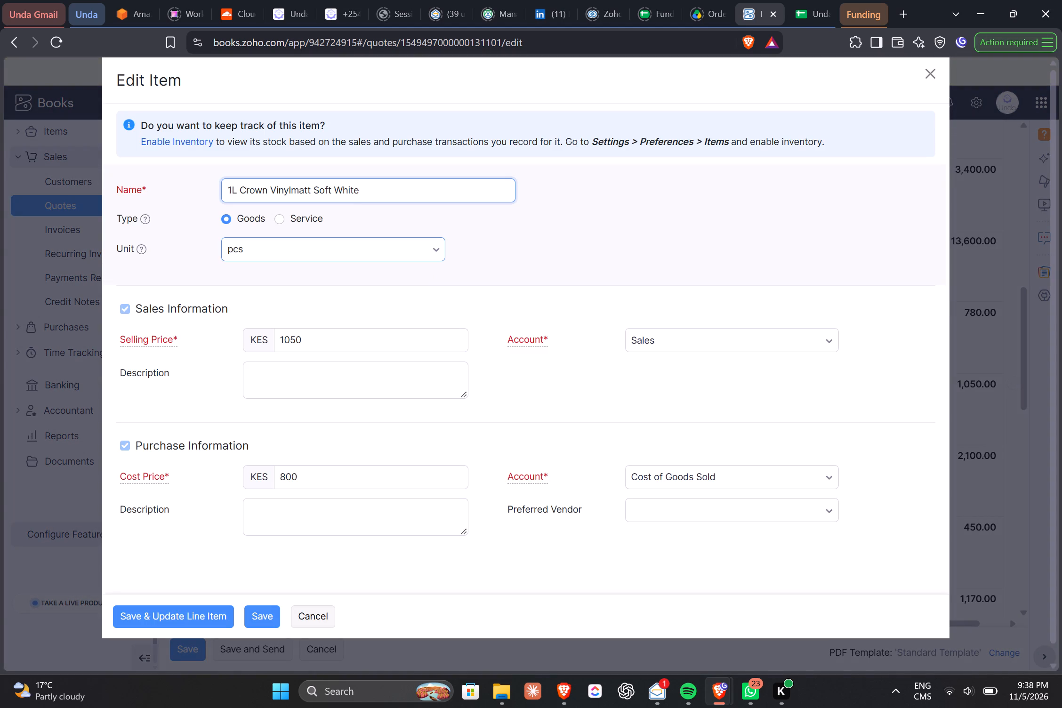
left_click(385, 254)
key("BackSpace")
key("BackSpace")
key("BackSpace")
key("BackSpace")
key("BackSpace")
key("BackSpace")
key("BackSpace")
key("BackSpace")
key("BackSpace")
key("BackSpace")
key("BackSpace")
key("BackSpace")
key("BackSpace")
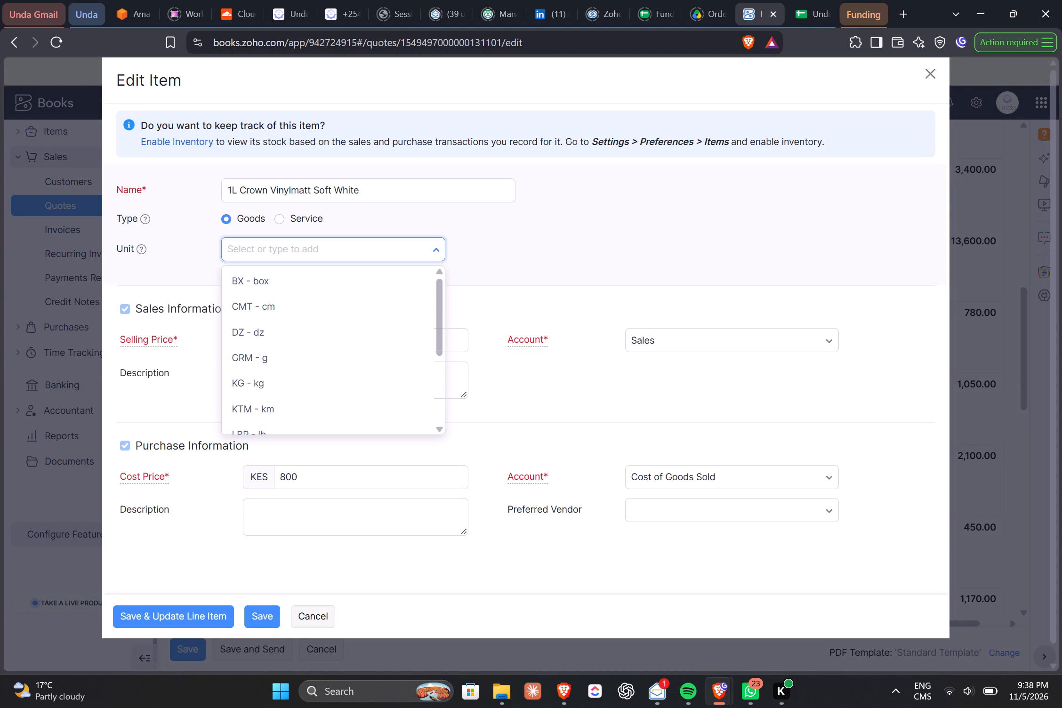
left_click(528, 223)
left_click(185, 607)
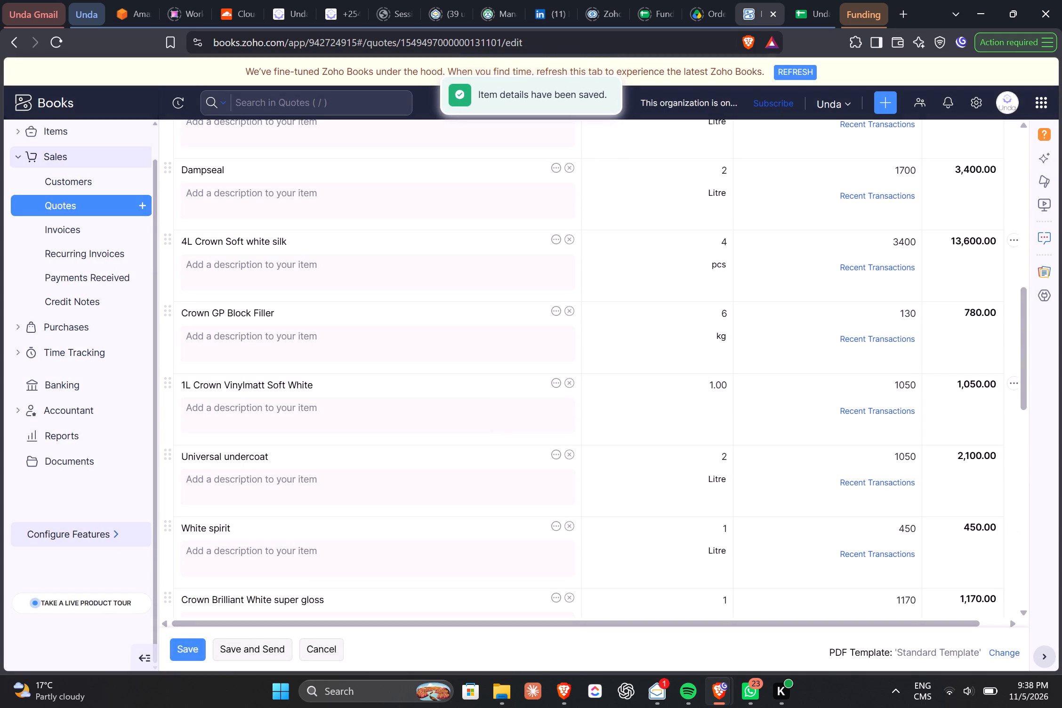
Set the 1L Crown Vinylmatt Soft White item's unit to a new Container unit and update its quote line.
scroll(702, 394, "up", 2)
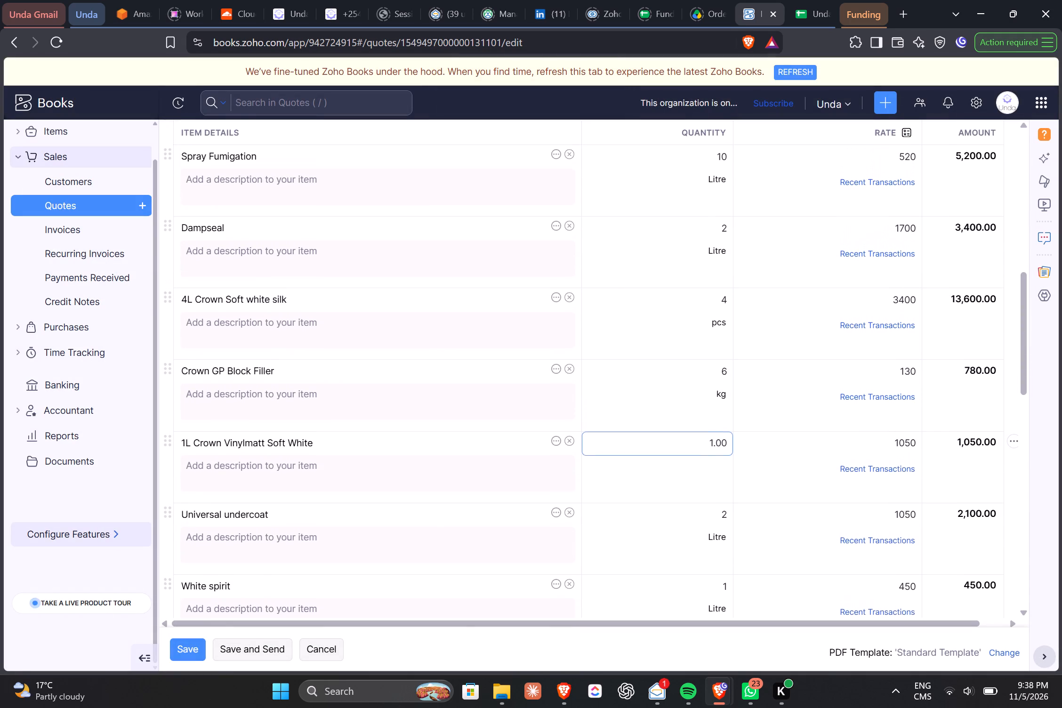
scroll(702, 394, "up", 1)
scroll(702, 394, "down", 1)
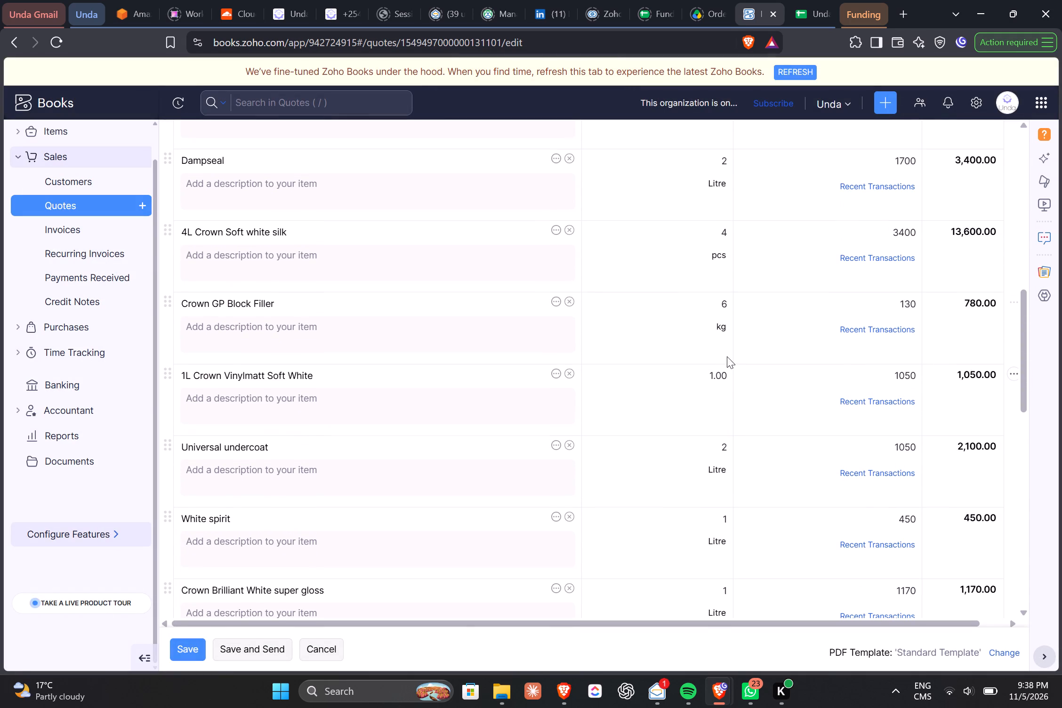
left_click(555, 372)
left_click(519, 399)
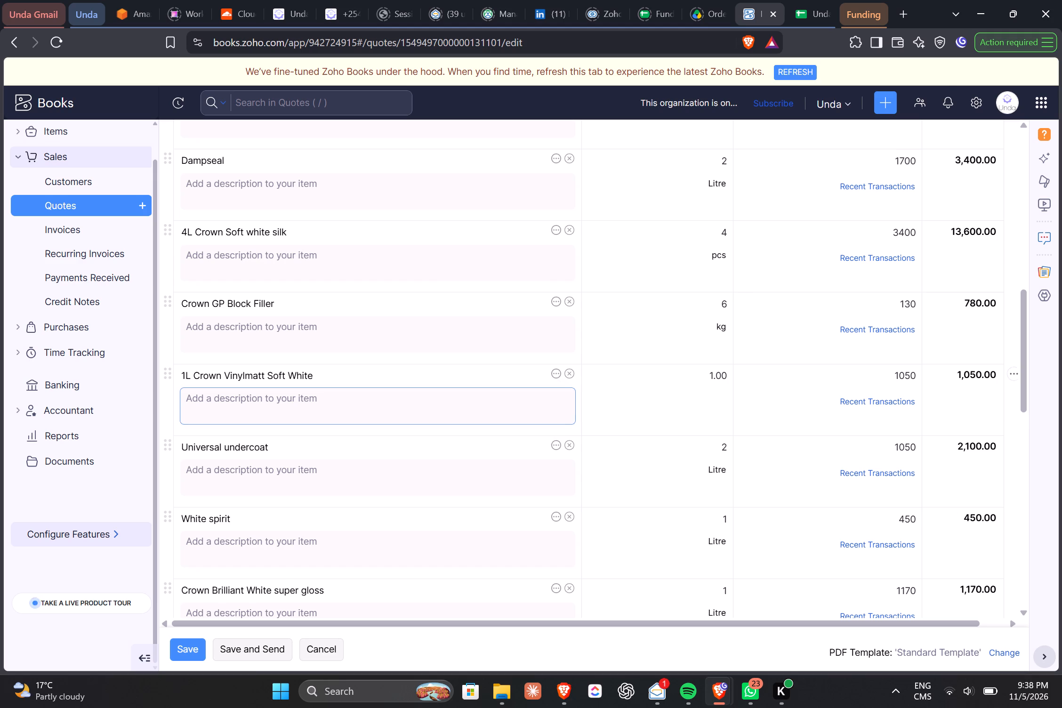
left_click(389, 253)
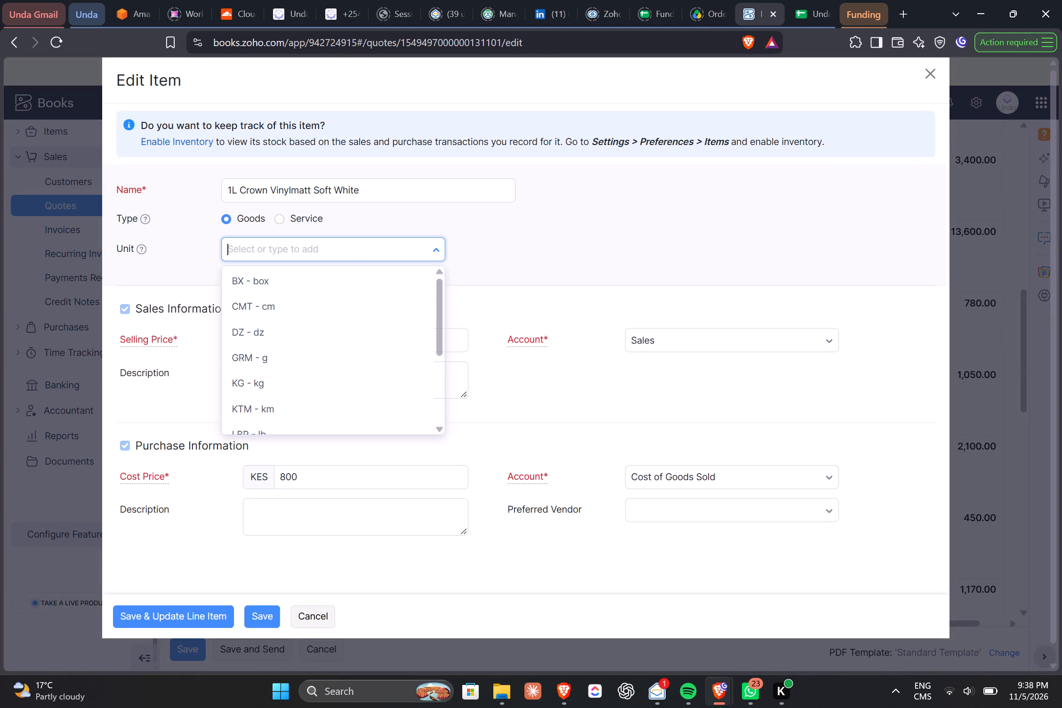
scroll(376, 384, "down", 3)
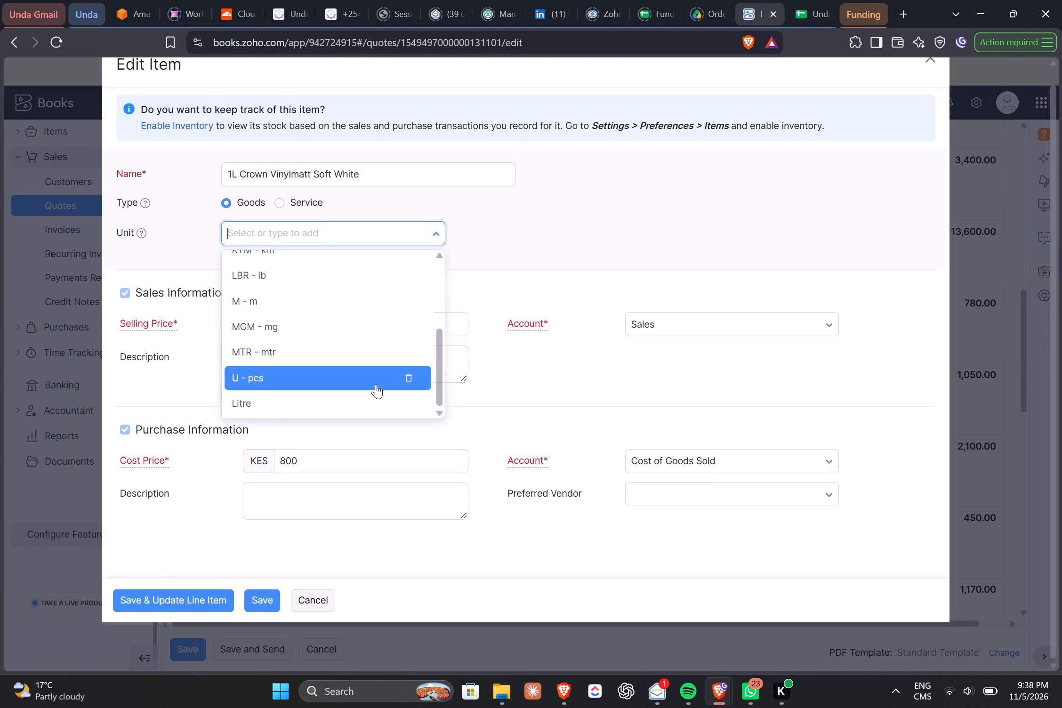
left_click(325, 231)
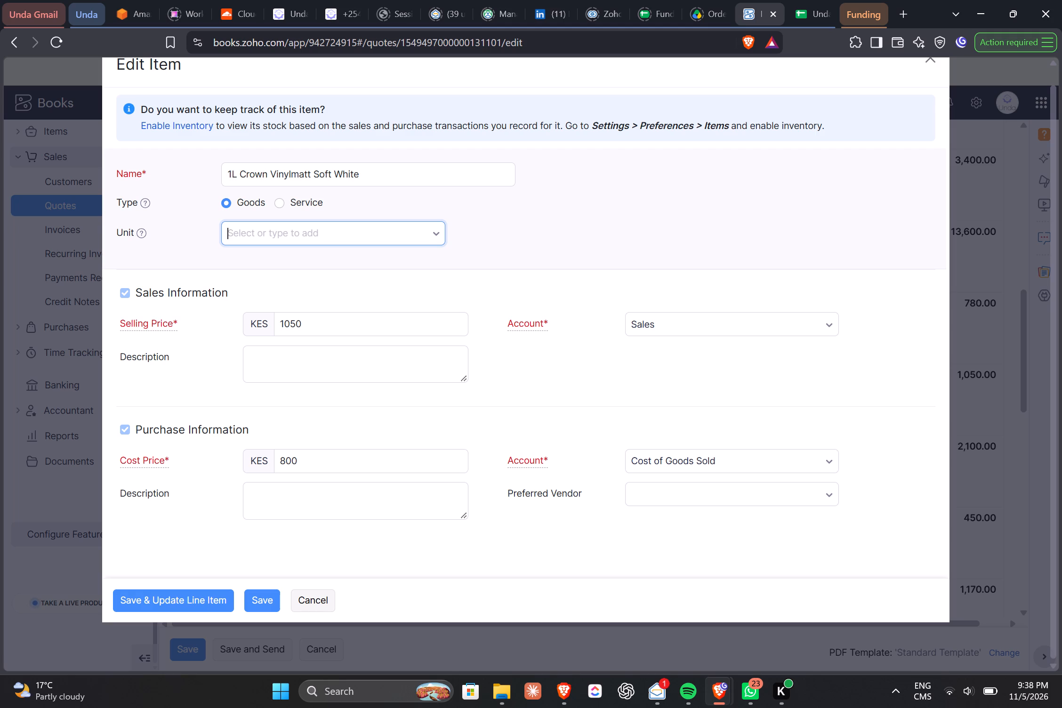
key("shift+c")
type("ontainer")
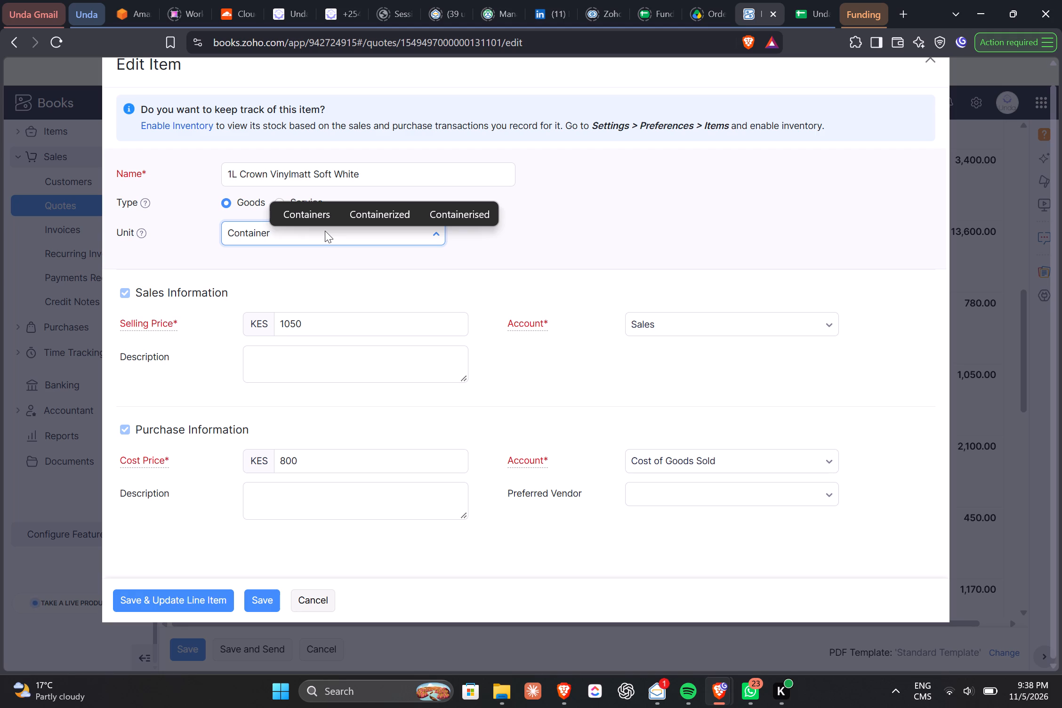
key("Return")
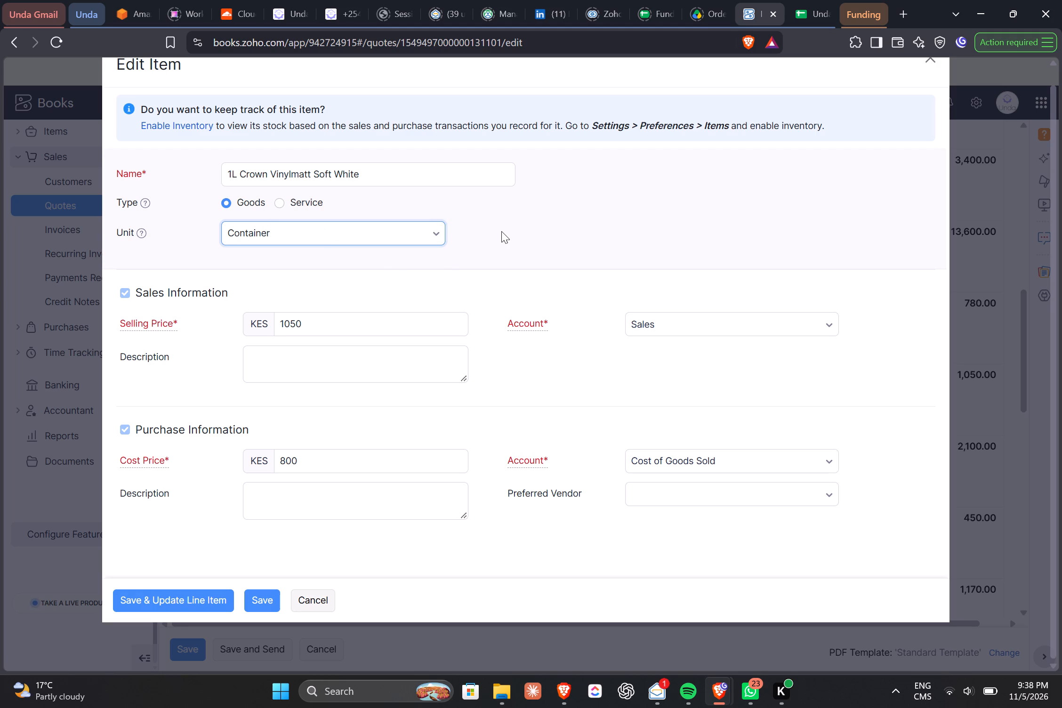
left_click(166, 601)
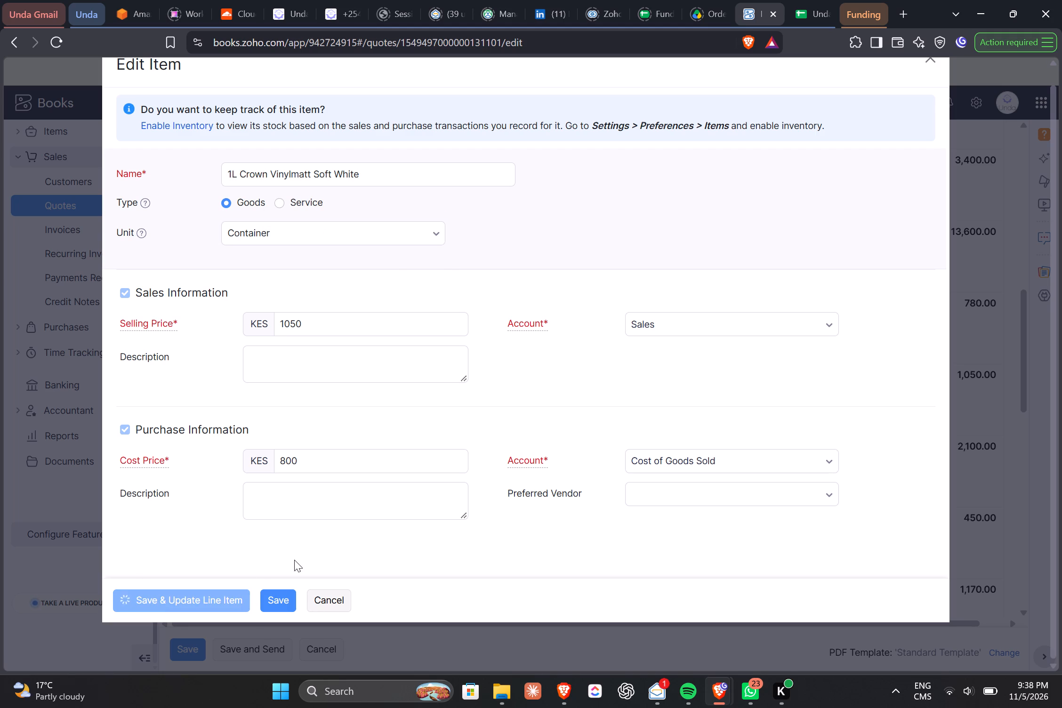
Set the 1L Crown Vinylmatt Soft White item's unit to a new Cans unit and update its quote line.
scroll(652, 266, "up", 1)
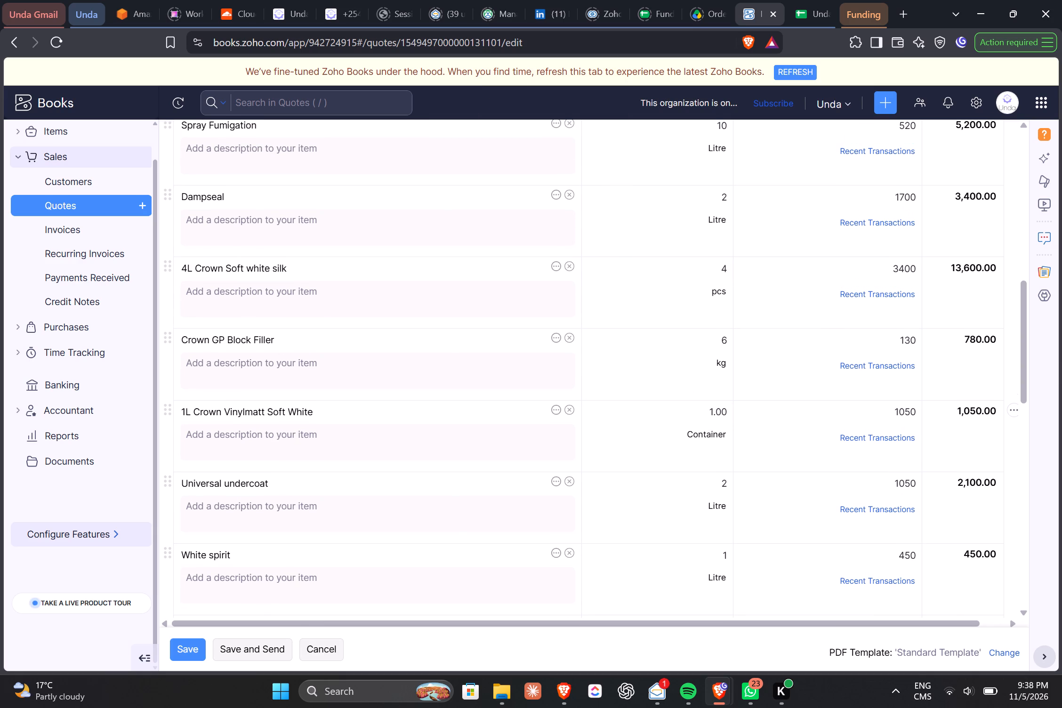
left_click(701, 416)
left_click(558, 410)
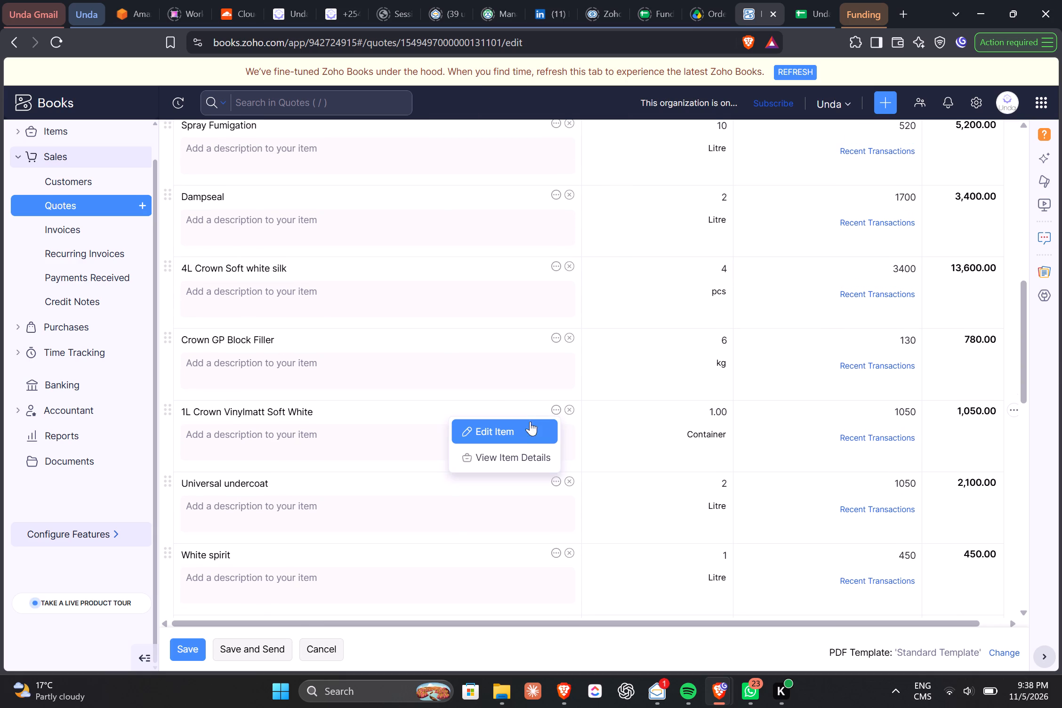
left_click(510, 432)
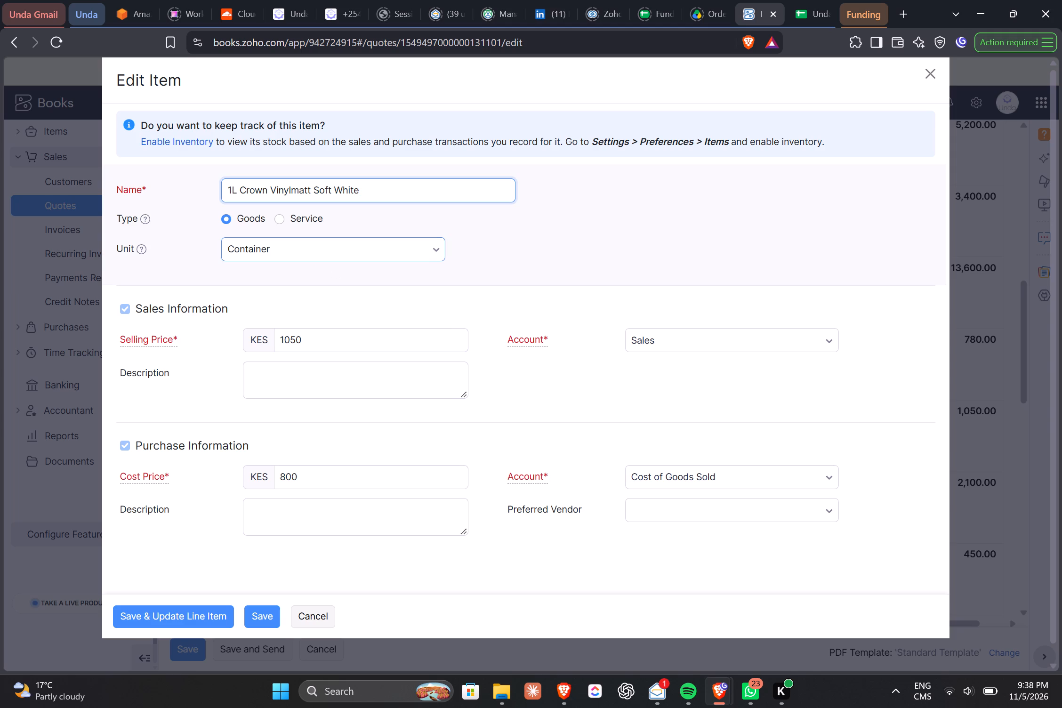
left_click(315, 247)
key("BackSpace")
key("BackSpace")
key("BackSpace")
key("BackSpace")
key("BackSpace")
key("BackSpace")
key("BackSpace")
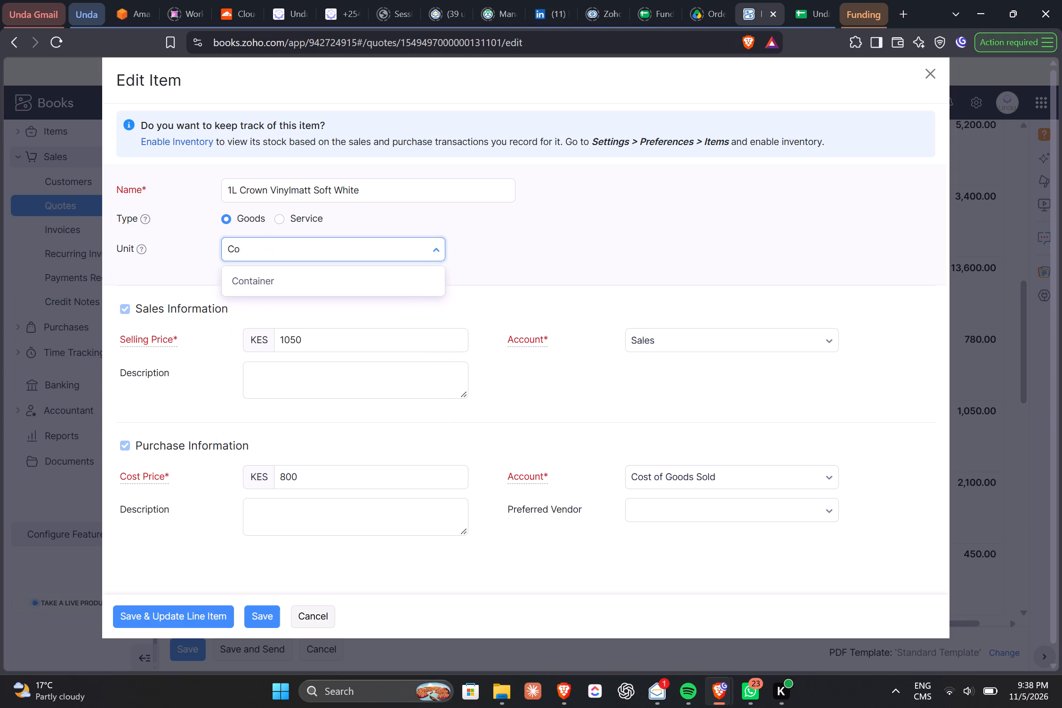
key("BackSpace")
type("am")
key("BackSpace")
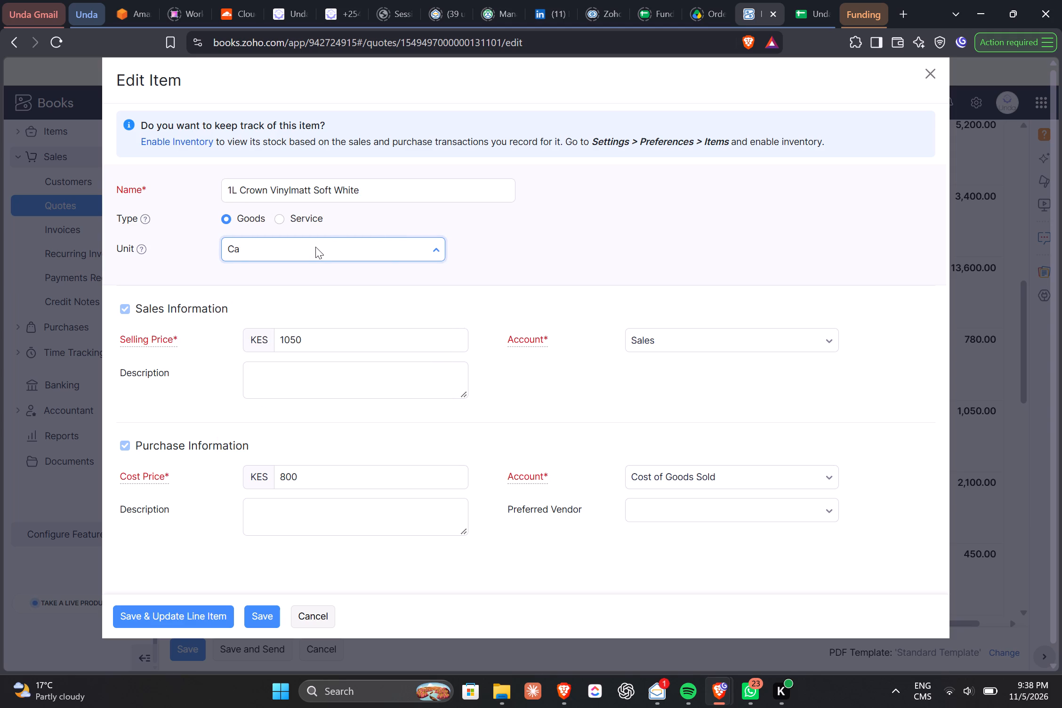
type("ns")
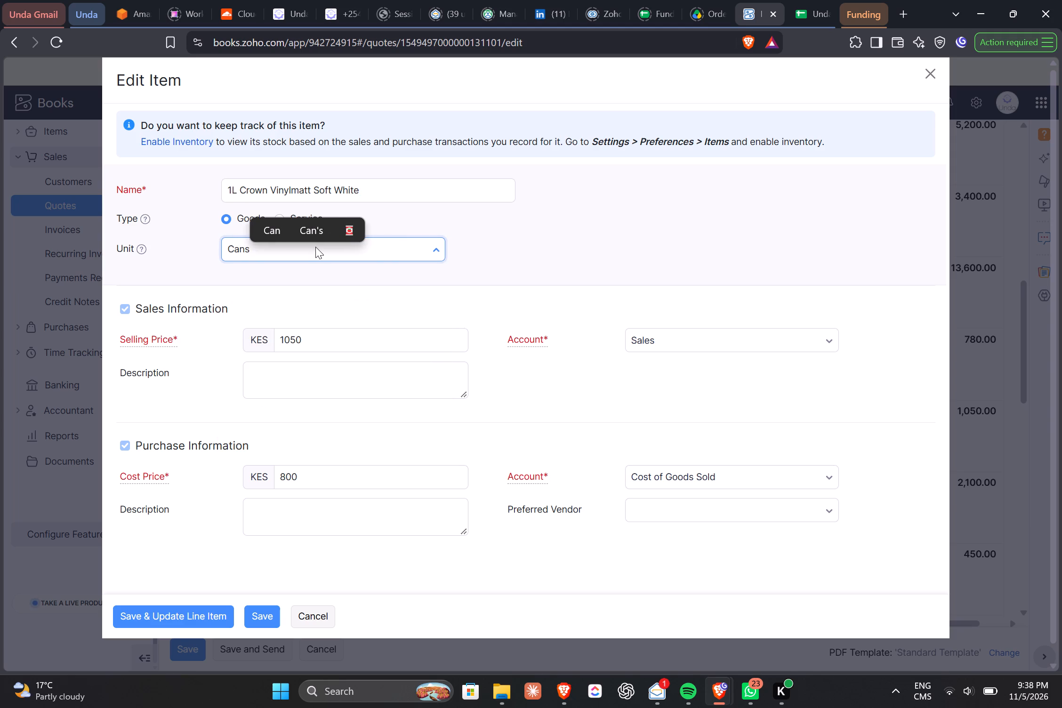
key("Return")
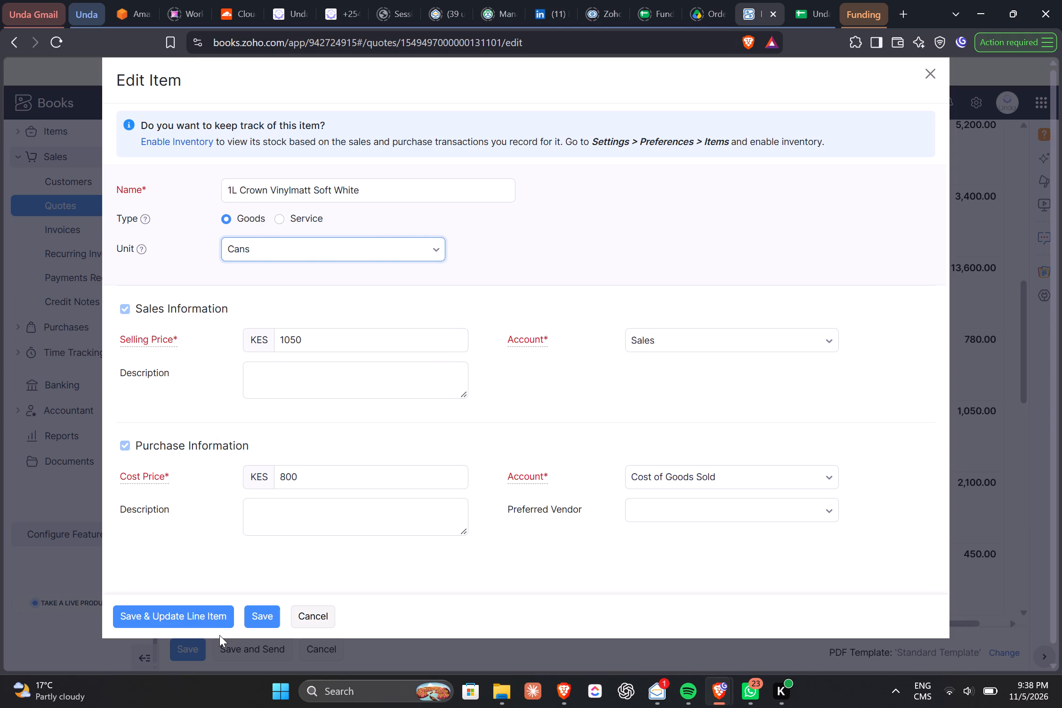
left_click(213, 622)
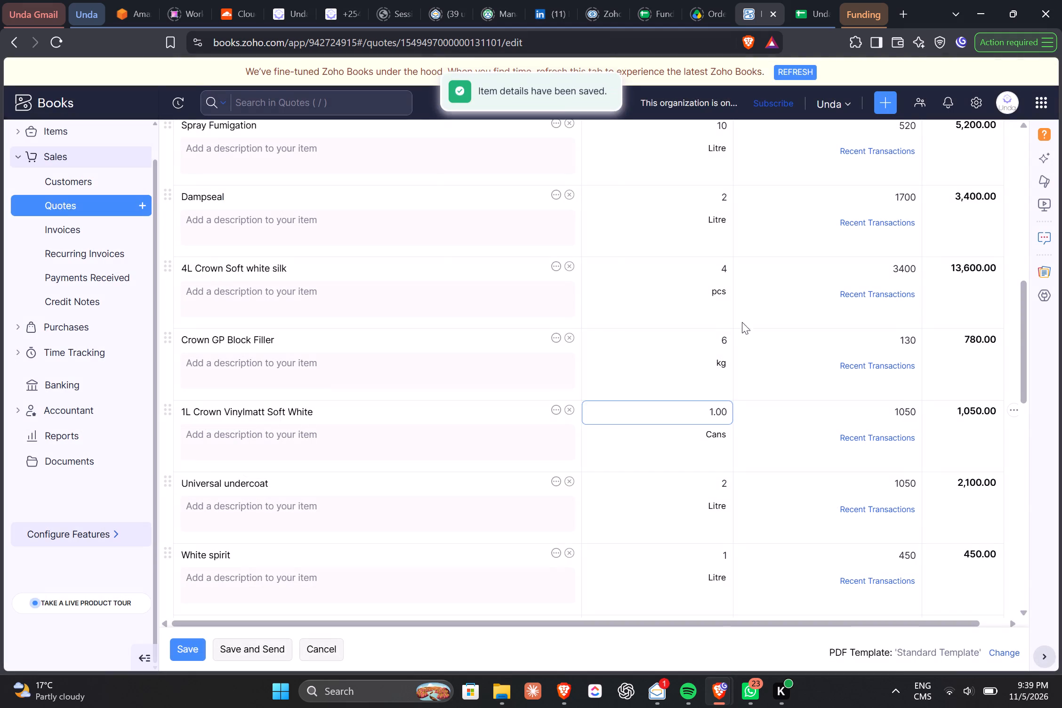
Change the 4L Crown Soft white silk item's unit to Cans and update its quote line.
scroll(710, 220, "up", 2)
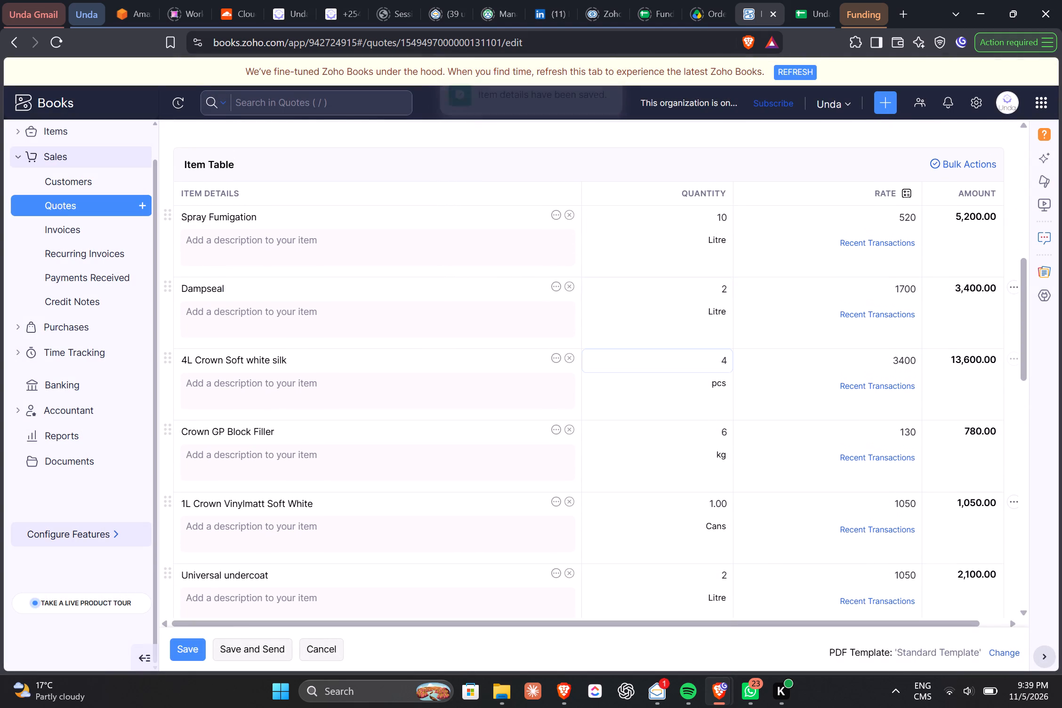
left_click(713, 362)
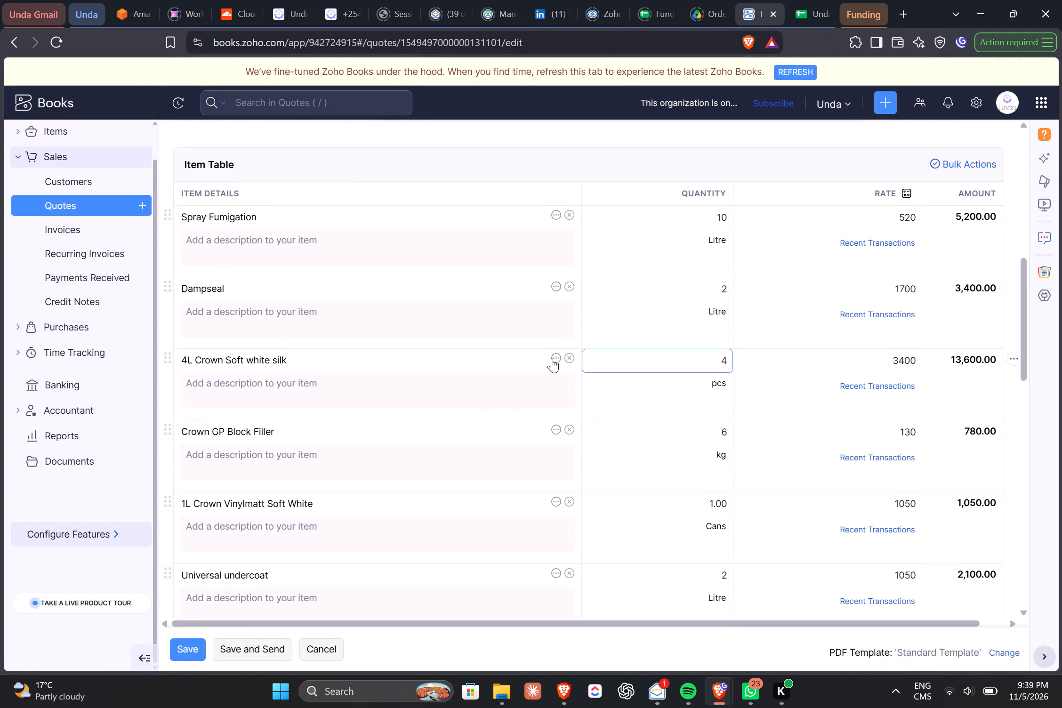
left_click(552, 358)
left_click(523, 385)
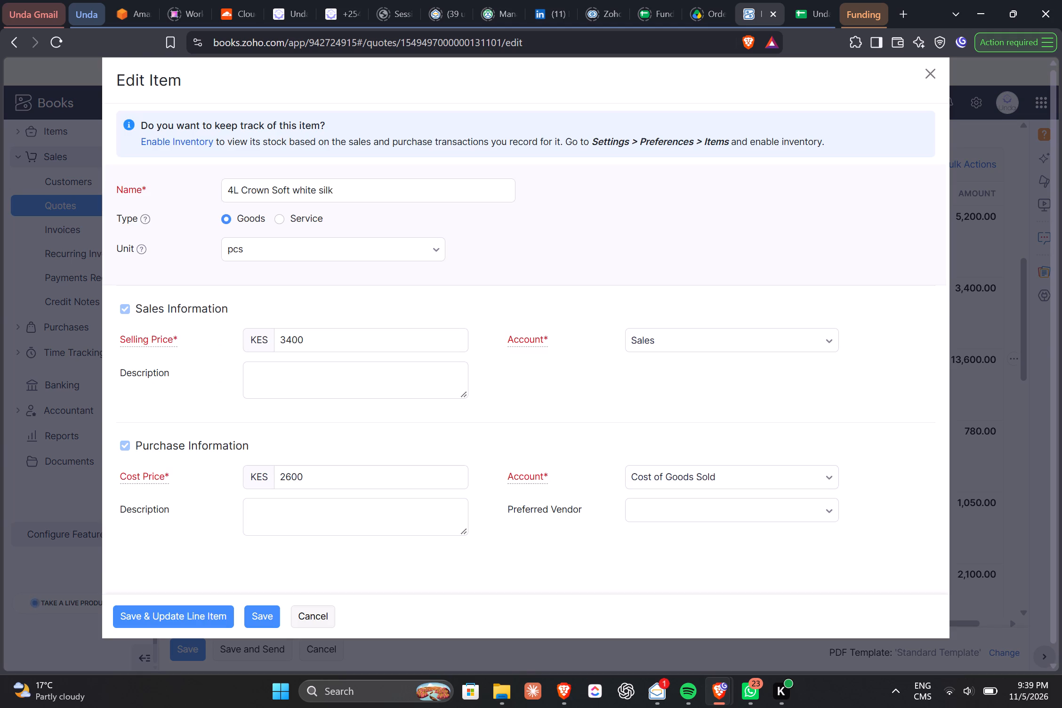
left_click(276, 250)
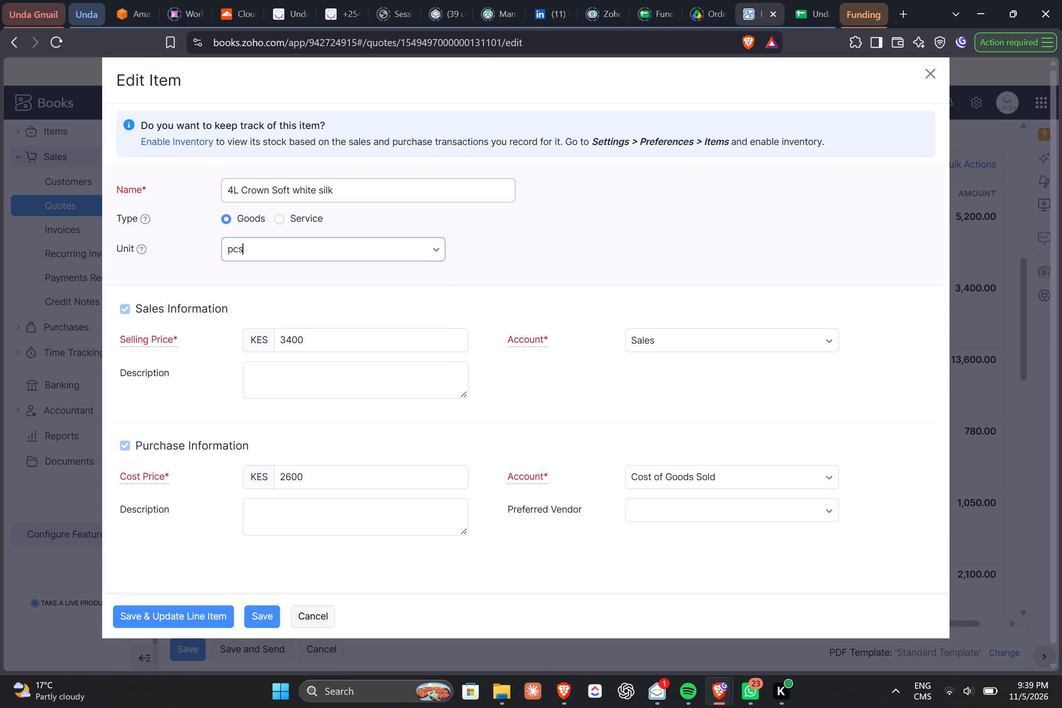
key("BackSpace")
key("BackSpace")
key("BackSpace")
key("BackSpace")
type("can")
left_click(280, 277)
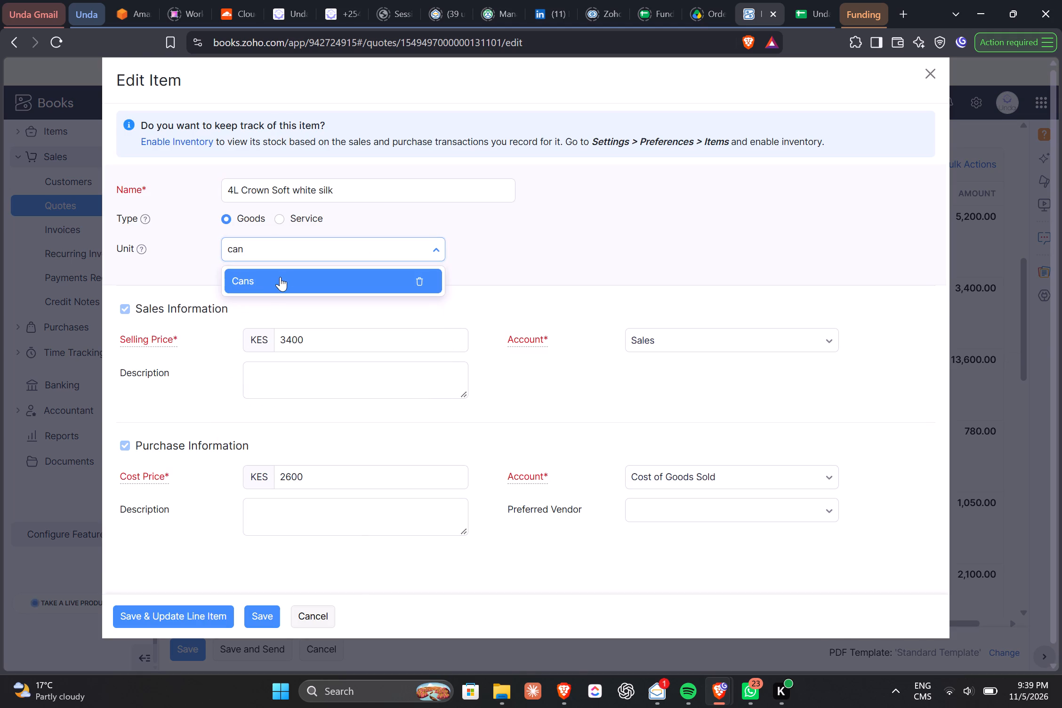
left_click(219, 617)
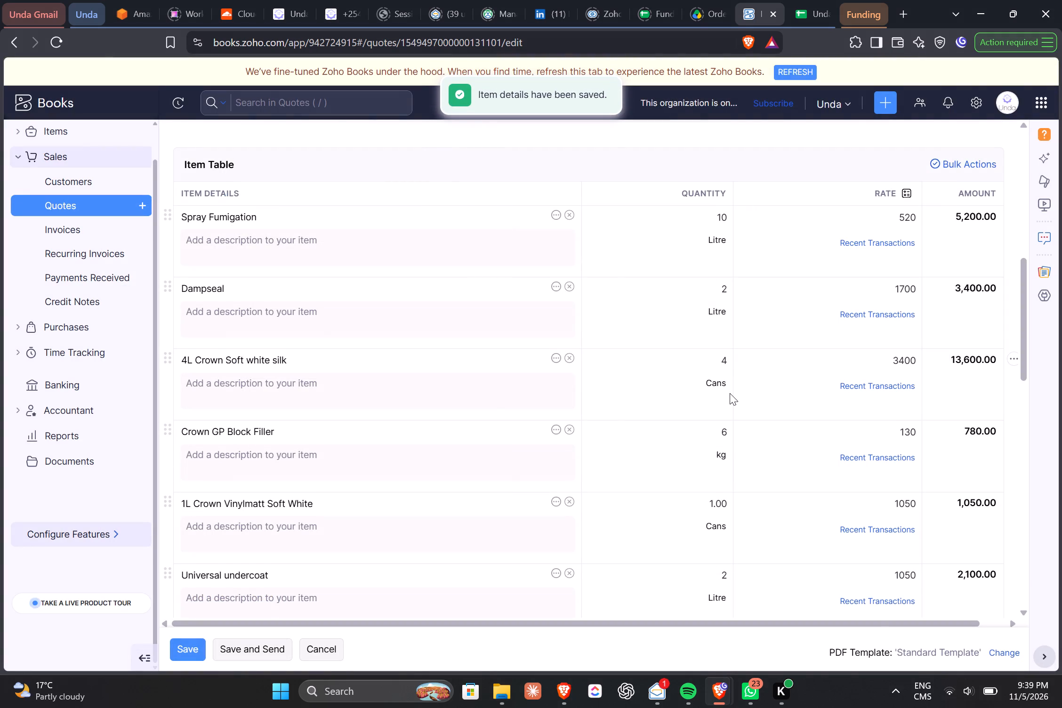
scroll(730, 393, "down", 2)
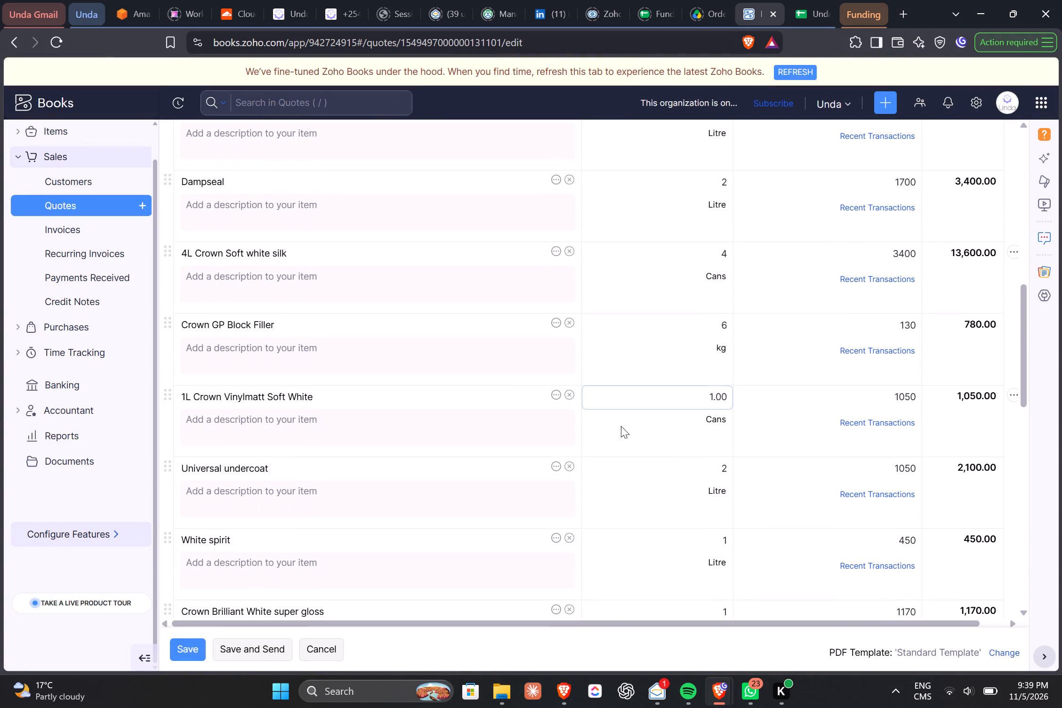
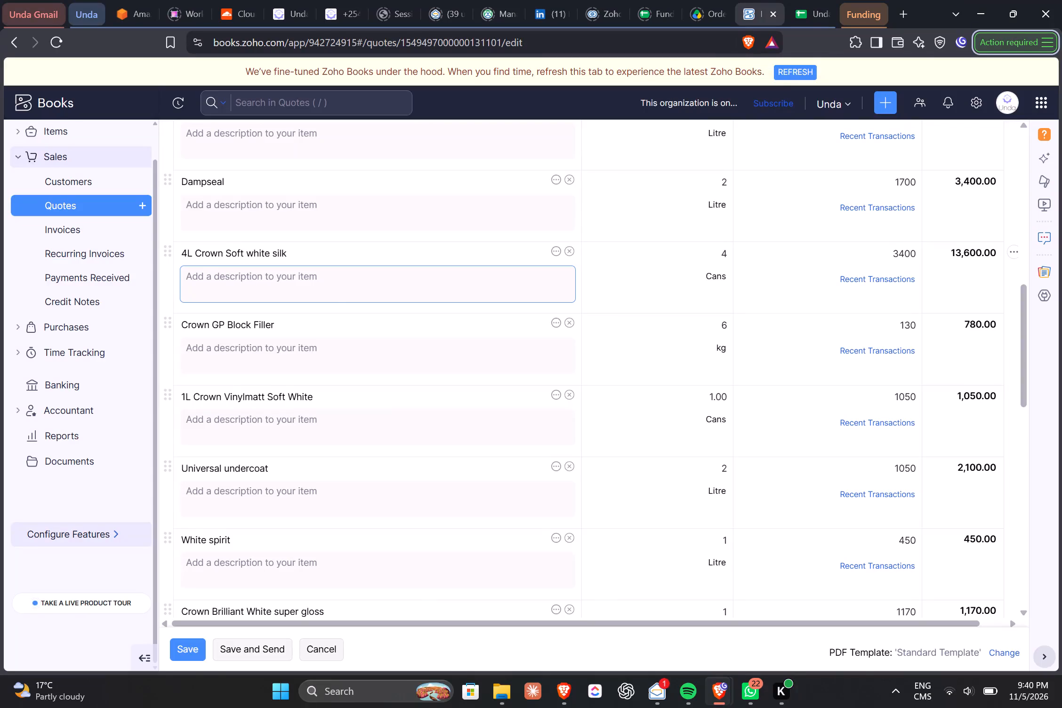
Check the quote lines against the Quoting Calculator's material list and clear the Universal undercoat item from its quote line.
key("alt+Tab")
key("alt+Tab")
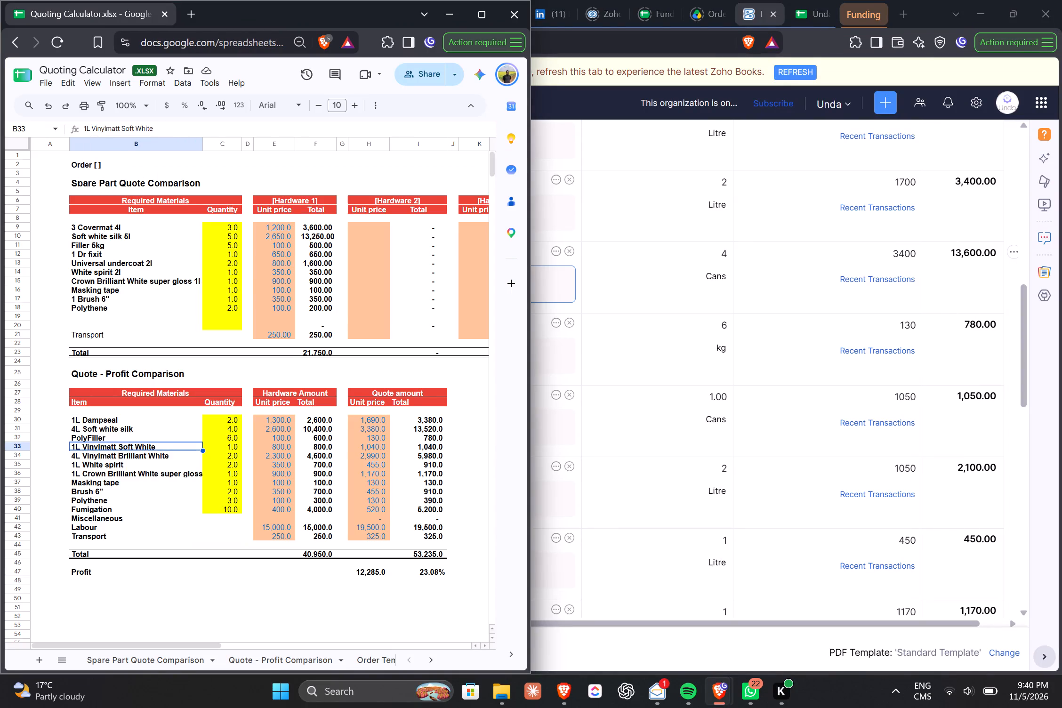
key("alt+Tab")
key("alt+Tab")
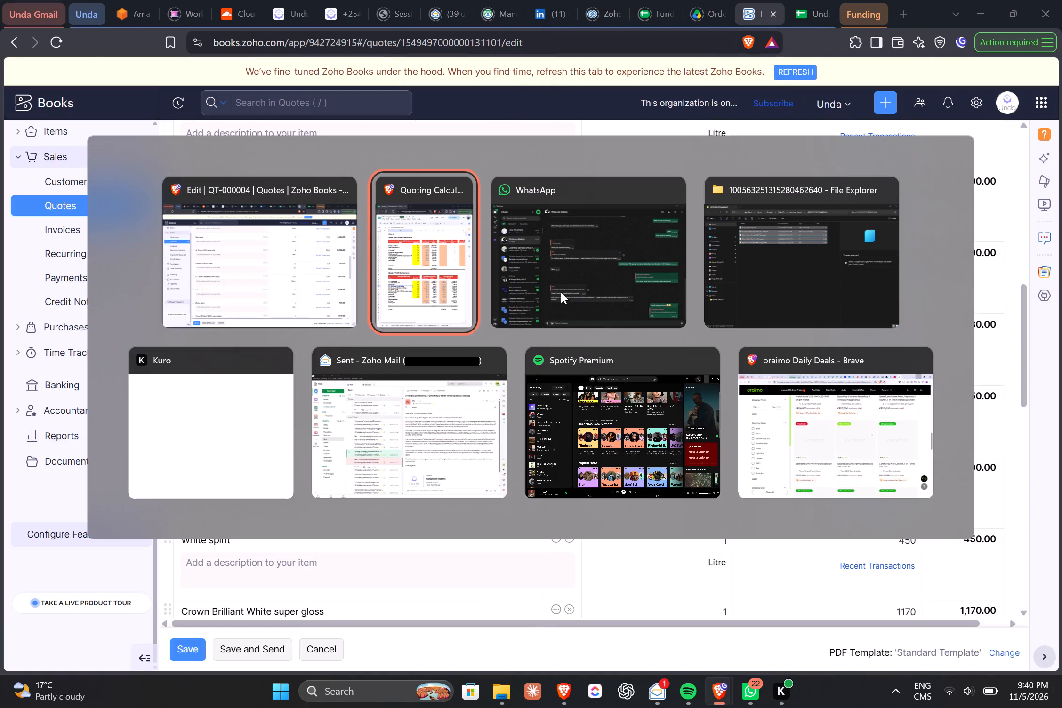
key("alt+Tab")
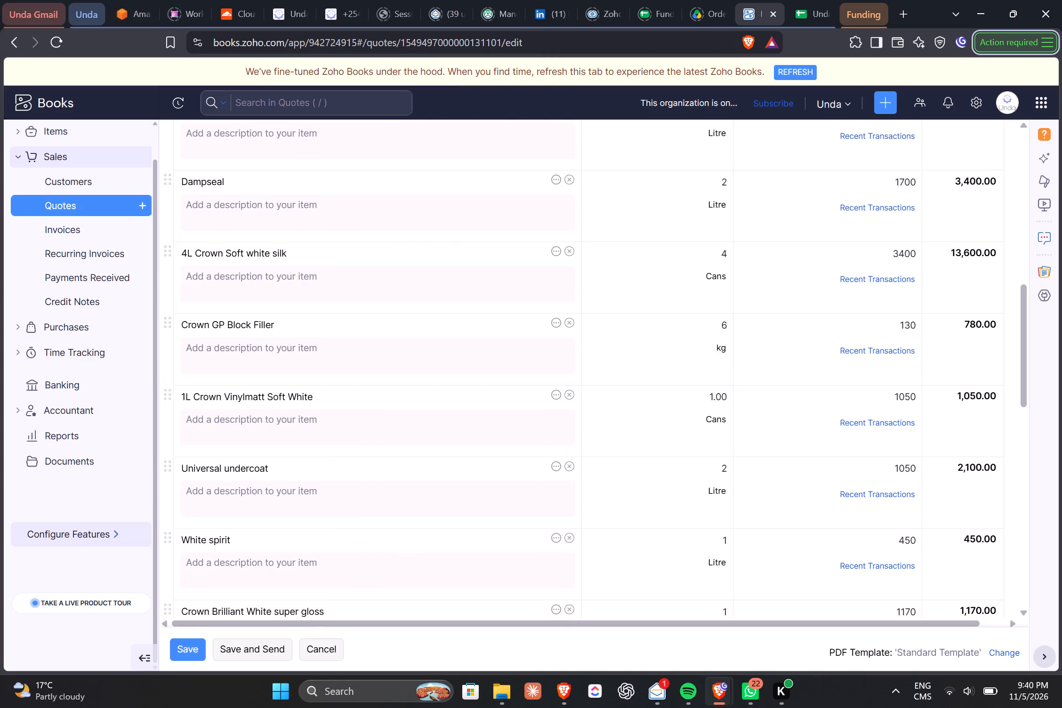
key("alt+Tab")
key("alt+Tab")
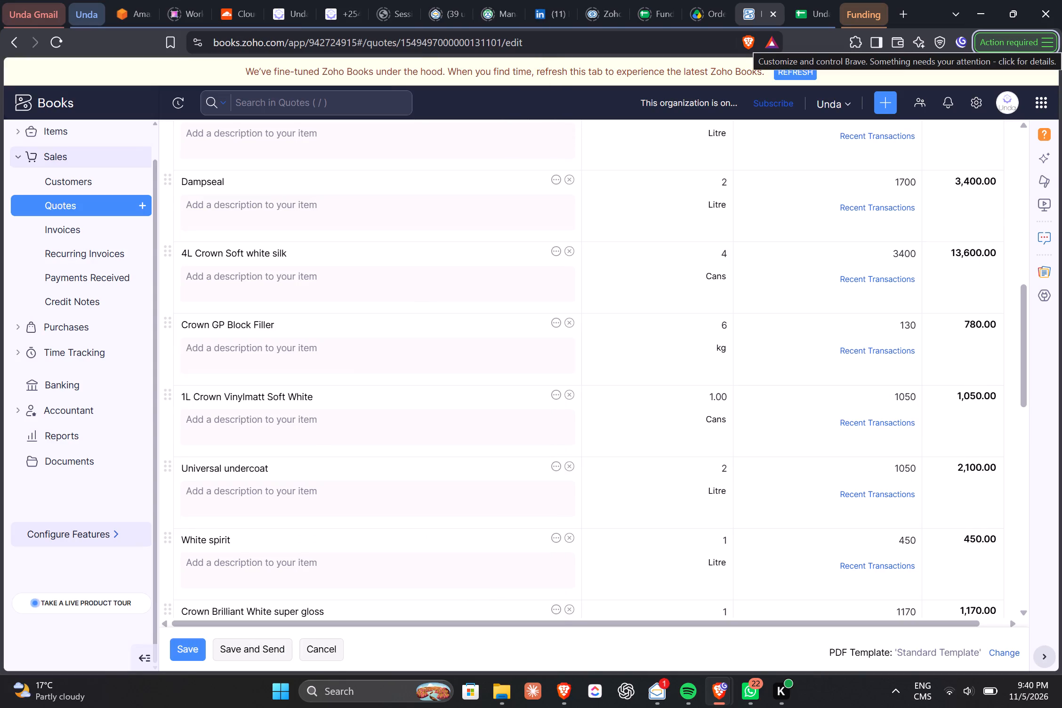
key("alt+Tab")
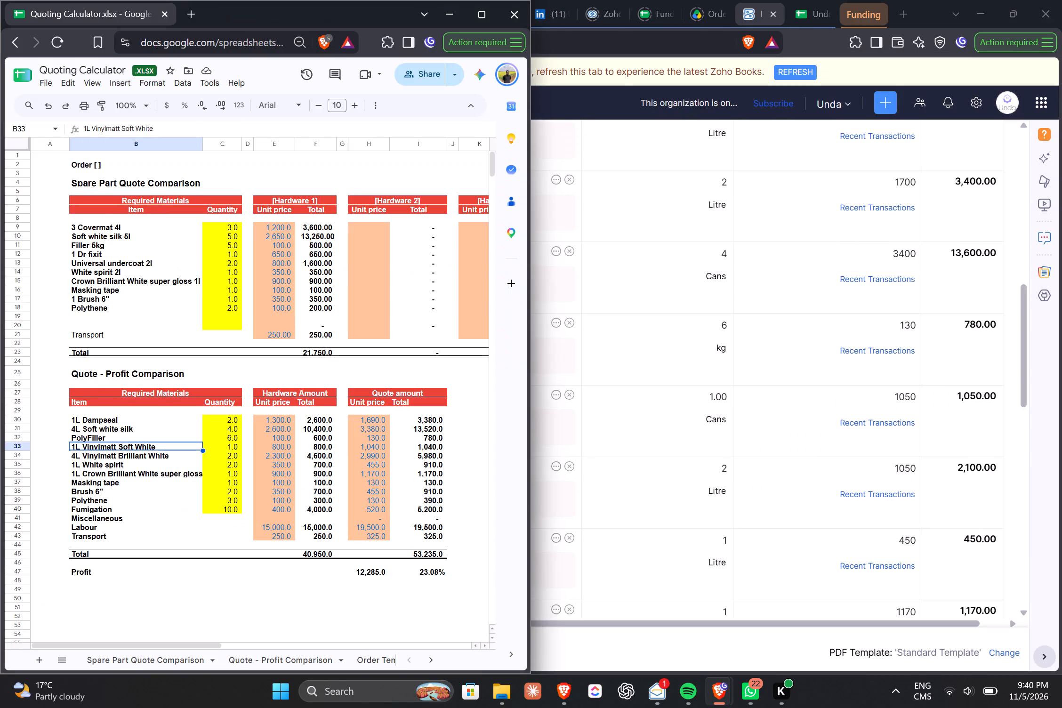
key("alt+Tab")
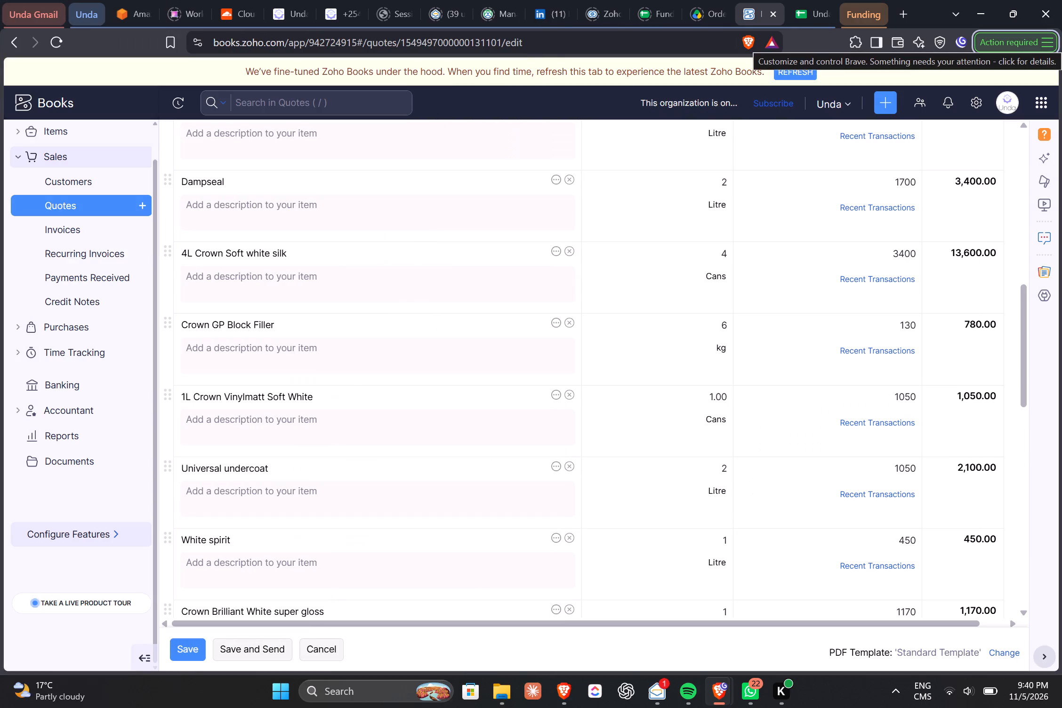
left_click(571, 466)
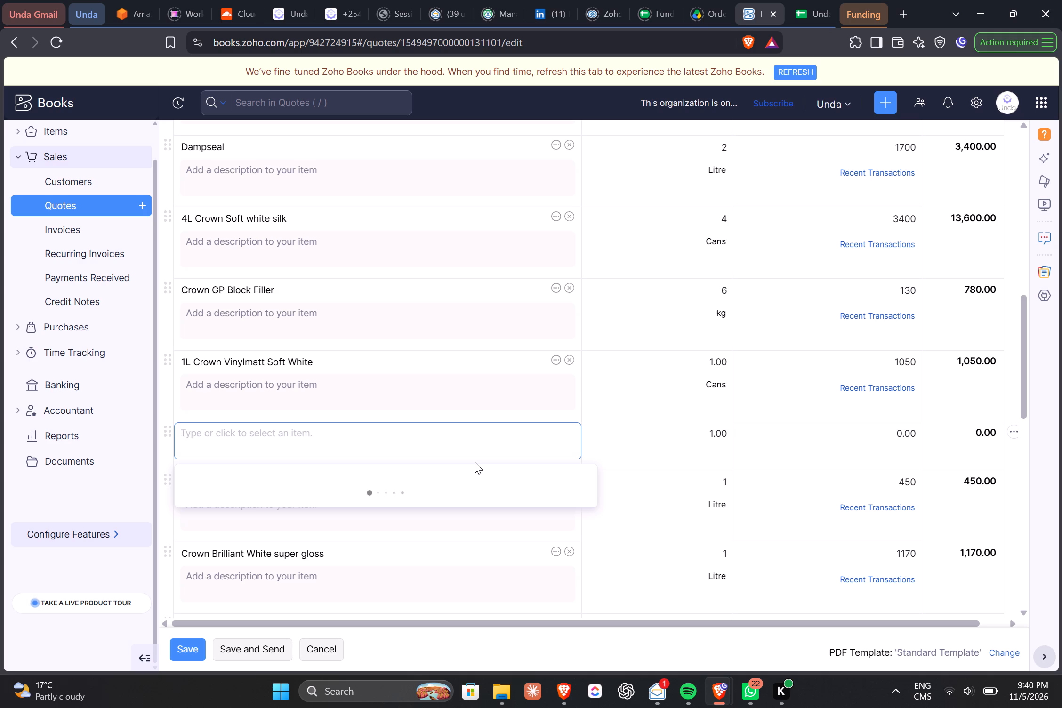
Start a new item for the emptied quote line and name it 4L Crown Vinylmatt Brilliant White.
type("Crown")
key("space")
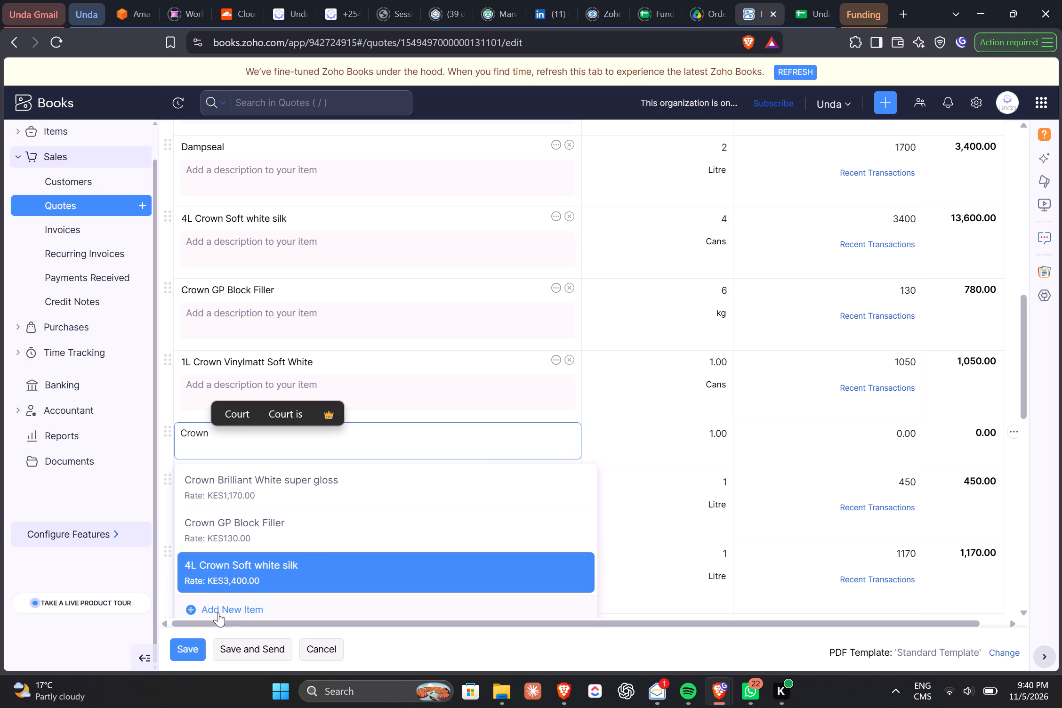
left_click(226, 604)
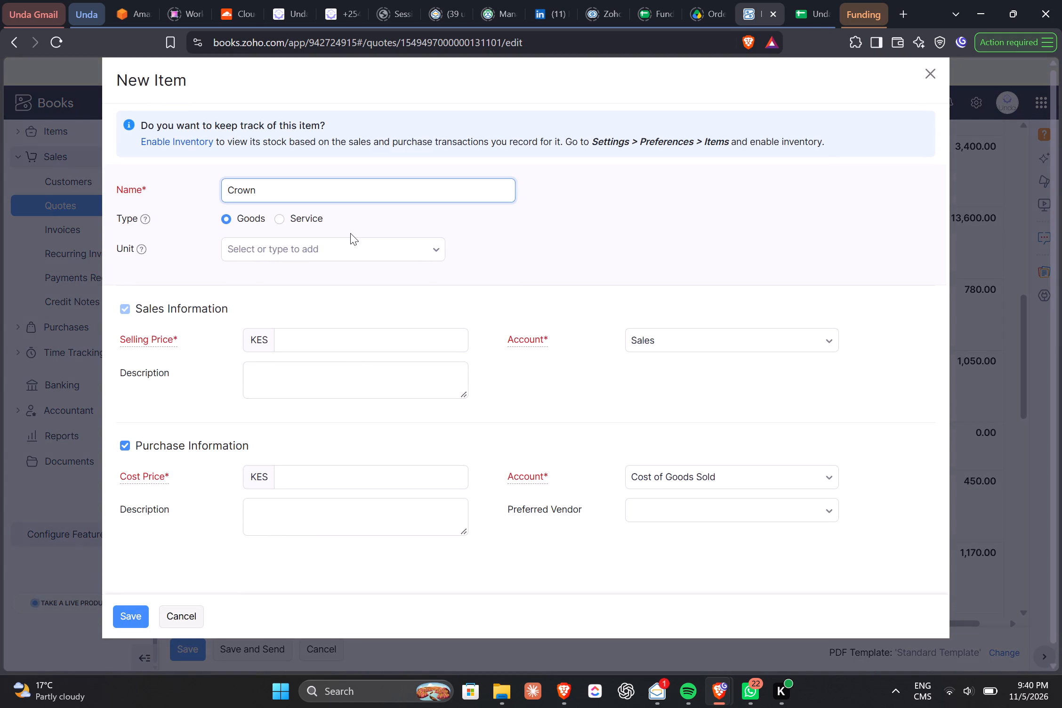
type("Vinyl")
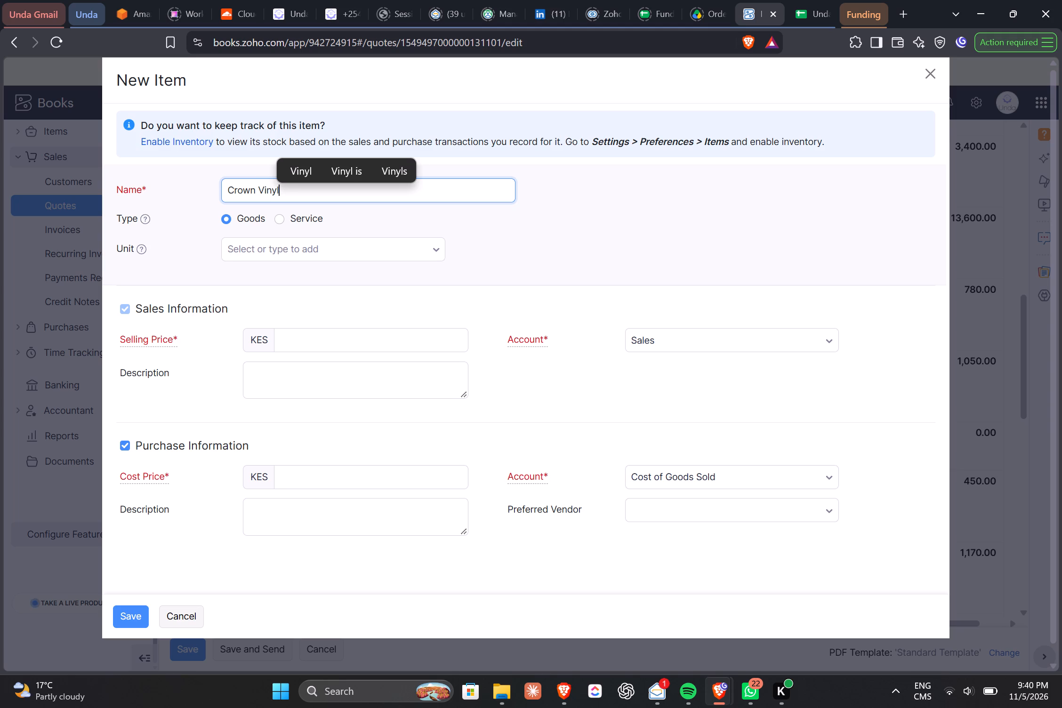
type("matt")
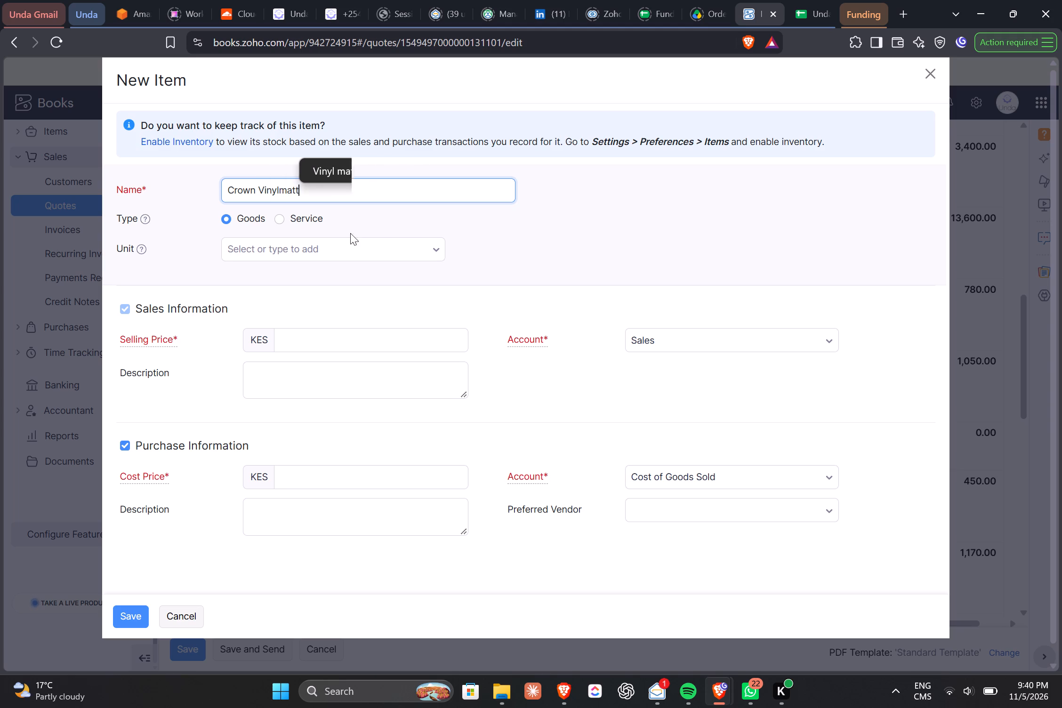
key("space")
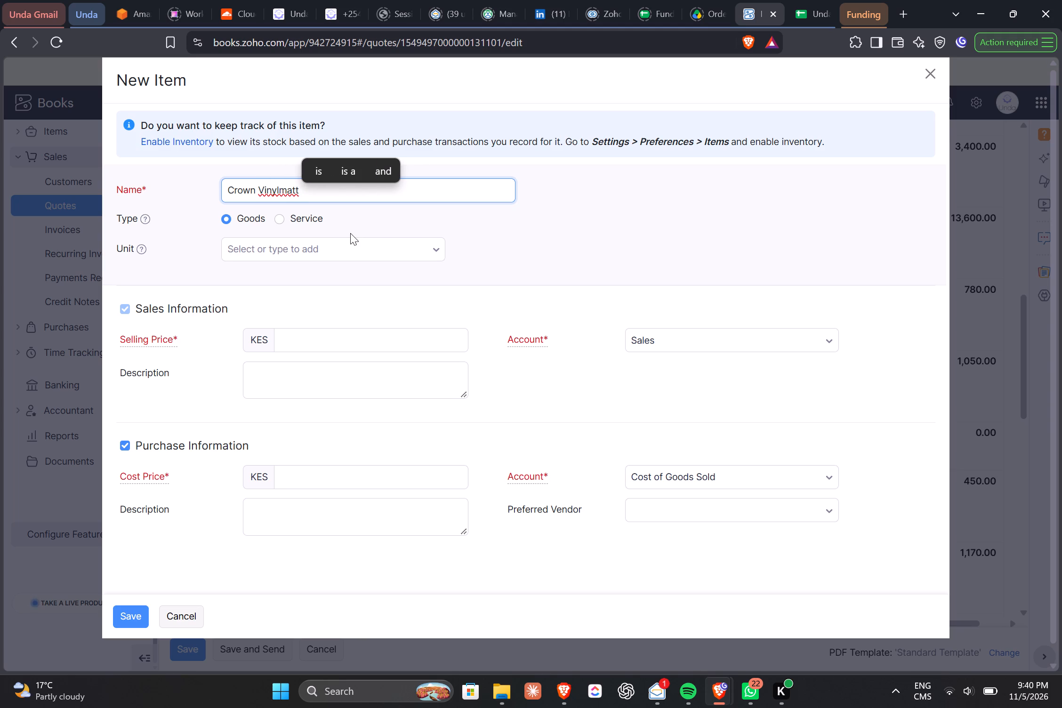
type("Brilla")
key("BackSpace")
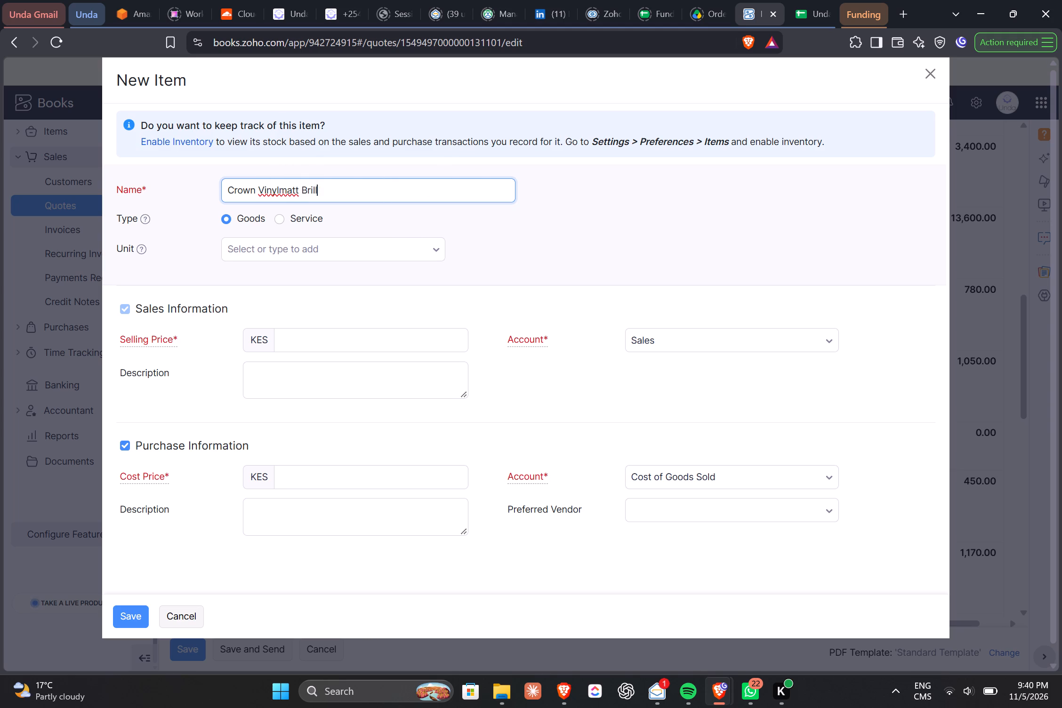
type("iant")
key("space")
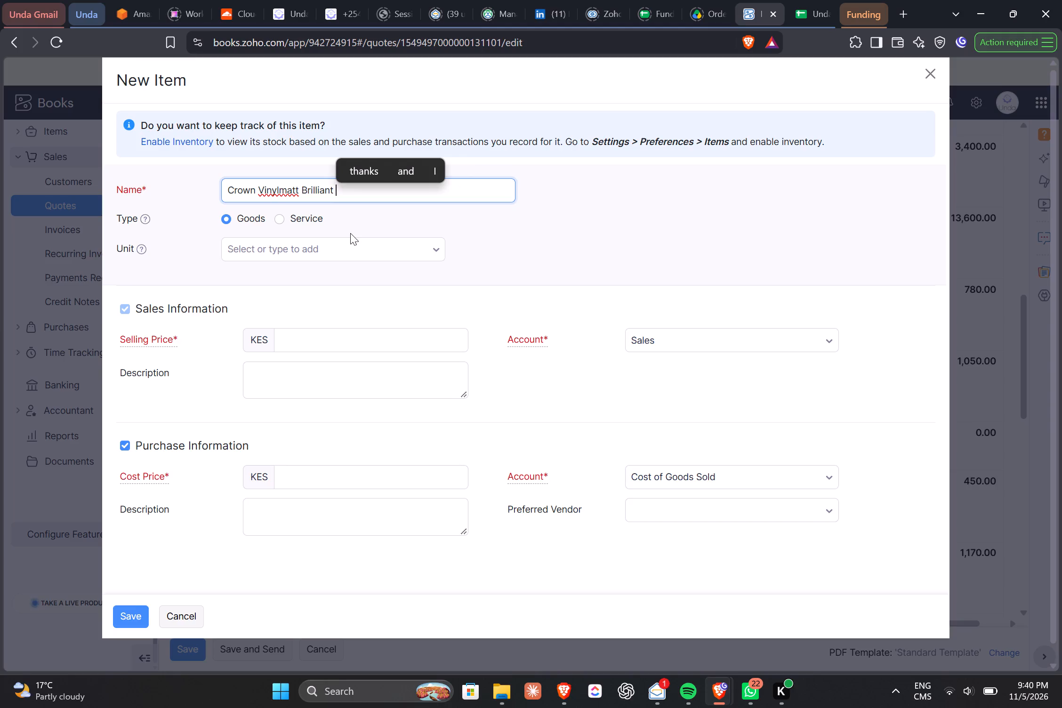
type("White")
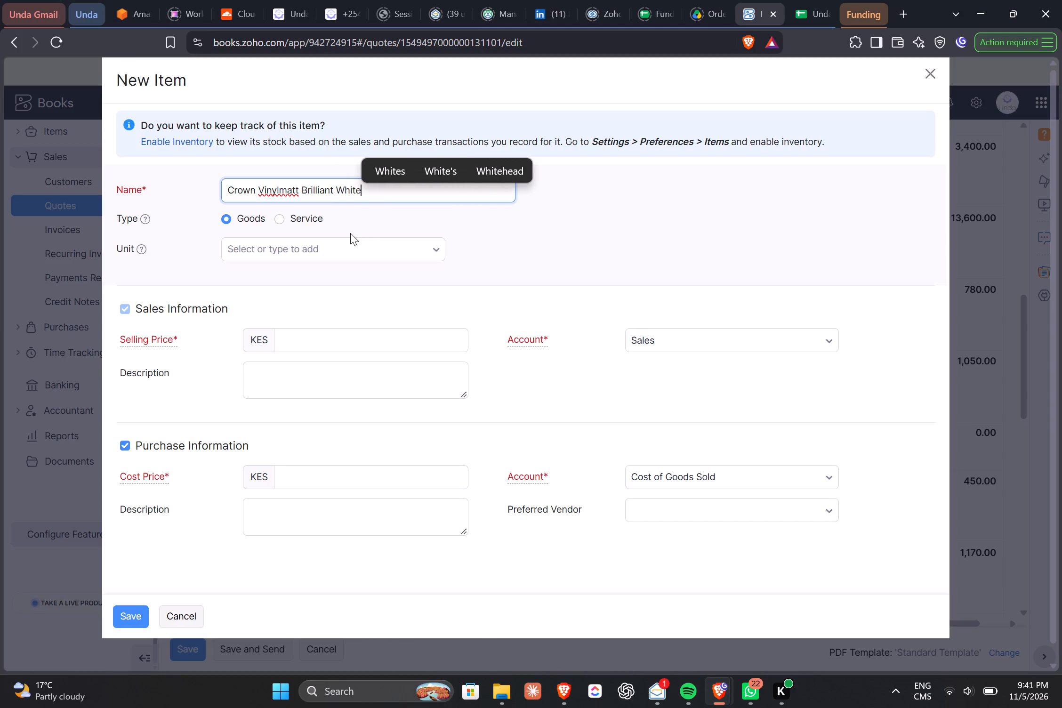
key("alt+Tab")
key("alt+Tab")
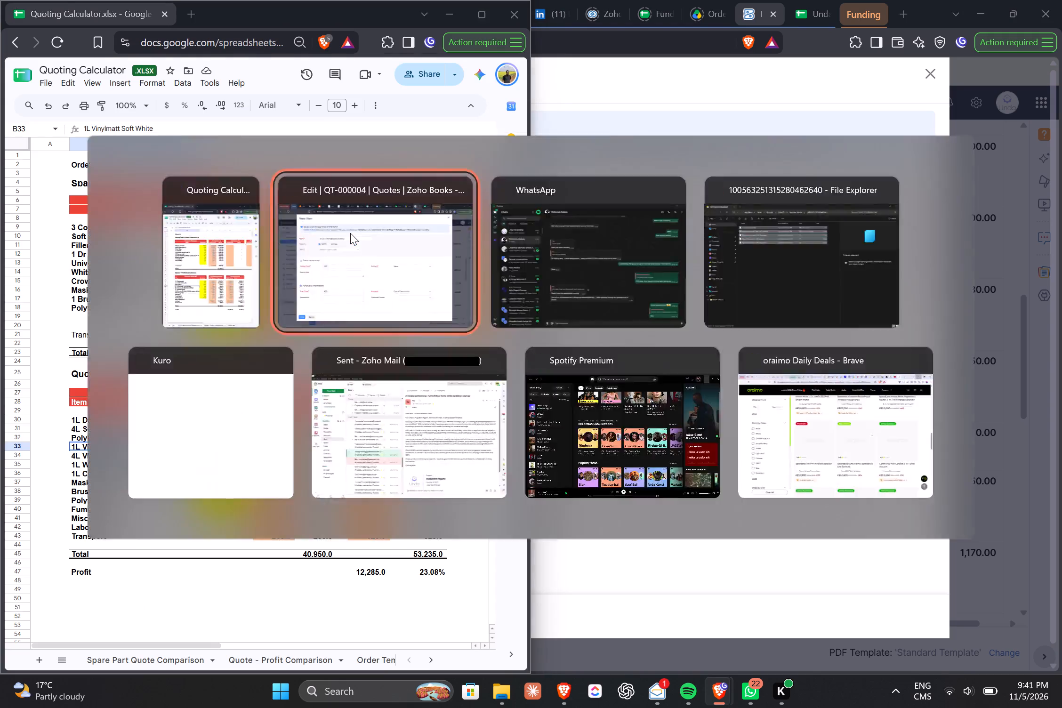
key("alt+Tab")
key("alt+Tab")
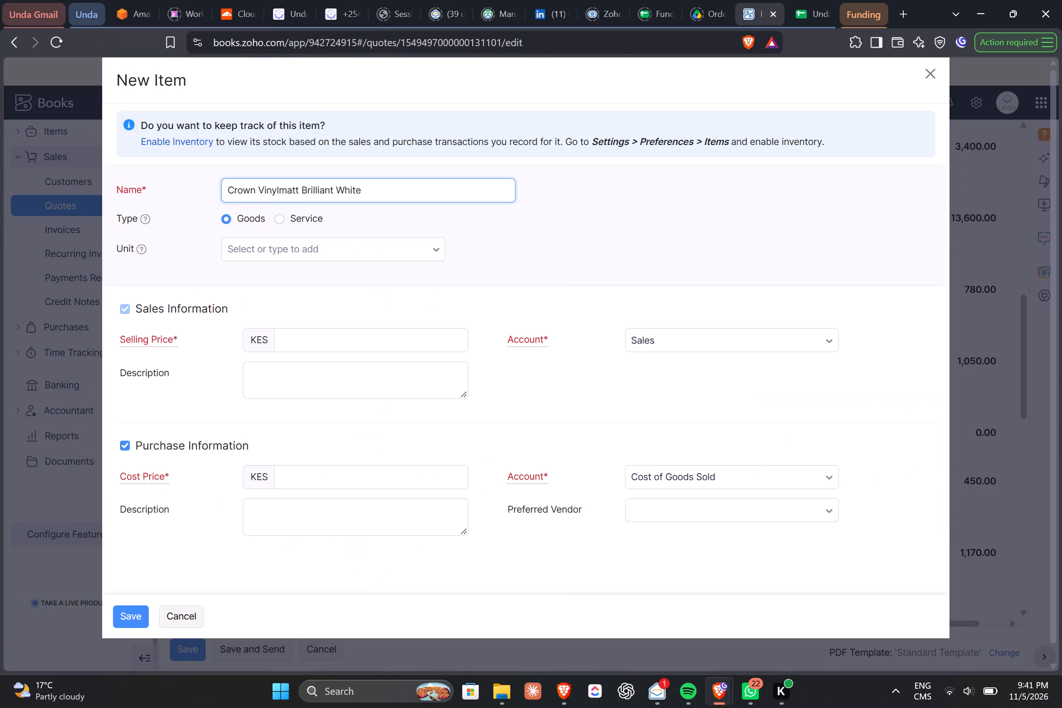
left_click(228, 187)
key("shift+dollar")
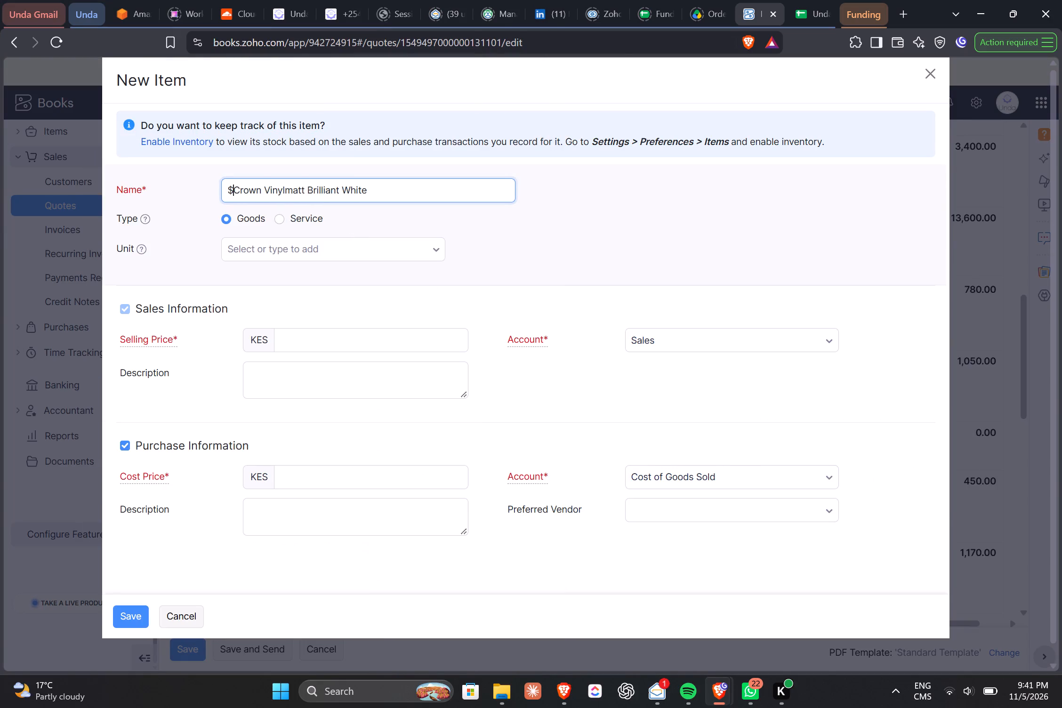
key("BackSpace")
type("4L")
key("space")
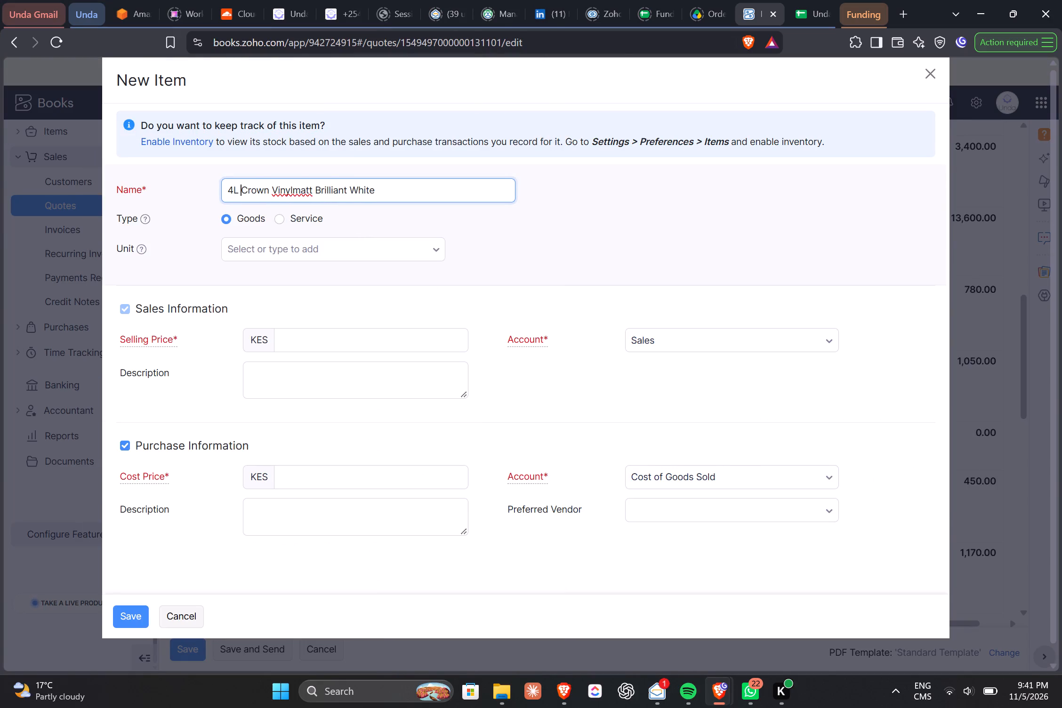
Give the new item the unit Cans, selling price KES 2990 and cost price KES 2300, and save it to the quote line.
left_click(305, 253)
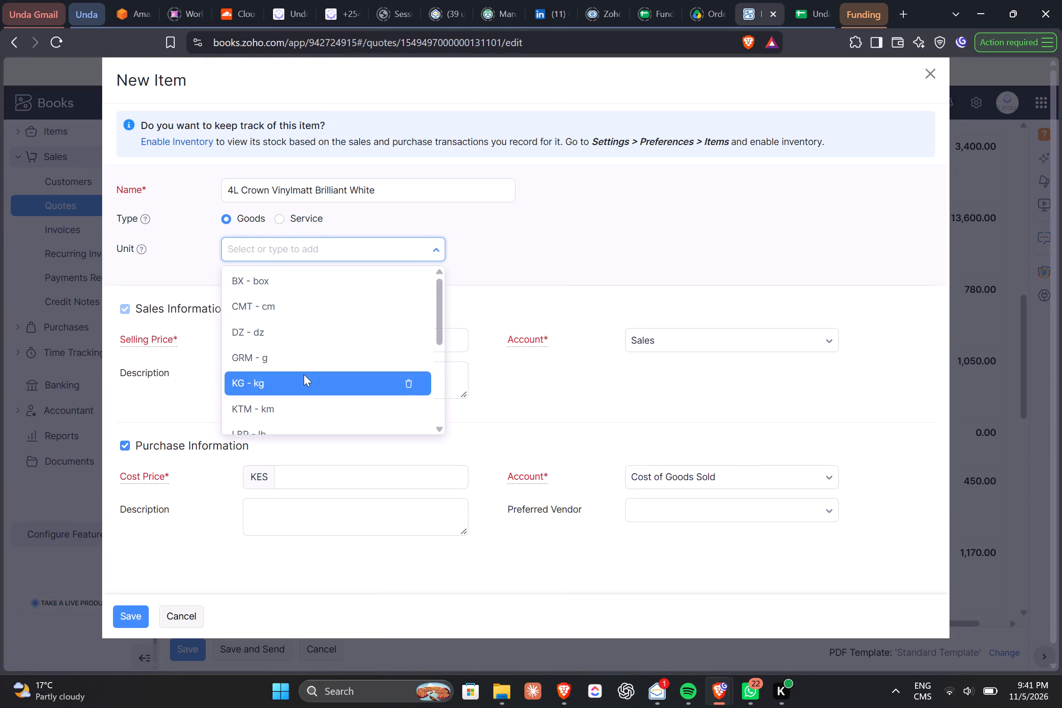
scroll(304, 374, "down", 4)
left_click(277, 417)
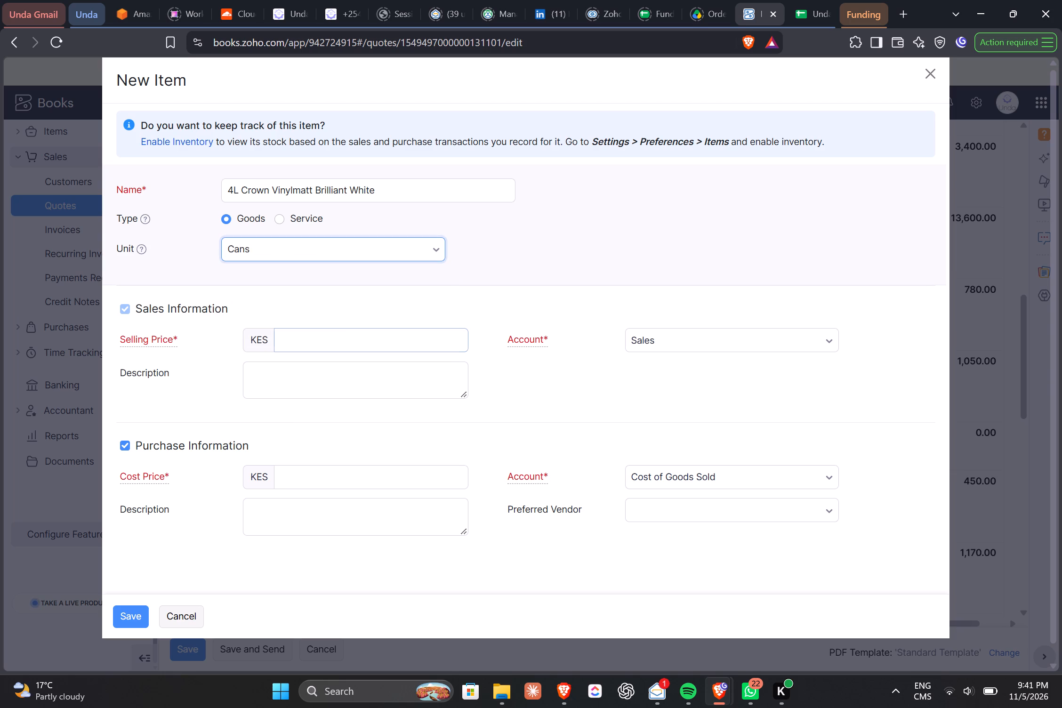
key("alt+Tab")
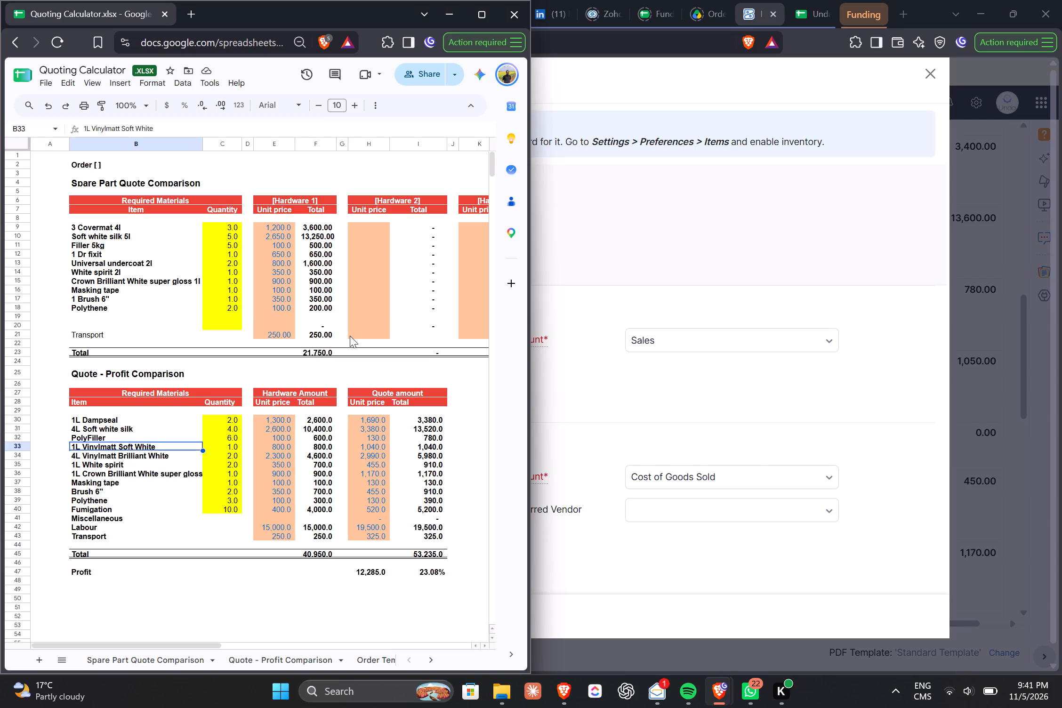
key("alt+Tab")
left_click(340, 338)
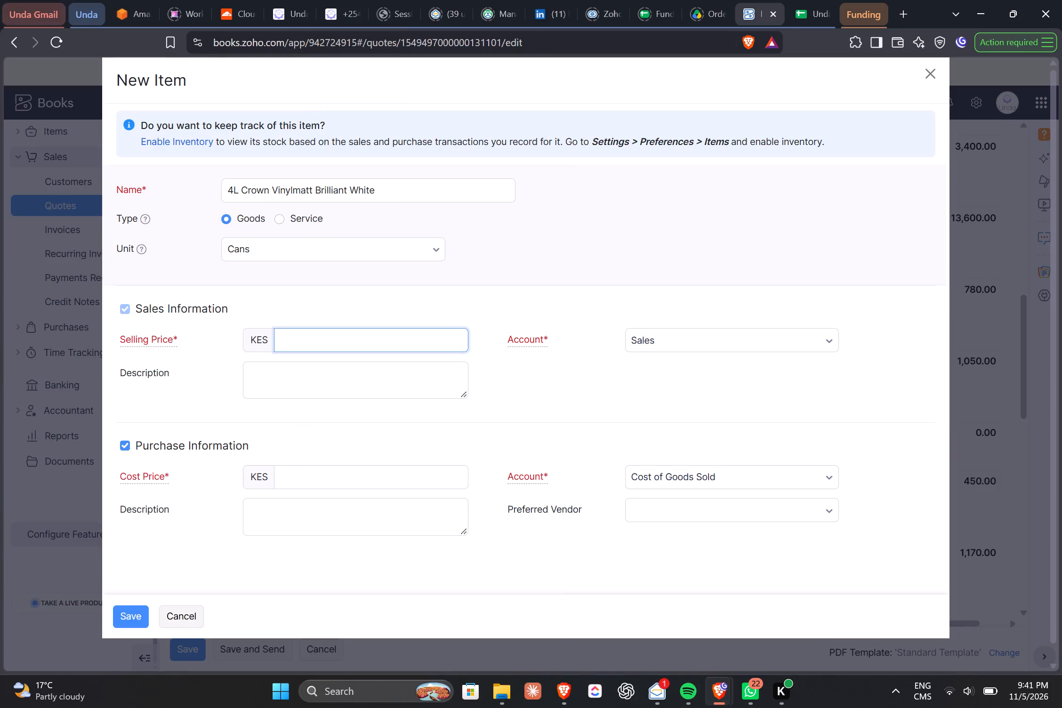
type("2990")
key("alt+Tab")
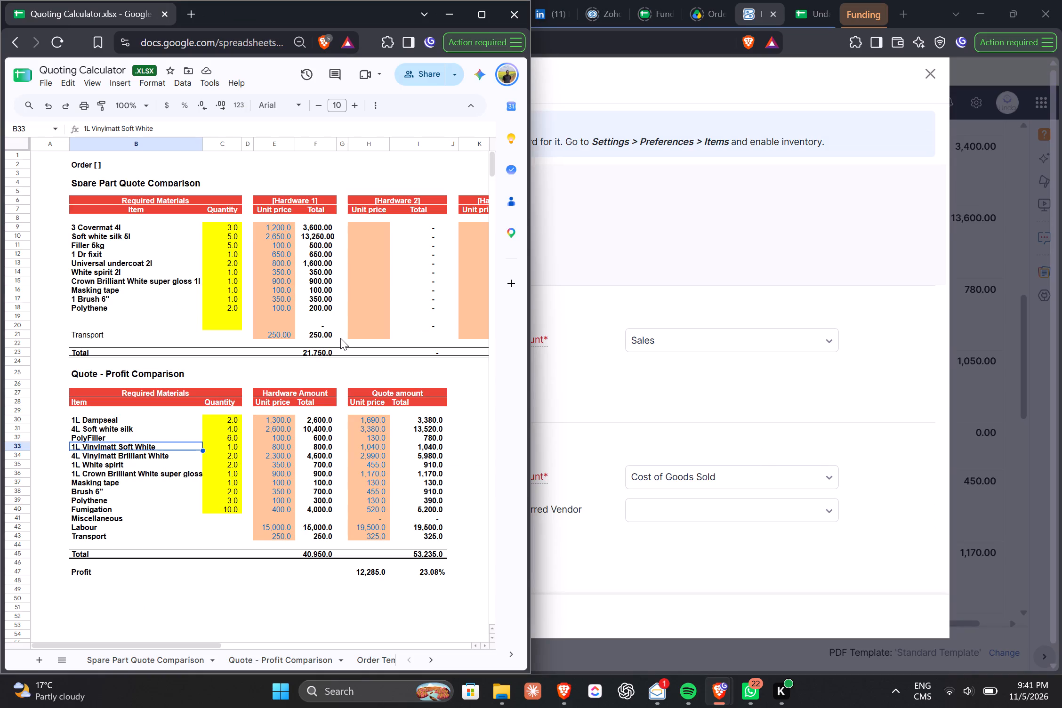
key("alt+Tab")
left_click(324, 475)
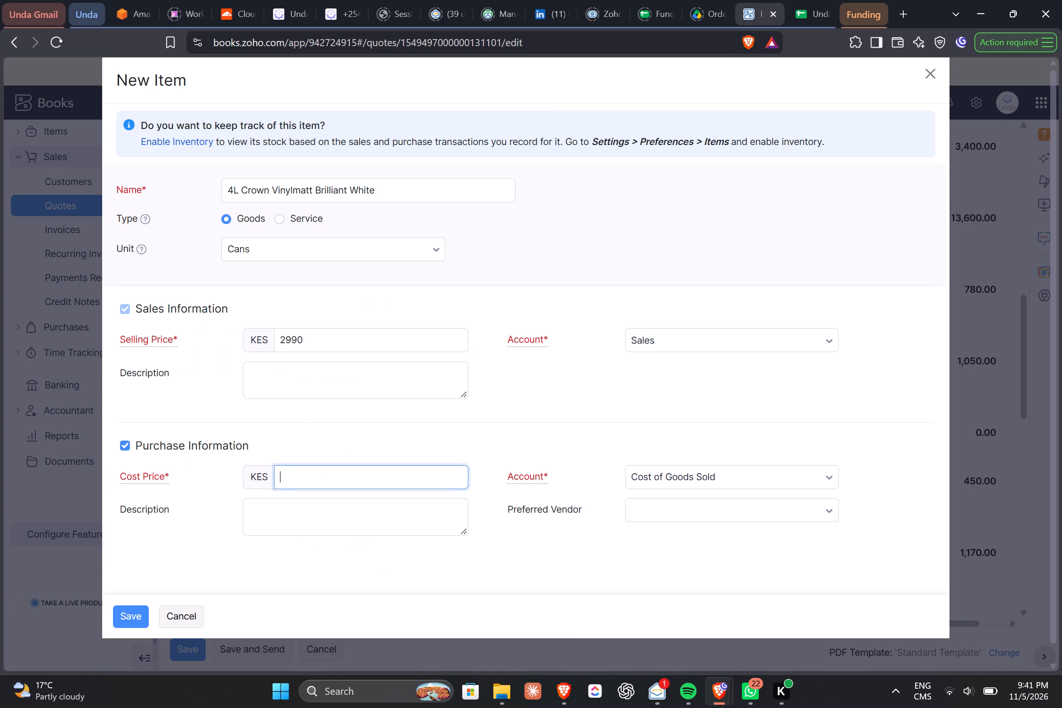
type("2300")
left_click(133, 610)
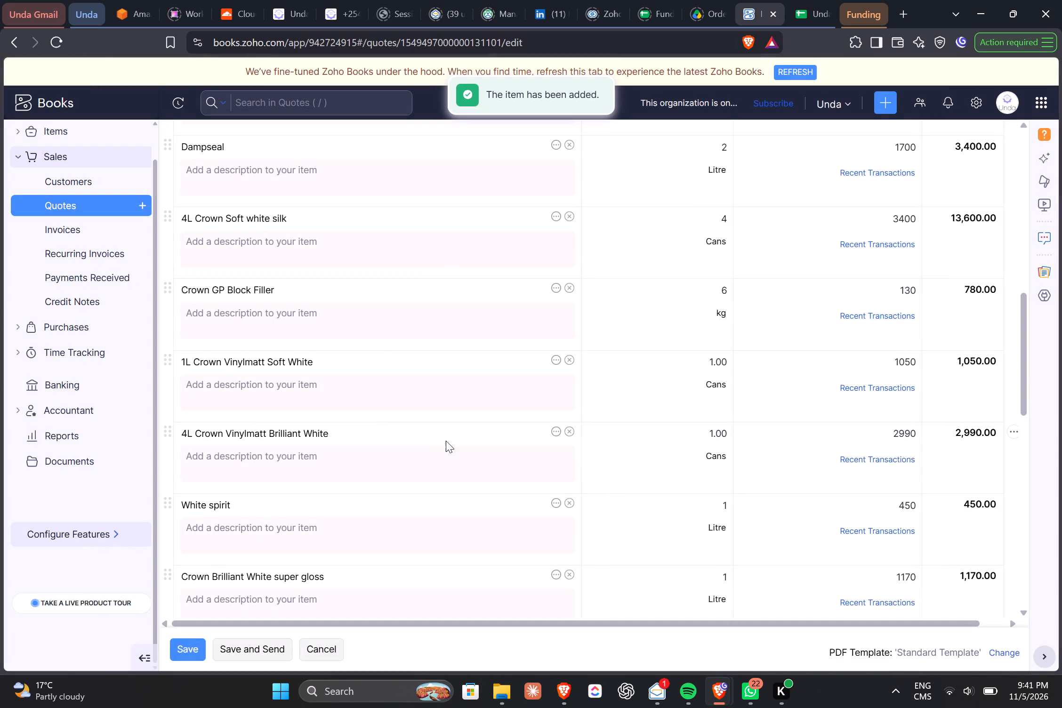
Set the quantity of the 4L Crown Vinylmatt Brilliant White line to 4.00.
left_click(711, 434)
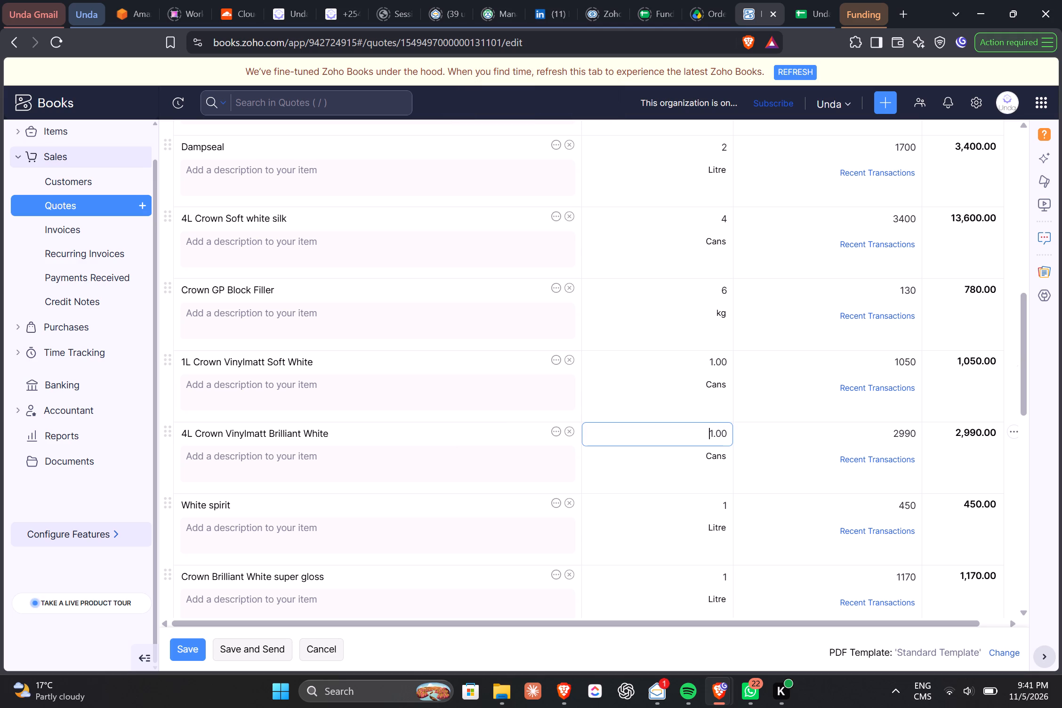
key("Delete")
key("4")
left_click(661, 537)
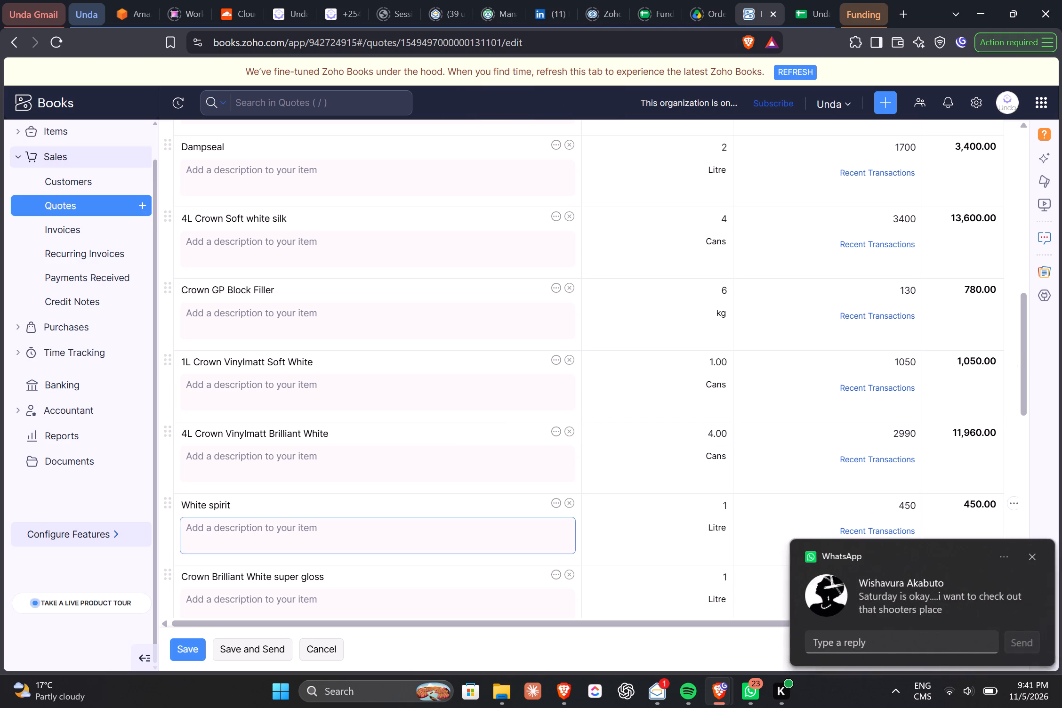
Set the quantity of the White spirit line to 2.
left_click(716, 510)
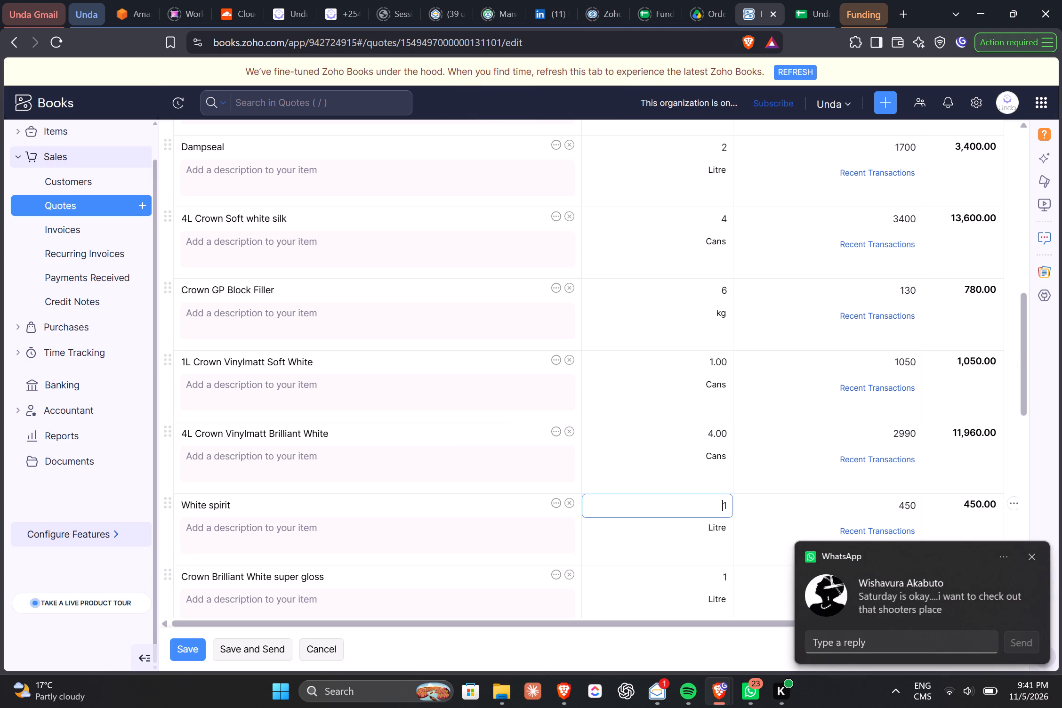
key("Delete")
key("2")
left_click(679, 557)
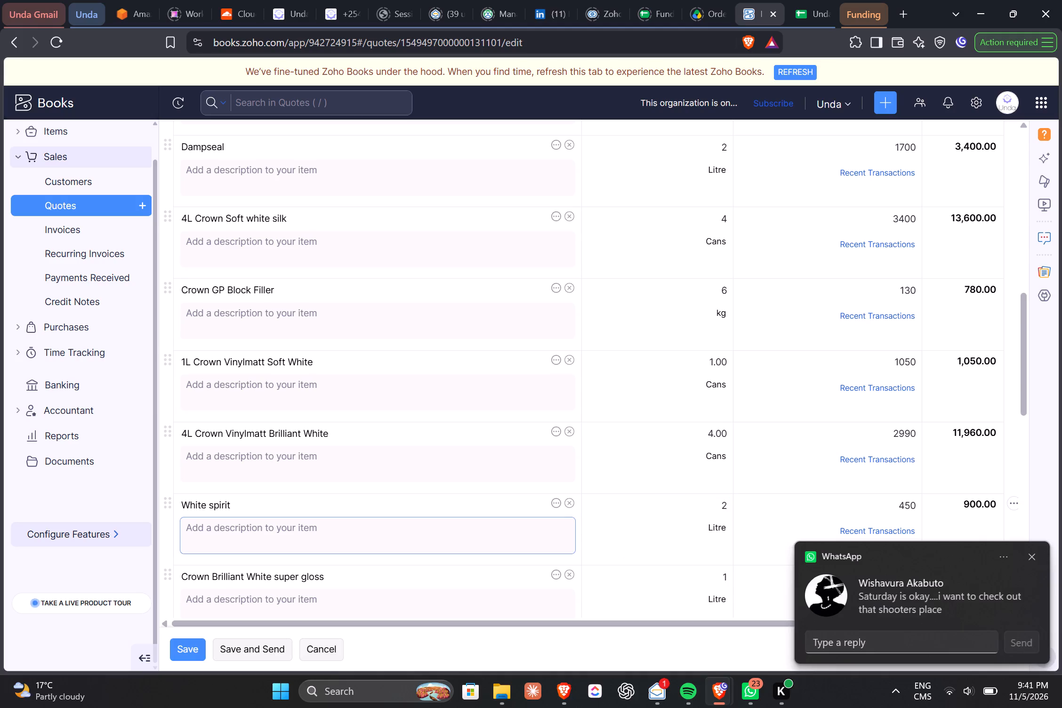
scroll(495, 524, "down", 3)
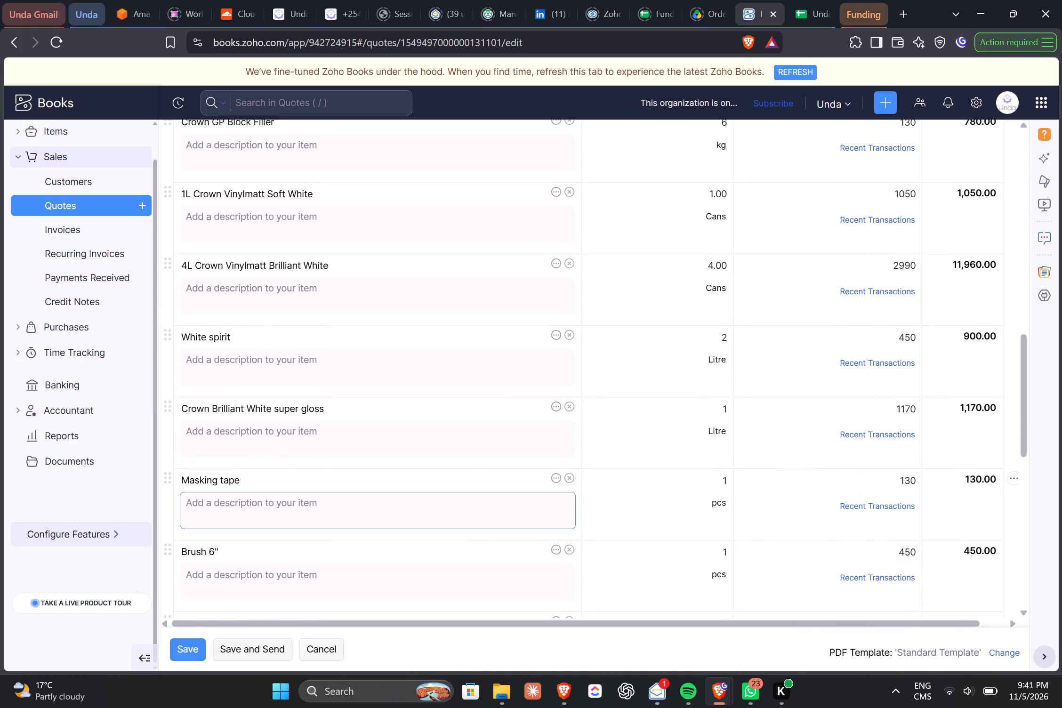
Check the quote lines against the Quoting Calculator sheet, set the Brush 6" quantity to 2, and save the quote.
key("alt+Tab")
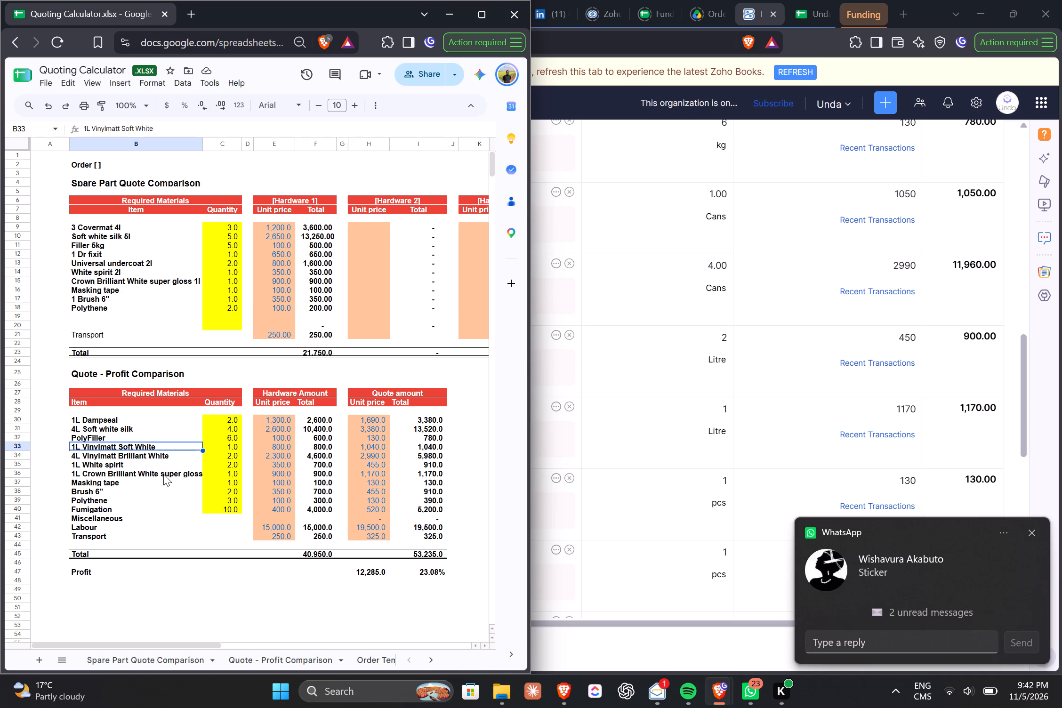
scroll(584, 487, "down", 1)
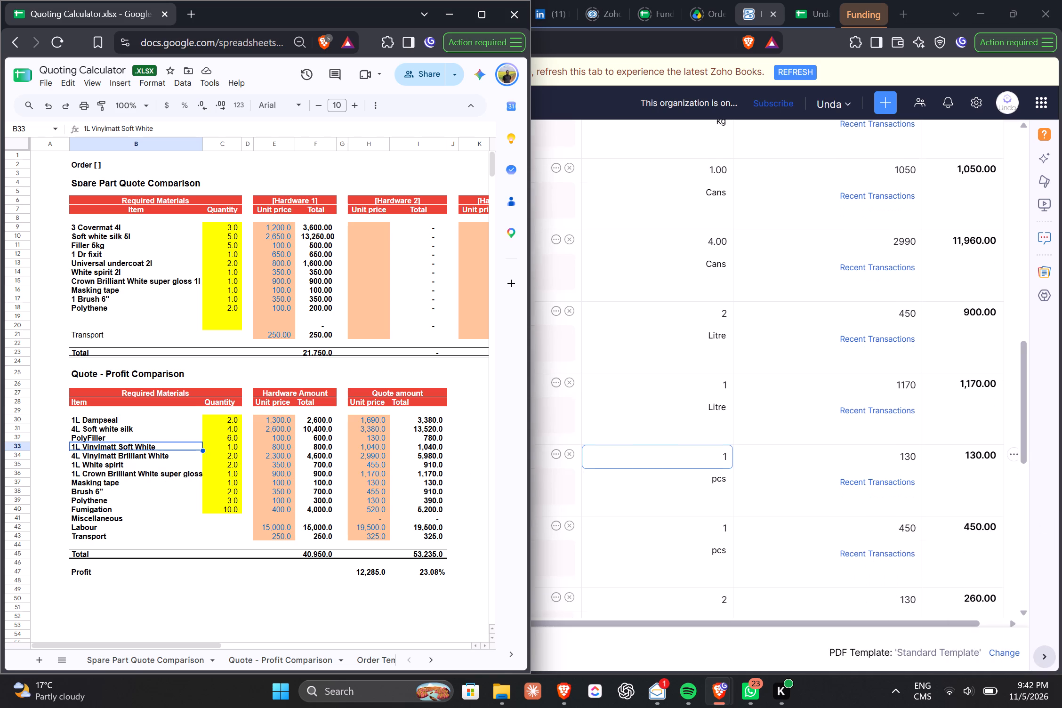
scroll(584, 487, "down", 1)
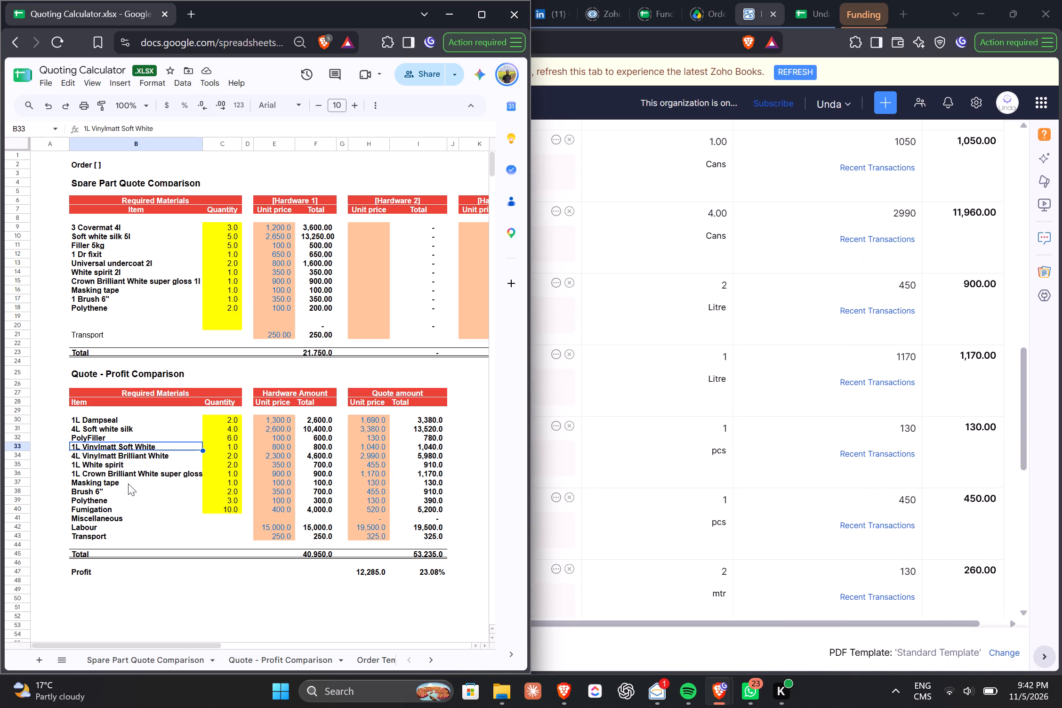
scroll(576, 531, "down", 1)
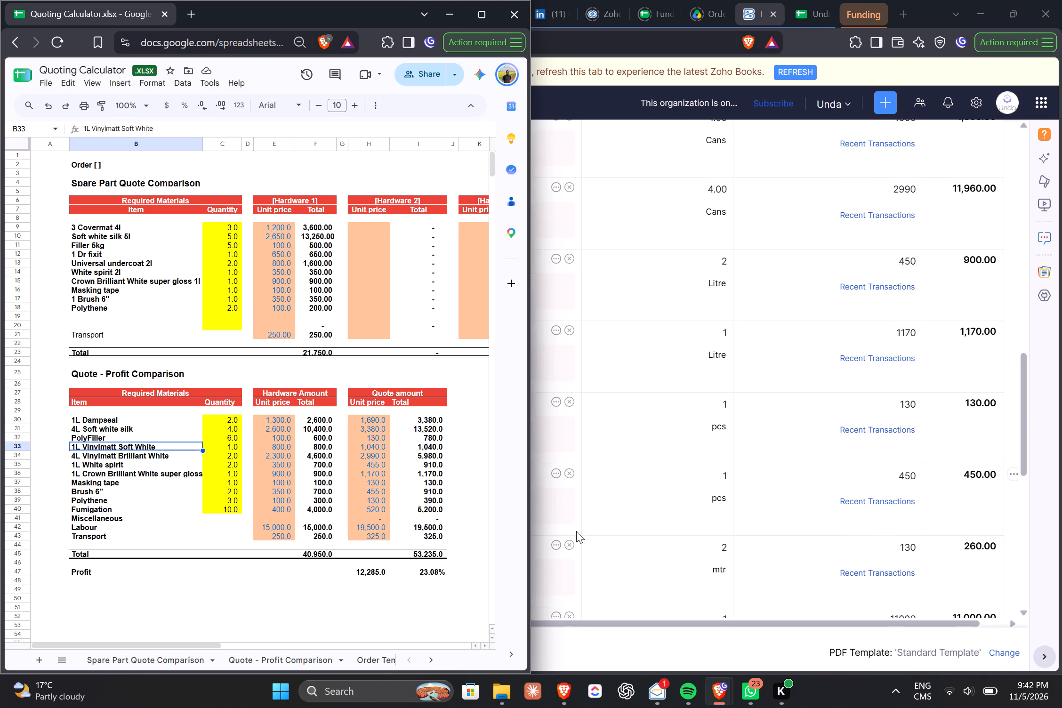
scroll(576, 531, "down", 1)
scroll(654, 479, "down", 1)
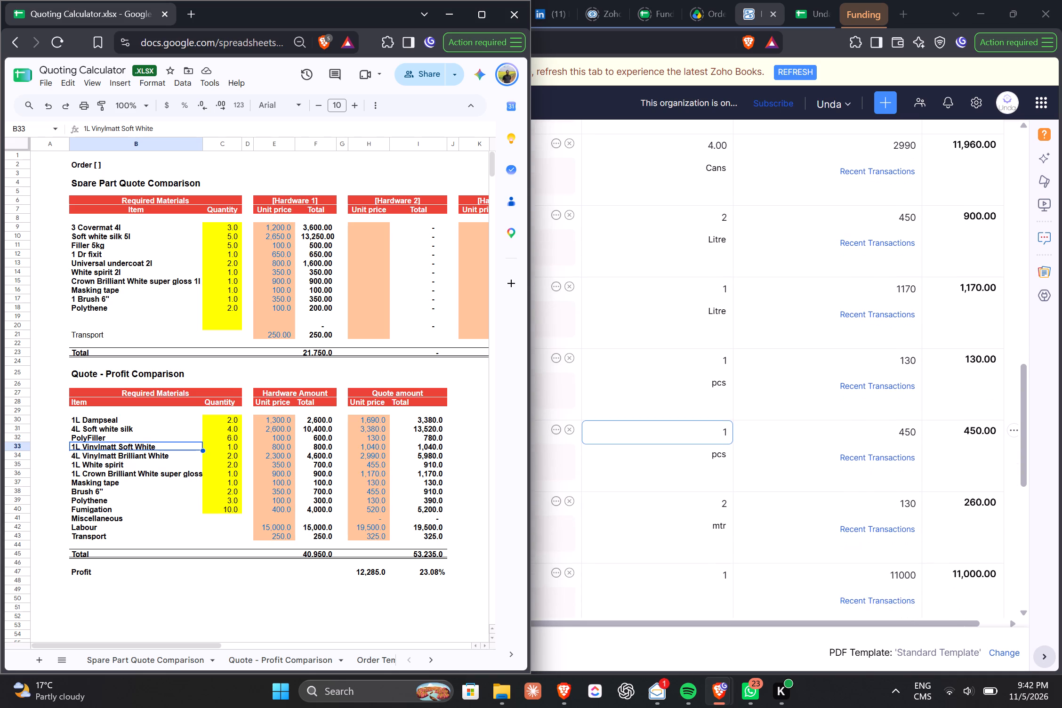
scroll(654, 479, "down", 1)
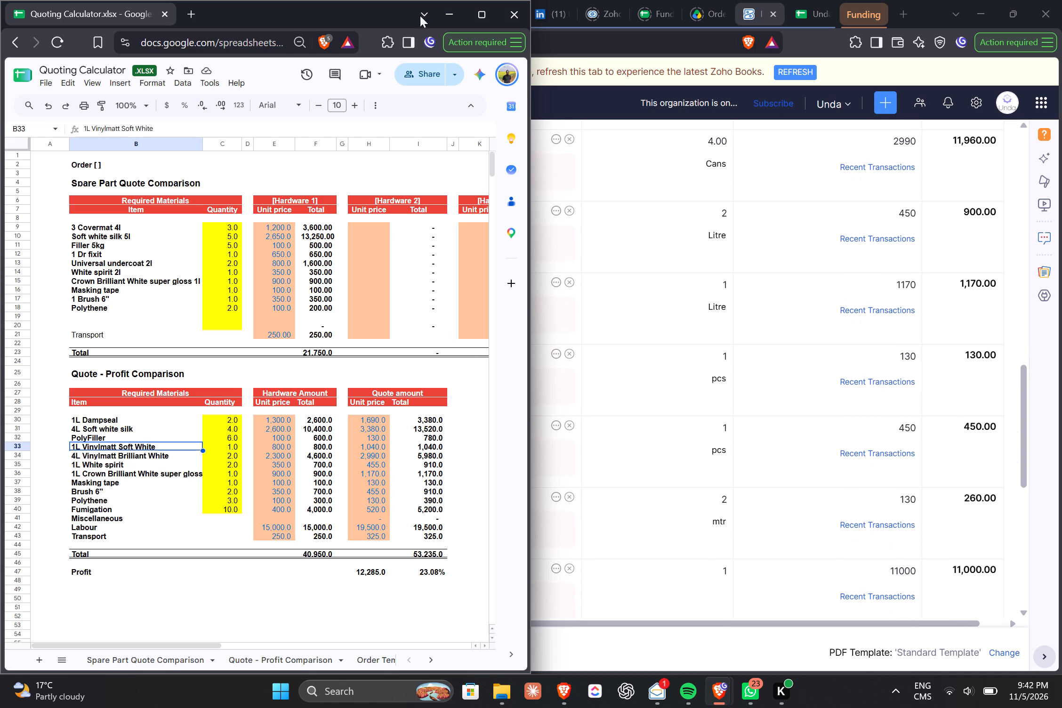
left_click(680, 166)
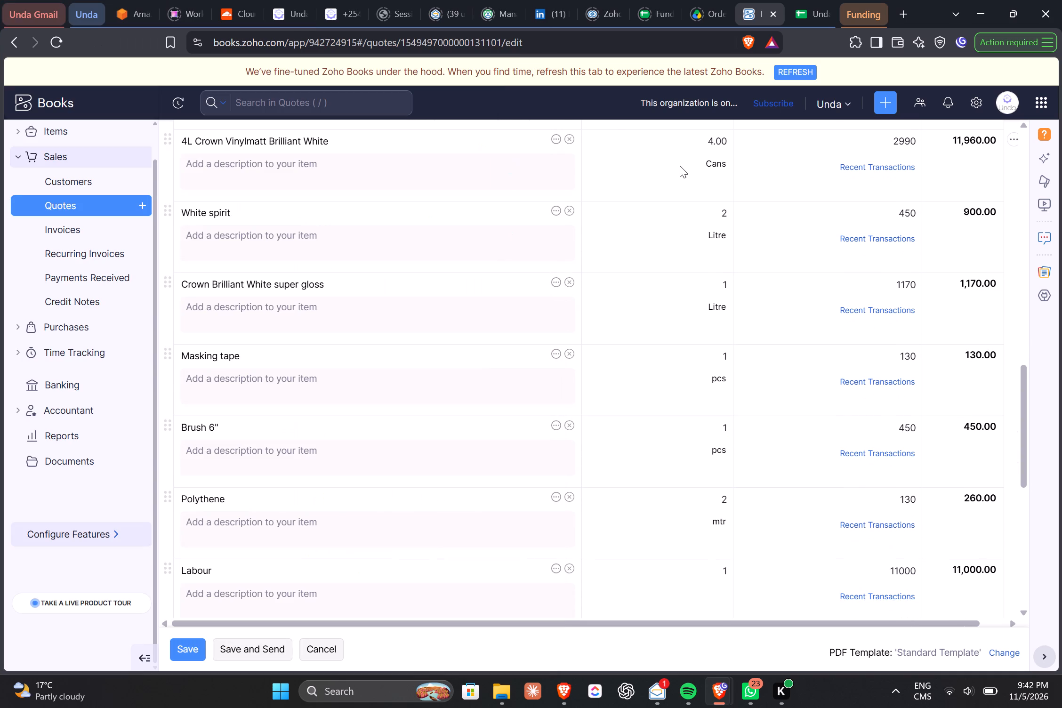
left_click(725, 432)
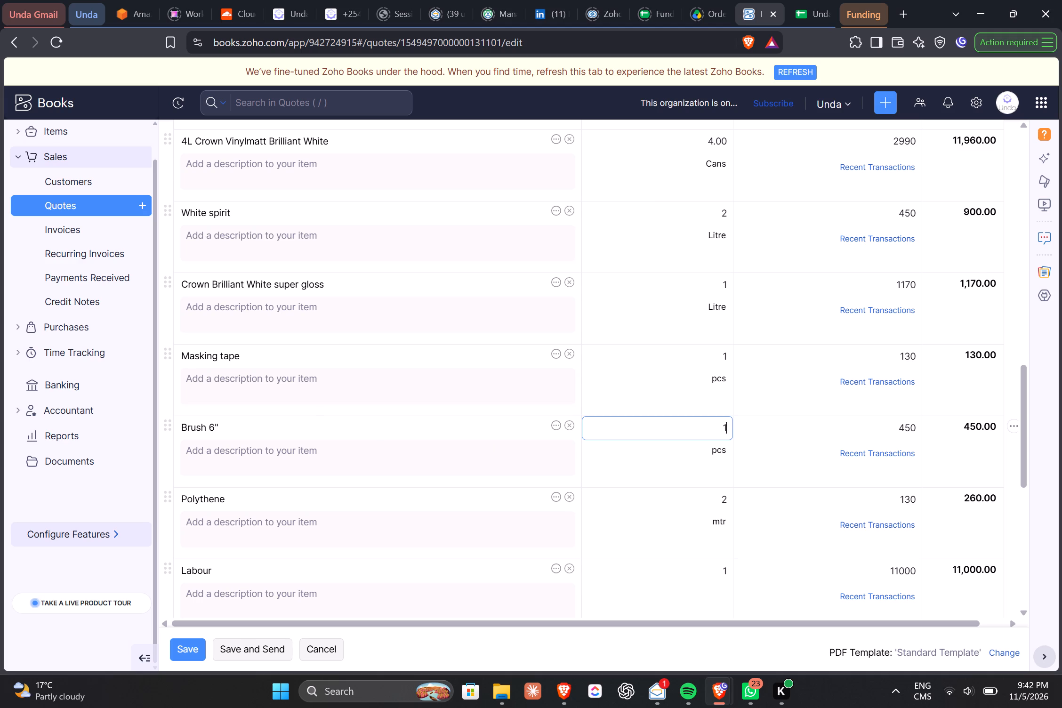
key("BackSpace")
key("2")
key("Return")
Reopen quote QT-000004 for editing and set the Labour rate to 19500, as in the Quoting Calculator sheet.
scroll(595, 486, "down", 1)
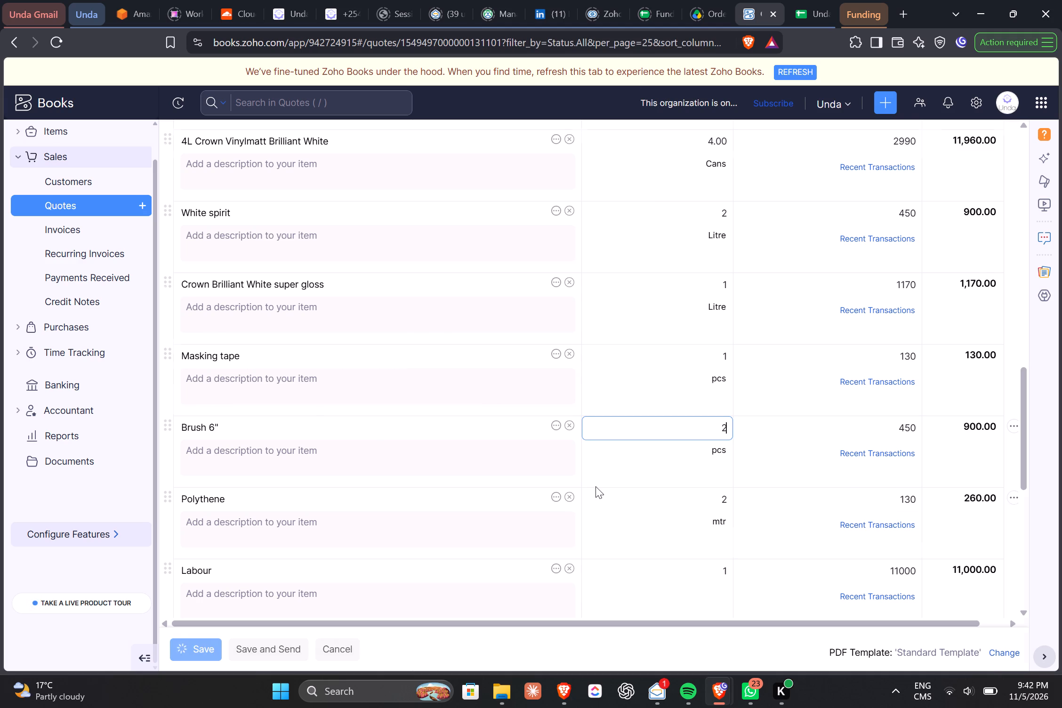
scroll(595, 486, "down", 1)
left_click(443, 179)
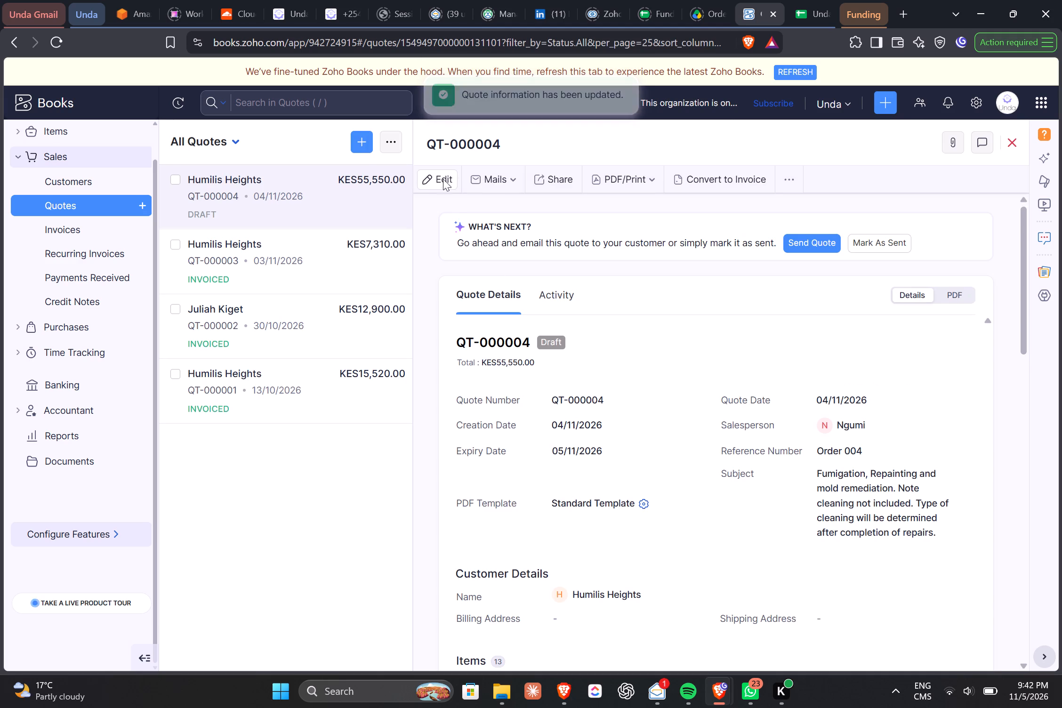
scroll(559, 362, "down", 2)
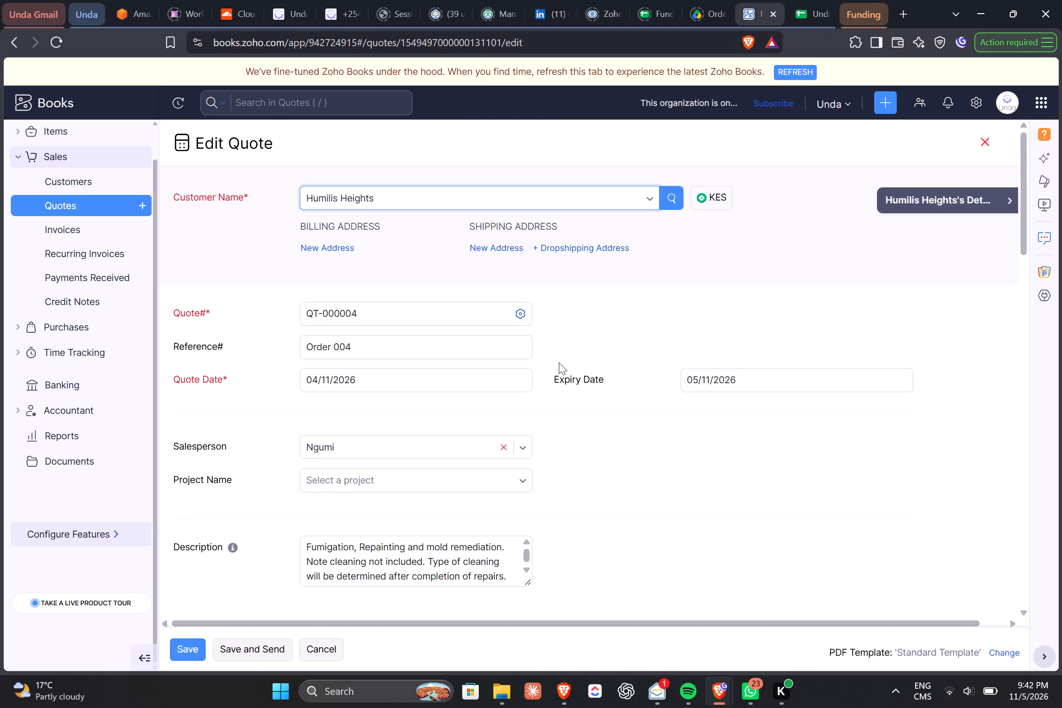
scroll(559, 362, "down", 10)
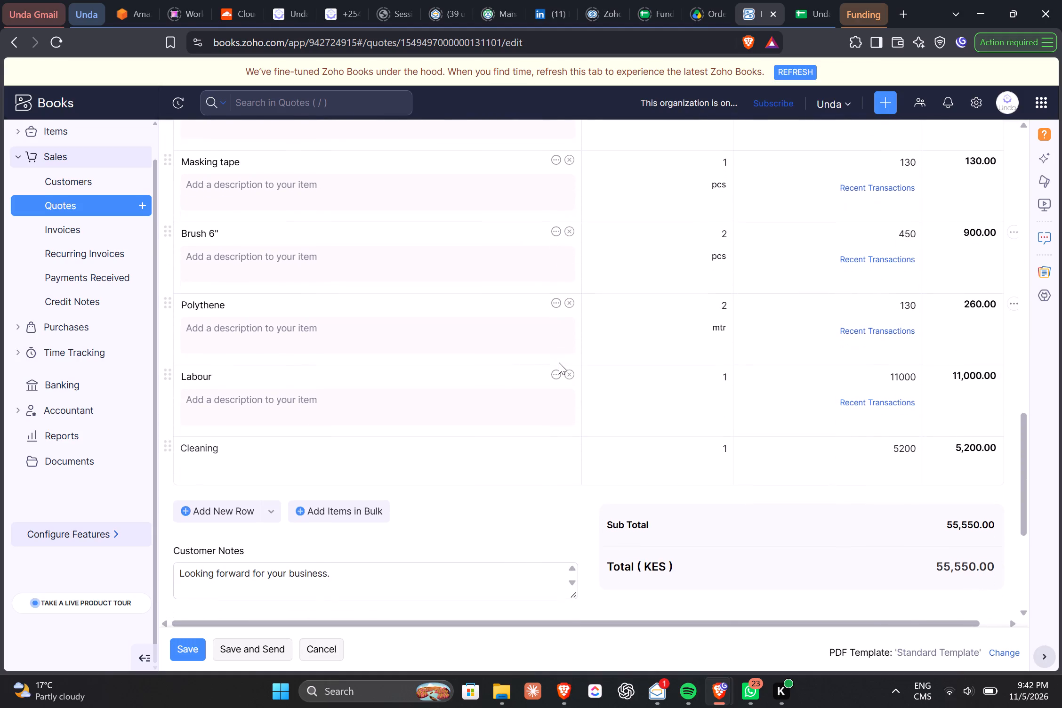
scroll(559, 362, "up", 1)
left_click(894, 395)
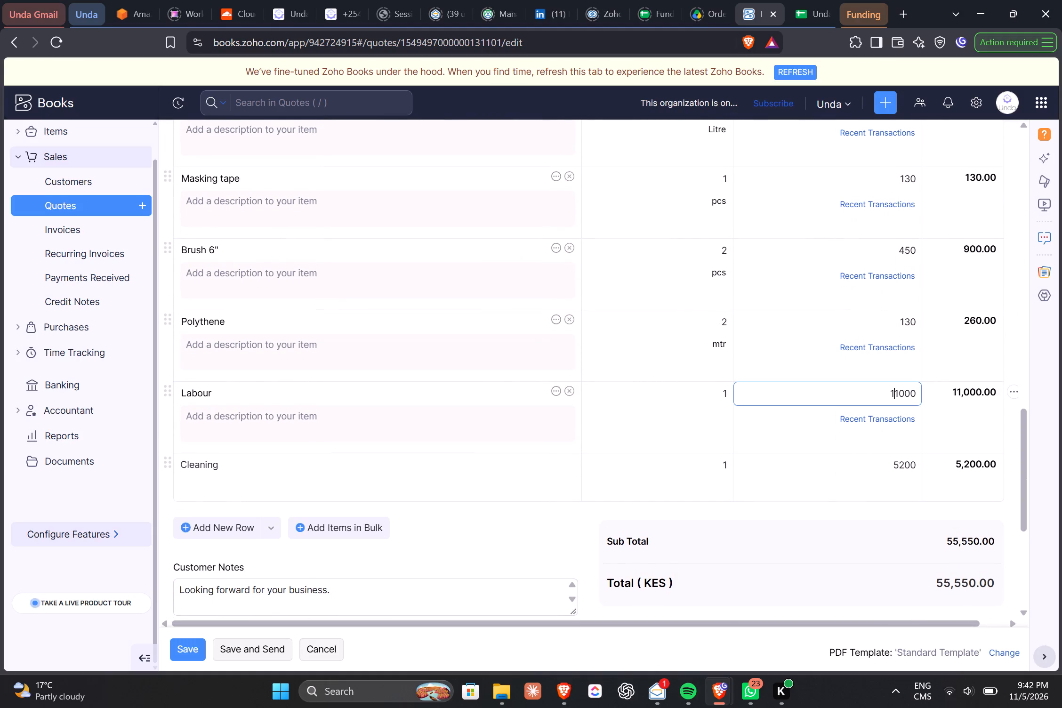
key("alt+Tab")
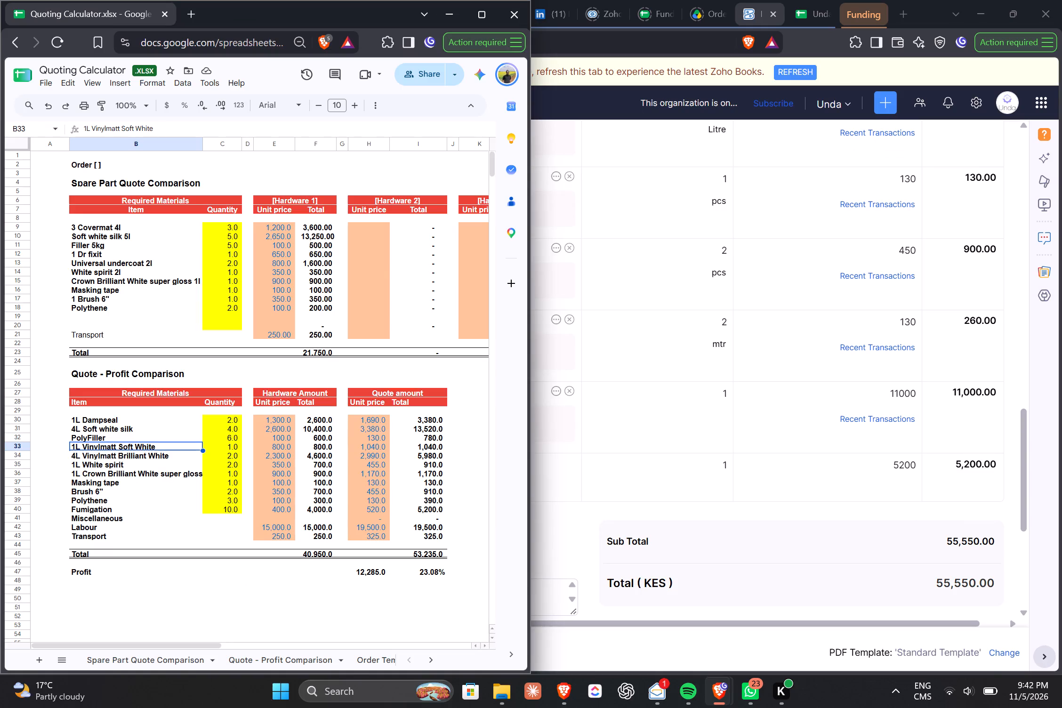
key("alt+Tab")
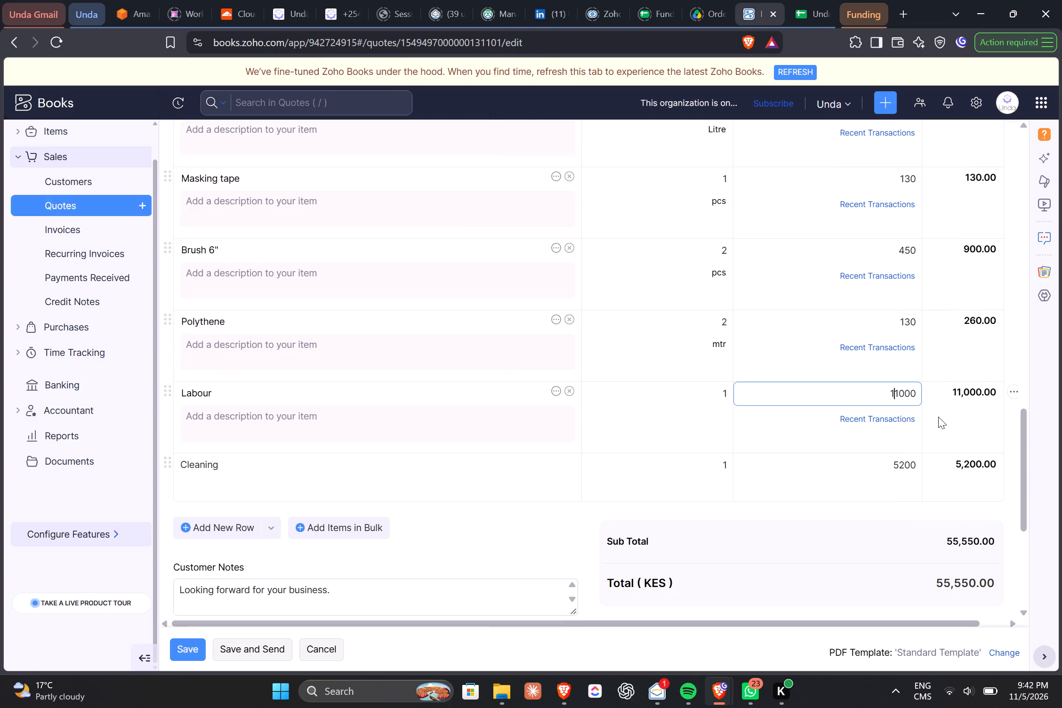
key("Delete")
key("Delete")
type("95")
Remove the Cleaning line from the quote's item table.
left_click(485, 465)
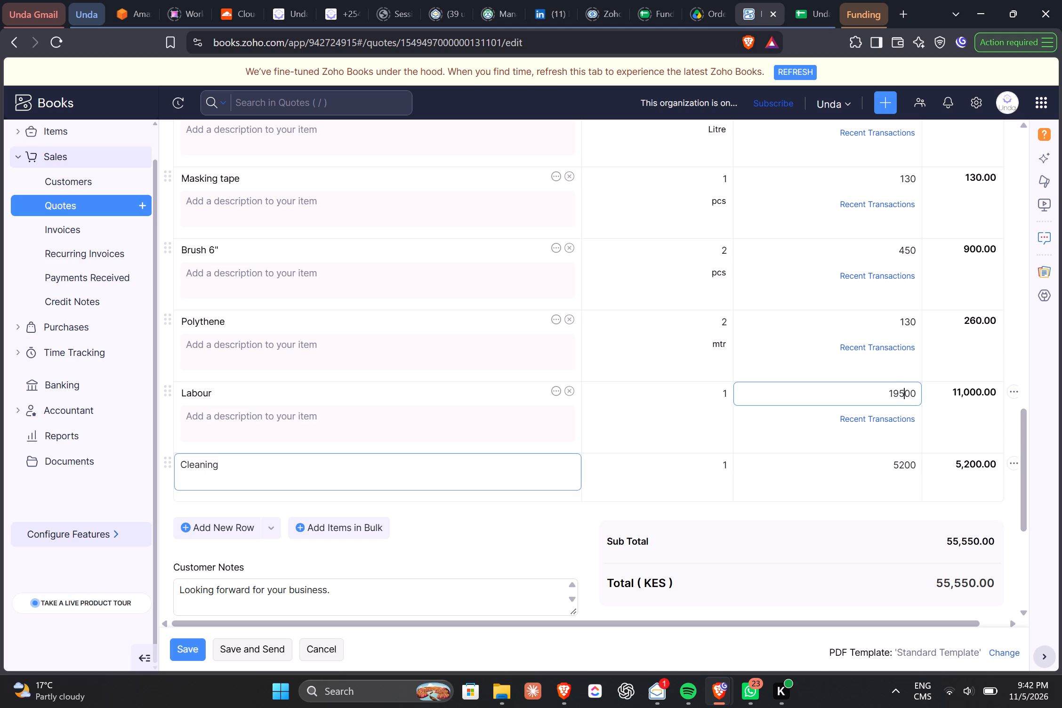
left_click(612, 435)
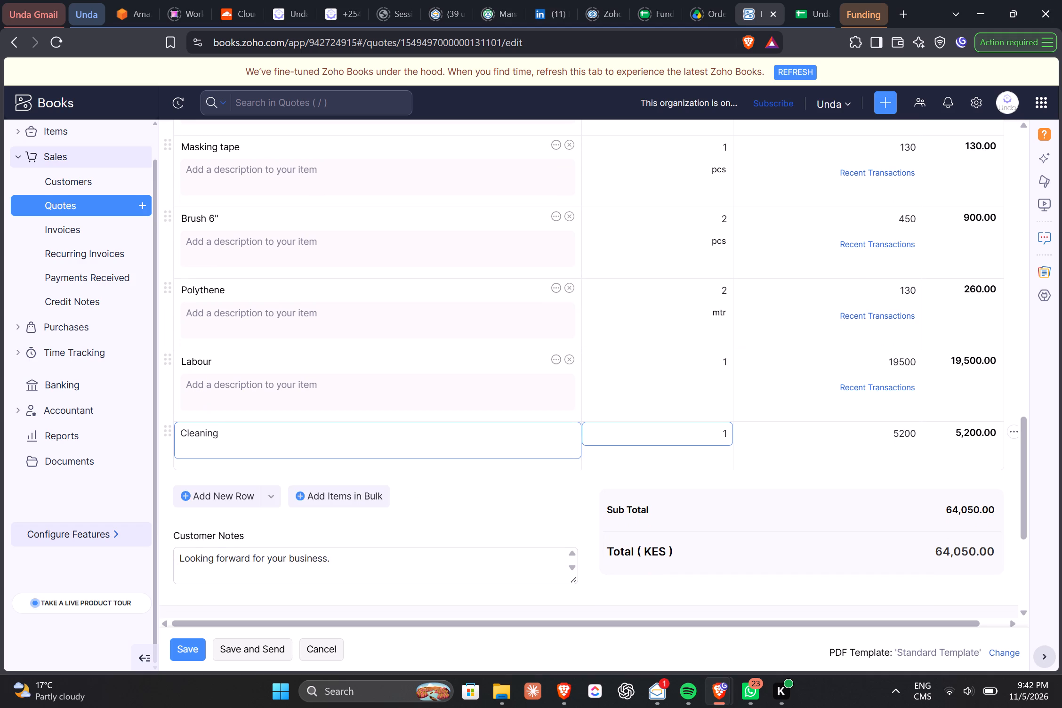
left_click(504, 441)
left_click(165, 429)
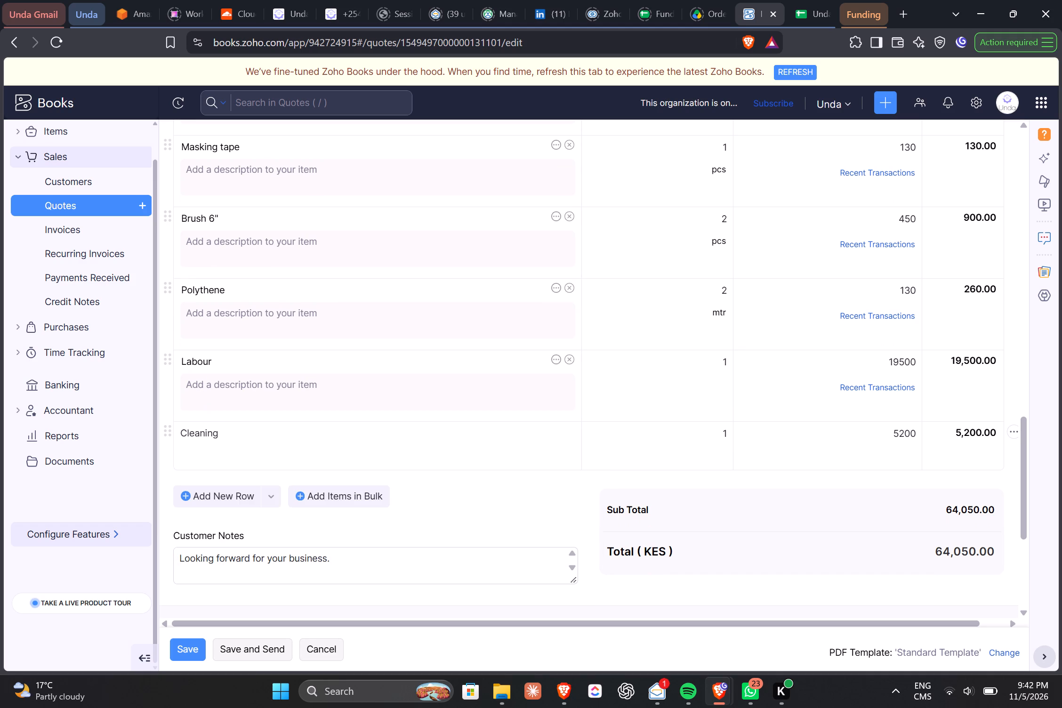
left_click(166, 430)
left_click(169, 433)
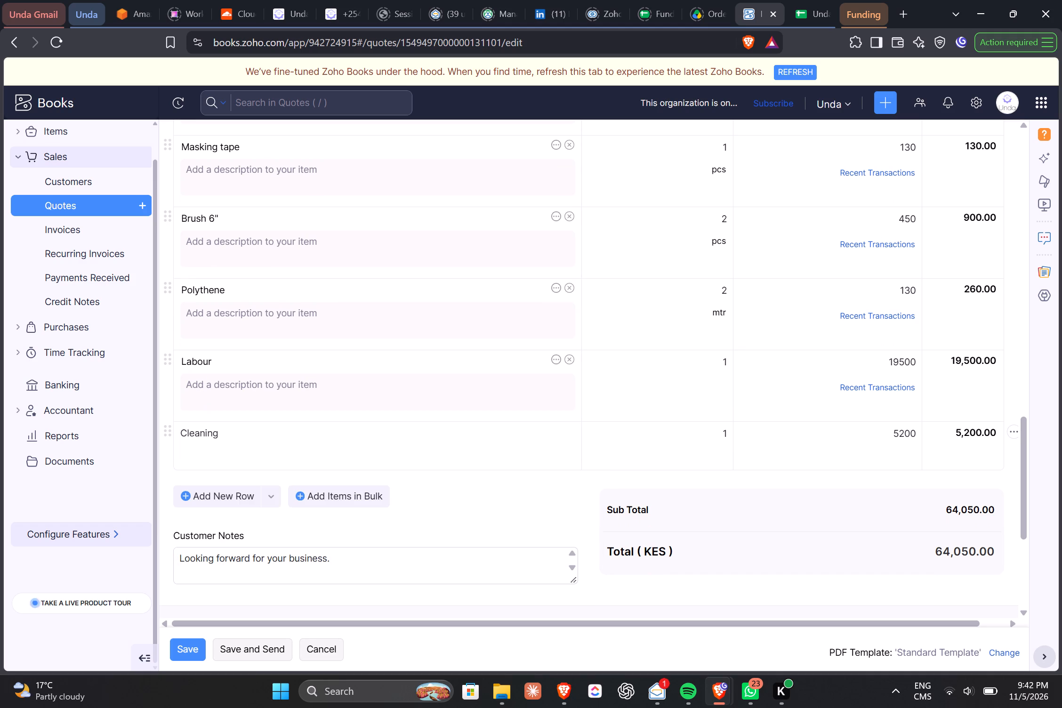
right_click(169, 433)
left_click(326, 464)
left_click(380, 437)
key("BackSpace")
key("BackSpace")
key("BackSpace")
key("BackSpace")
key("BackSpace")
key("BackSpace")
key("BackSpace")
key("BackSpace")
key("BackSpace")
key("BackSpace")
key("BackSpace")
key("BackSpace")
key("BackSpace")
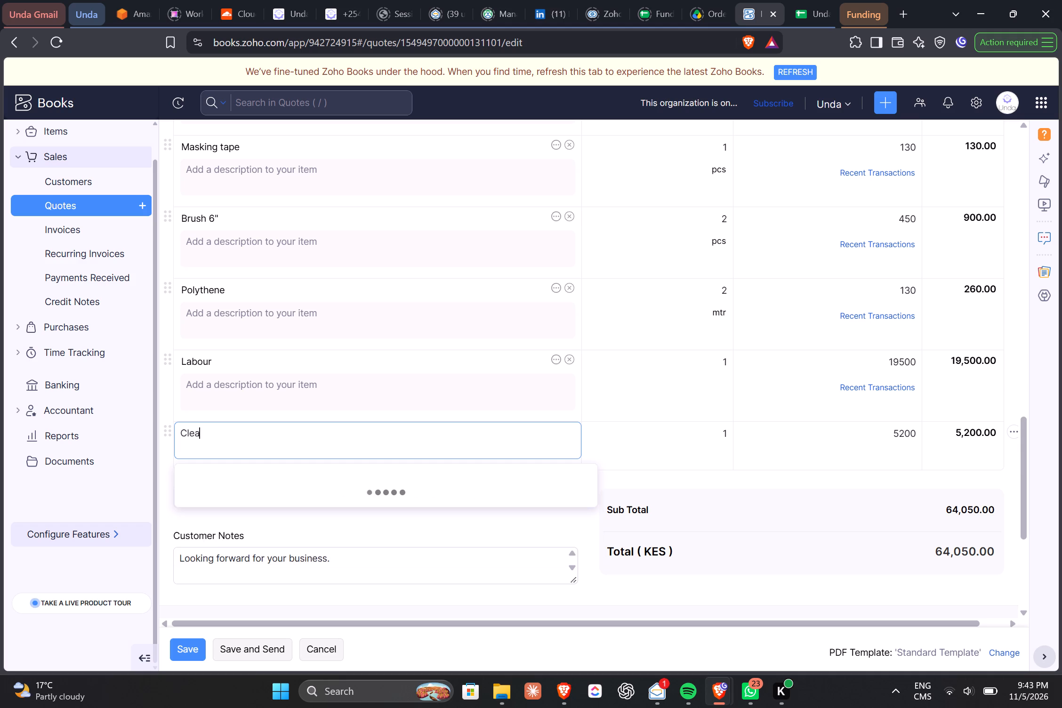
scroll(380, 437, "left", 2)
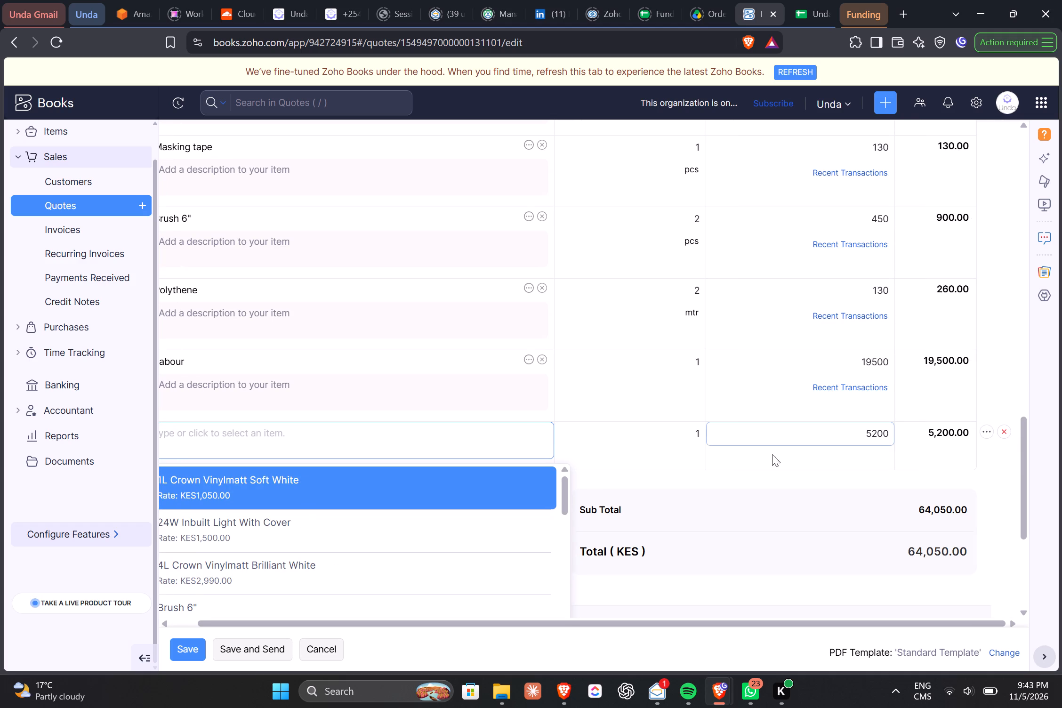
left_click(1006, 430)
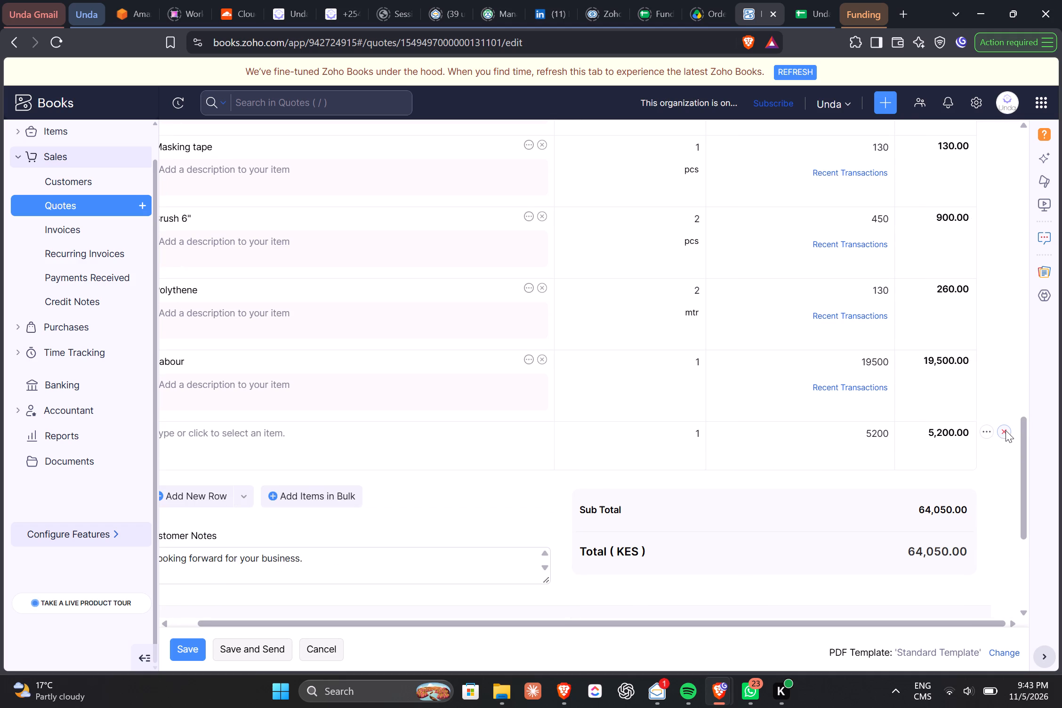
Set the quantity of the Polythene line to 3 and save the quote.
scroll(721, 404, "right", 2)
scroll(721, 404, "up", 1)
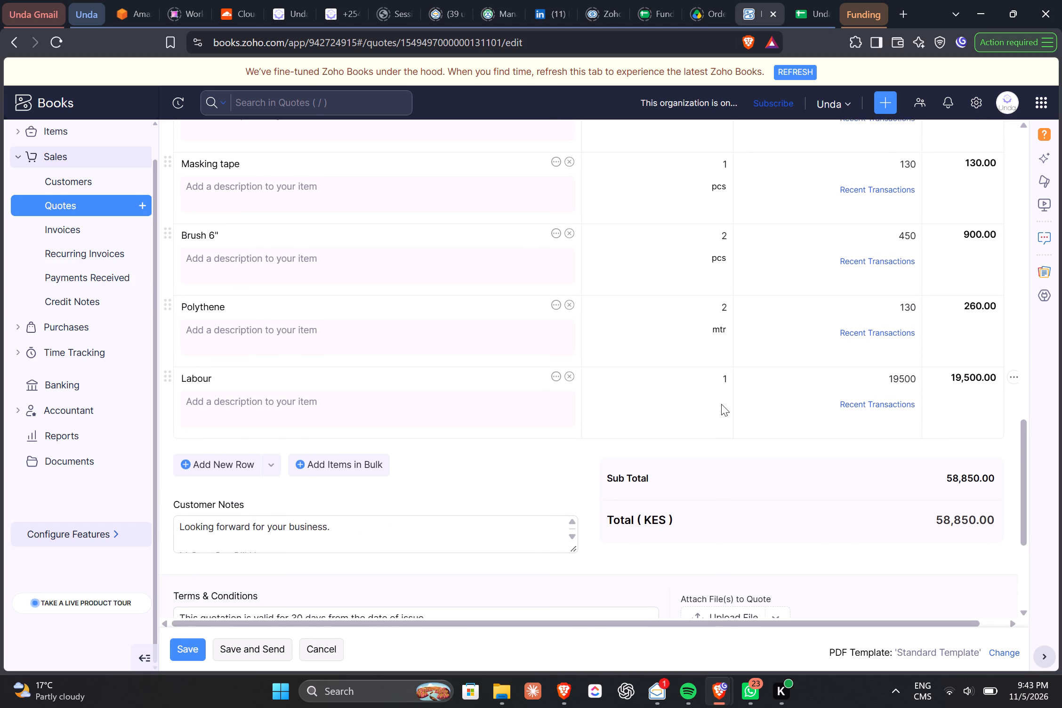
scroll(721, 404, "up", 2)
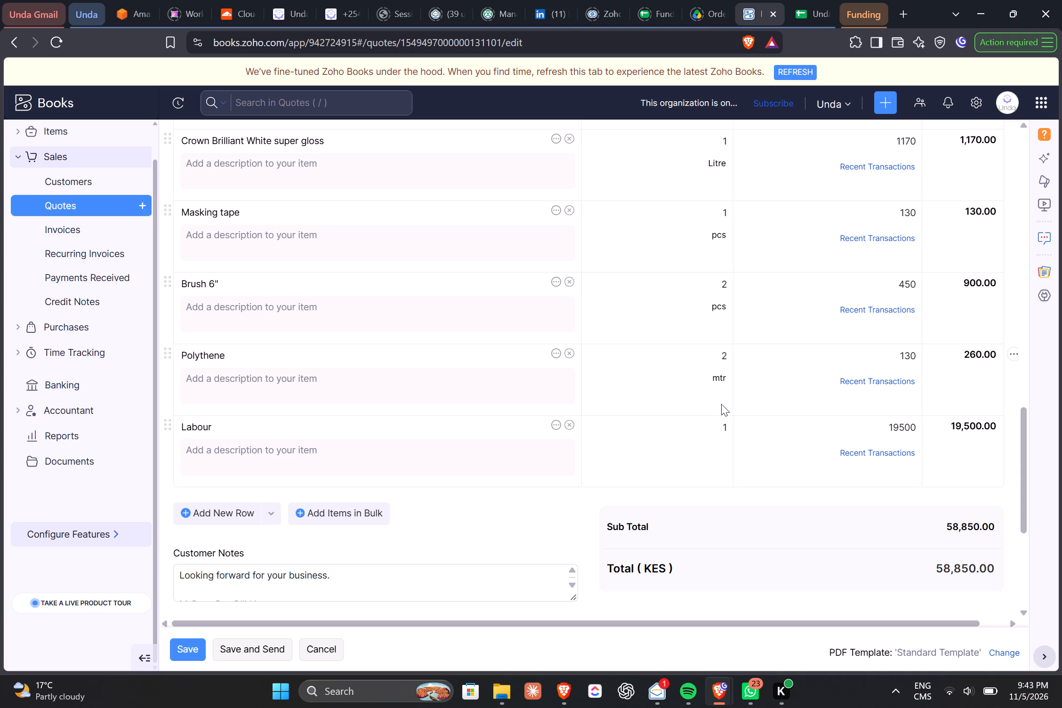
left_click(718, 355)
key("Delete")
key("3")
key("Return")
left_click(691, 477)
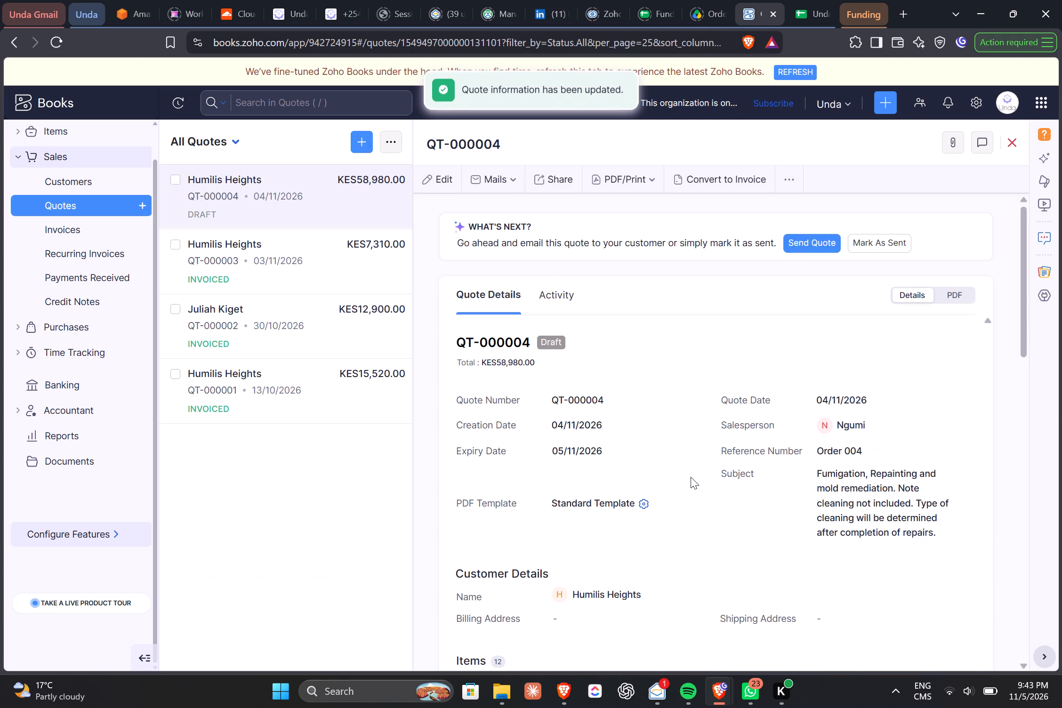
Reopen quote QT-000004 for editing.
left_click(441, 185)
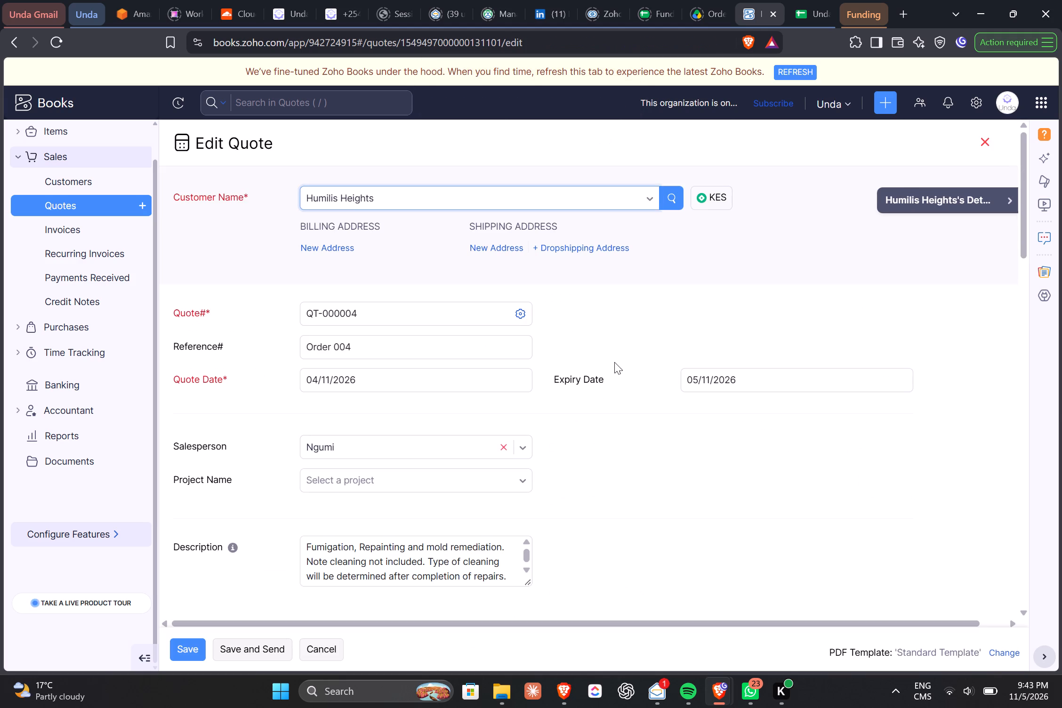
scroll(614, 362, "down", 6)
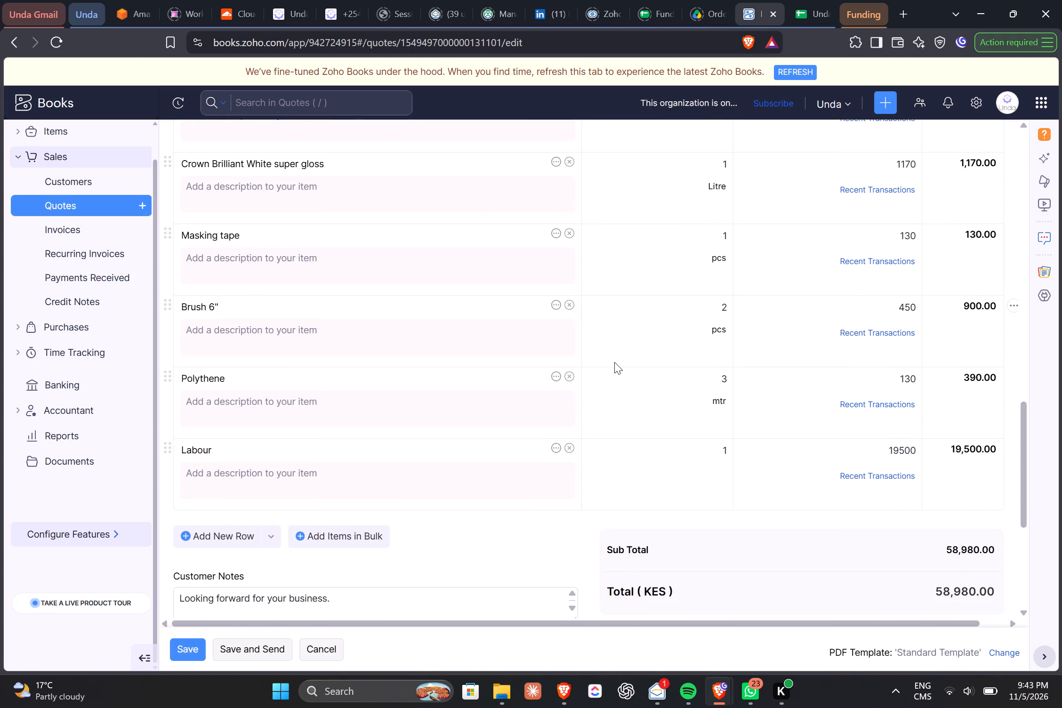
scroll(614, 362, "down", 1)
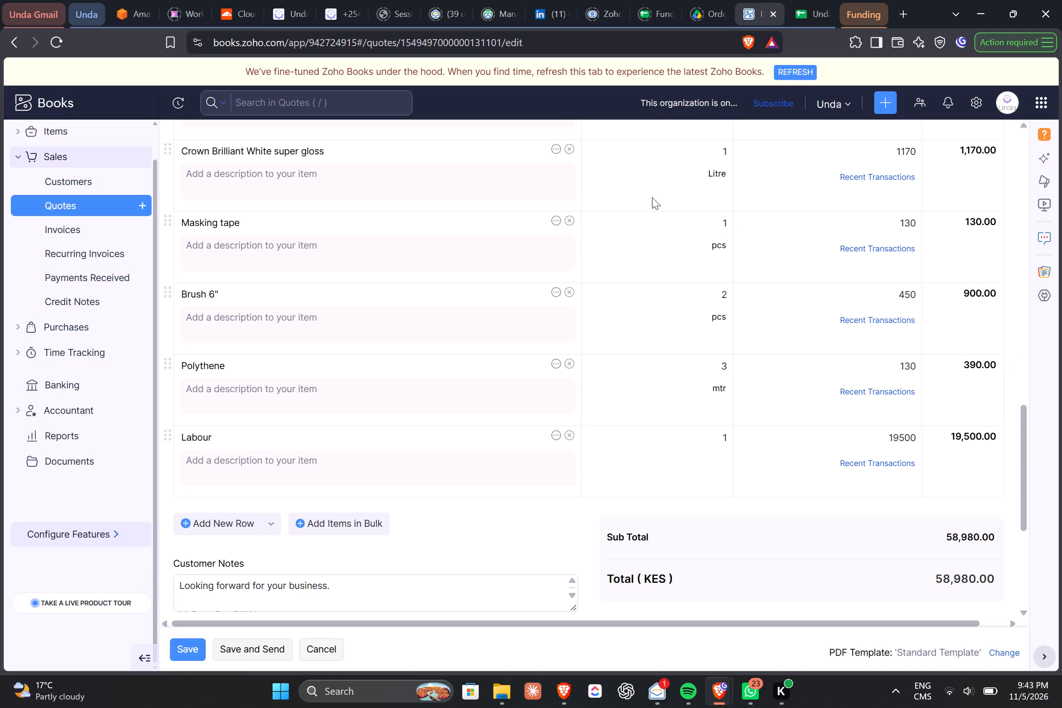
Compare the quantities and rates of the quote's item lines with the quote amounts in the Quoting Calculator sheet.
key("alt+Tab")
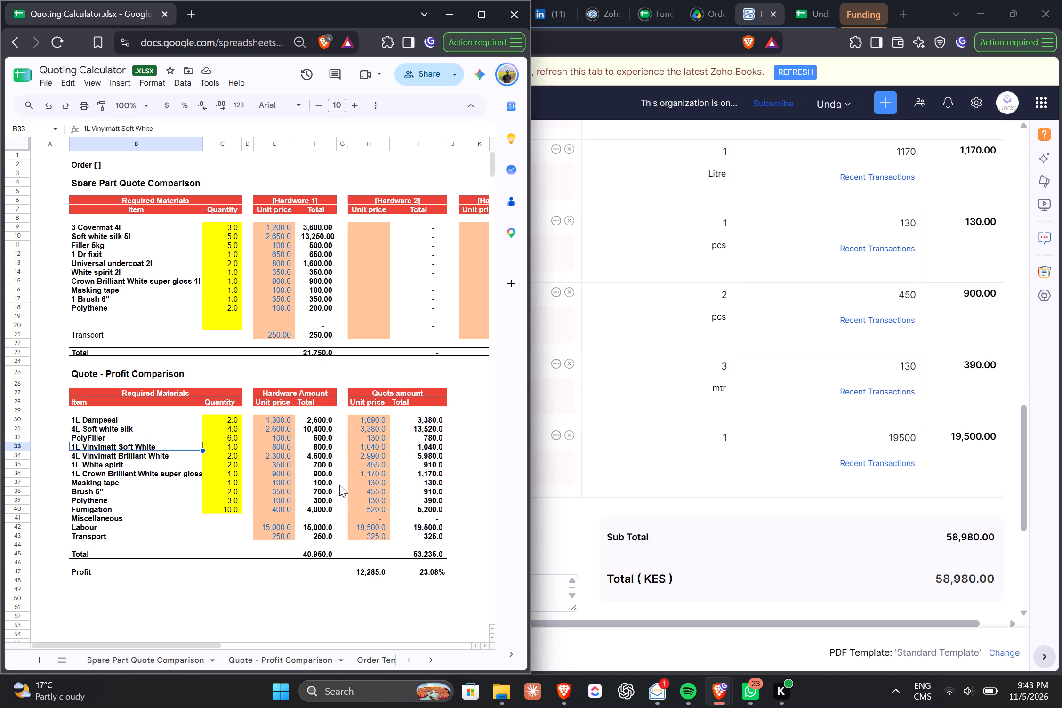
scroll(704, 471, "up", 2)
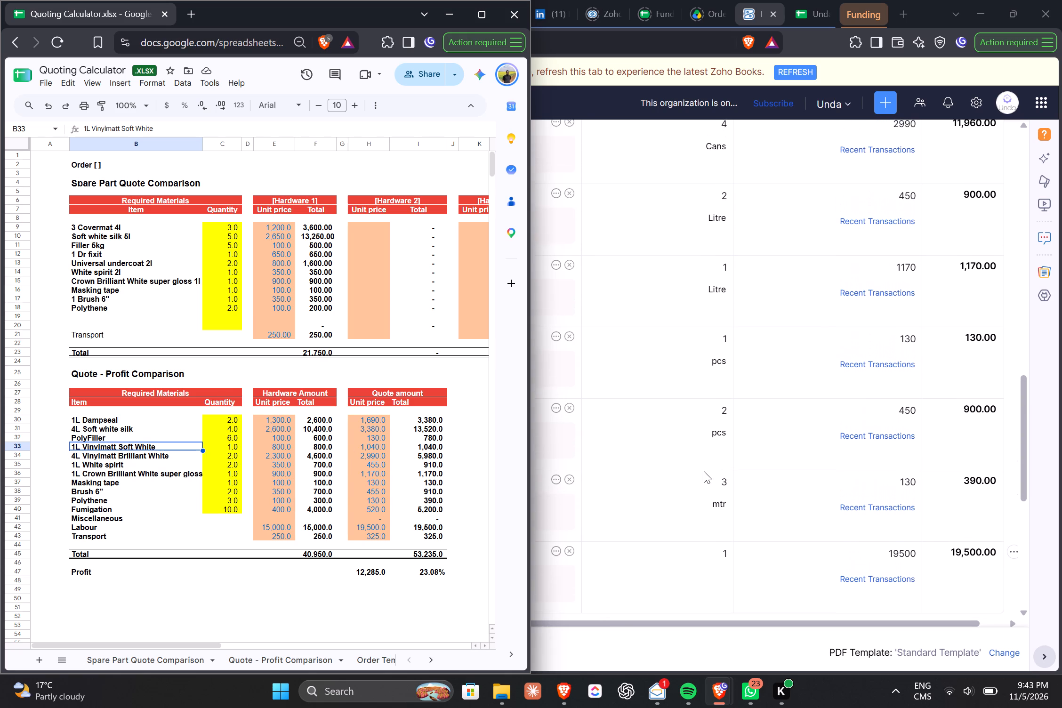
scroll(704, 471, "up", 1)
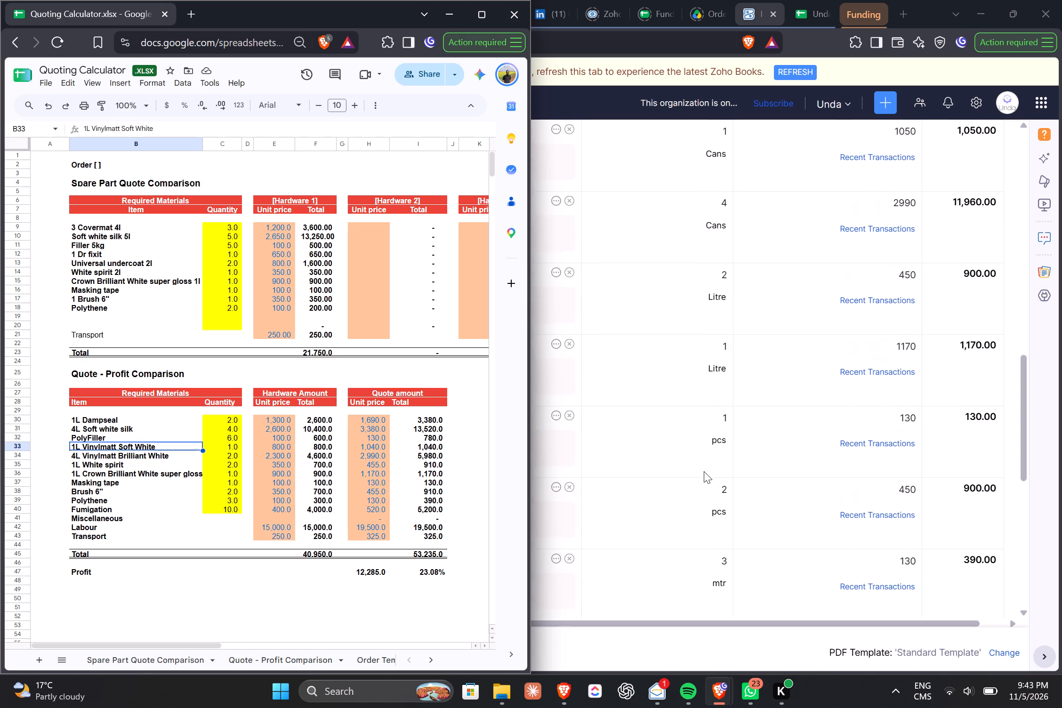
scroll(704, 471, "up", 5)
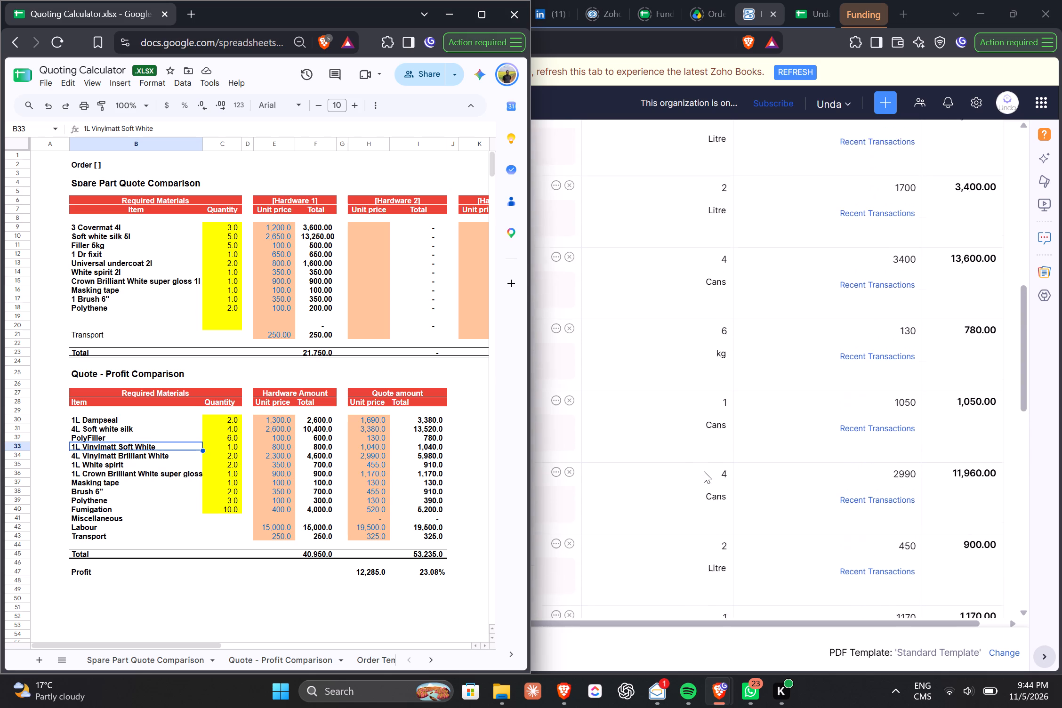
scroll(704, 471, "up", 4)
scroll(704, 471, "down", 3)
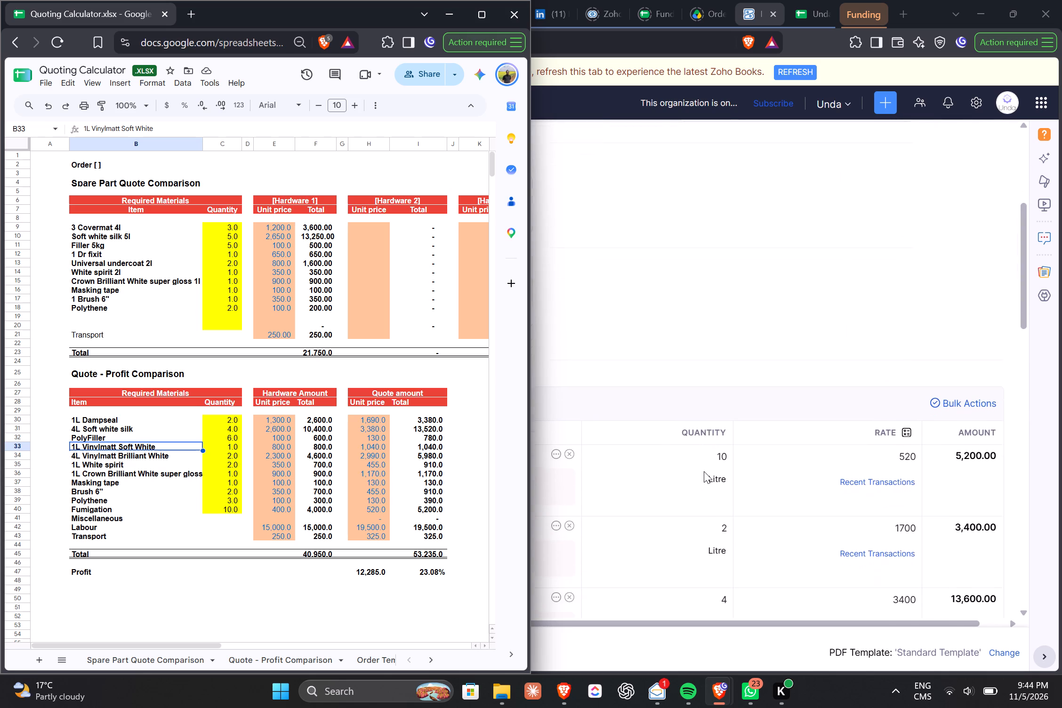
scroll(704, 471, "down", 2)
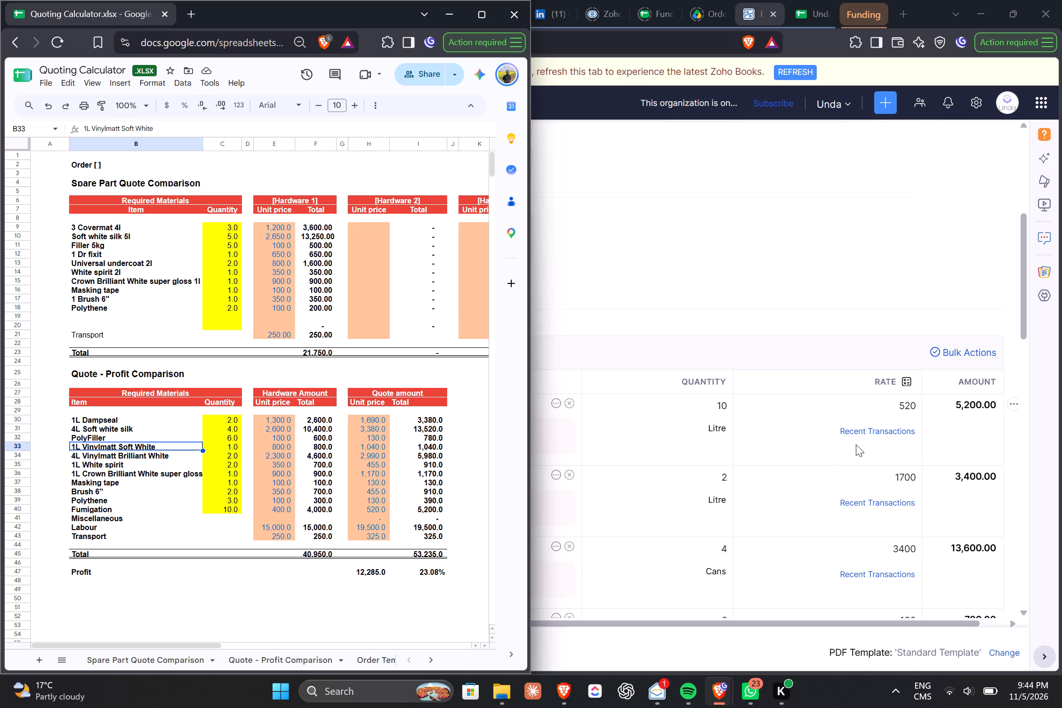
scroll(874, 470, "right", 1)
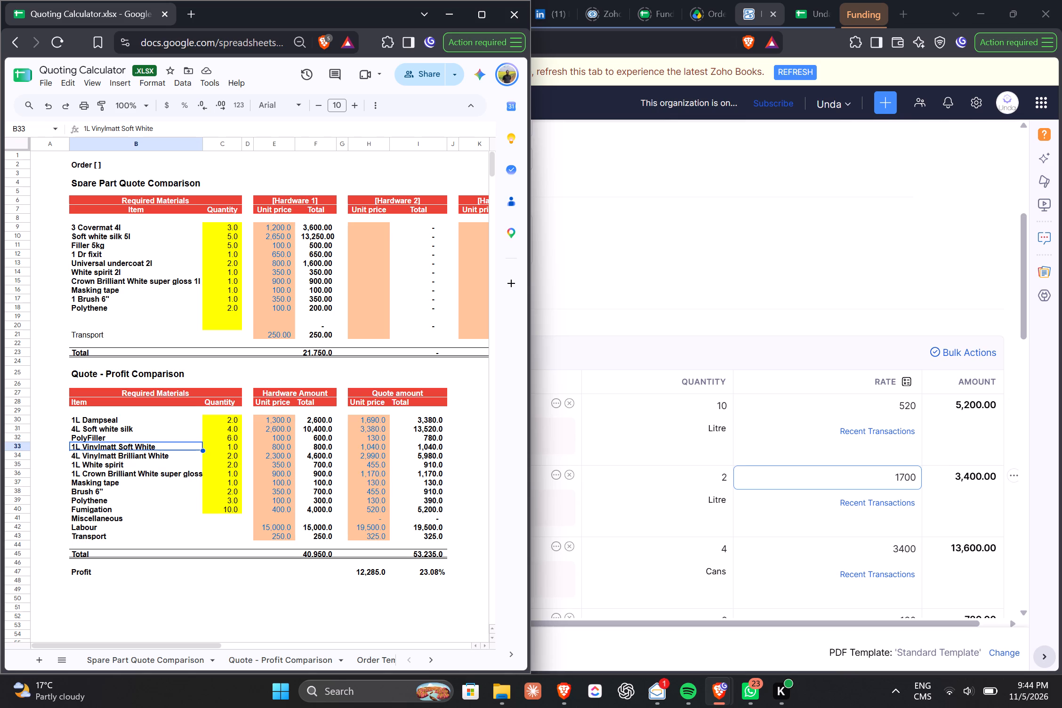
scroll(874, 470, "right", 1)
scroll(714, 477, "down", 1)
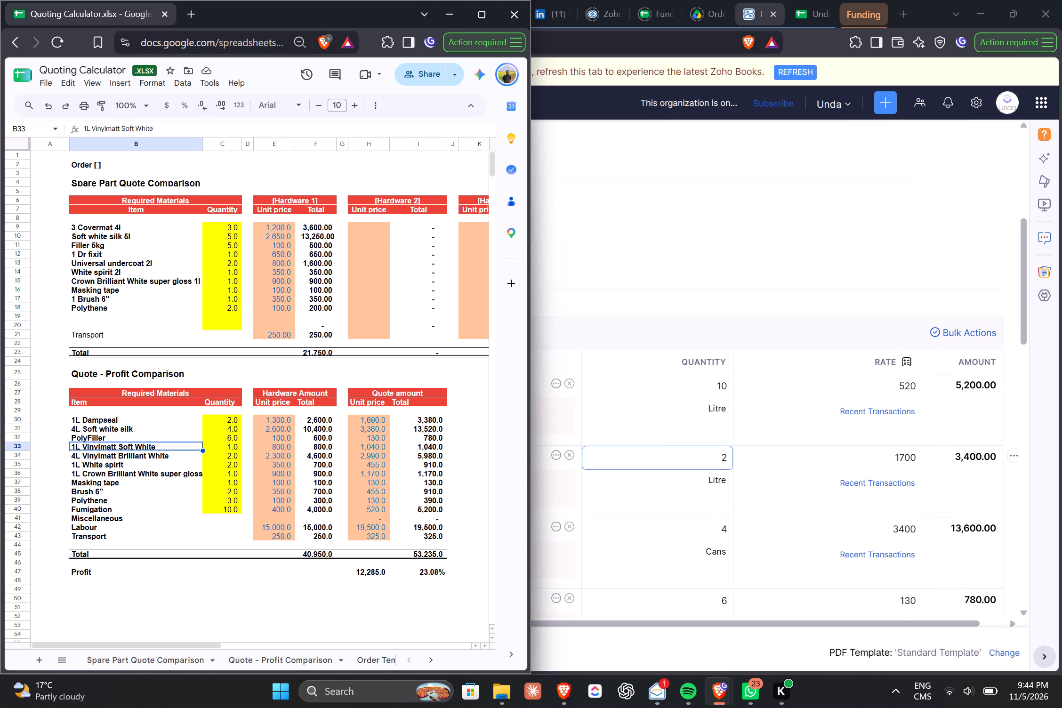
scroll(714, 477, "down", 1)
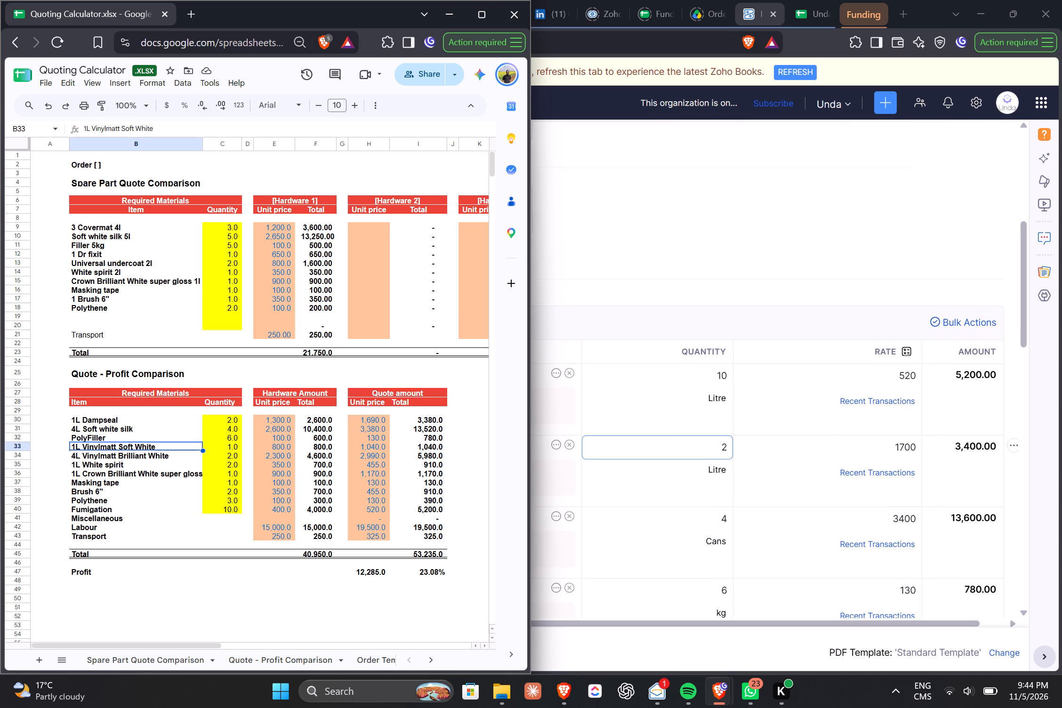
scroll(714, 477, "down", 2)
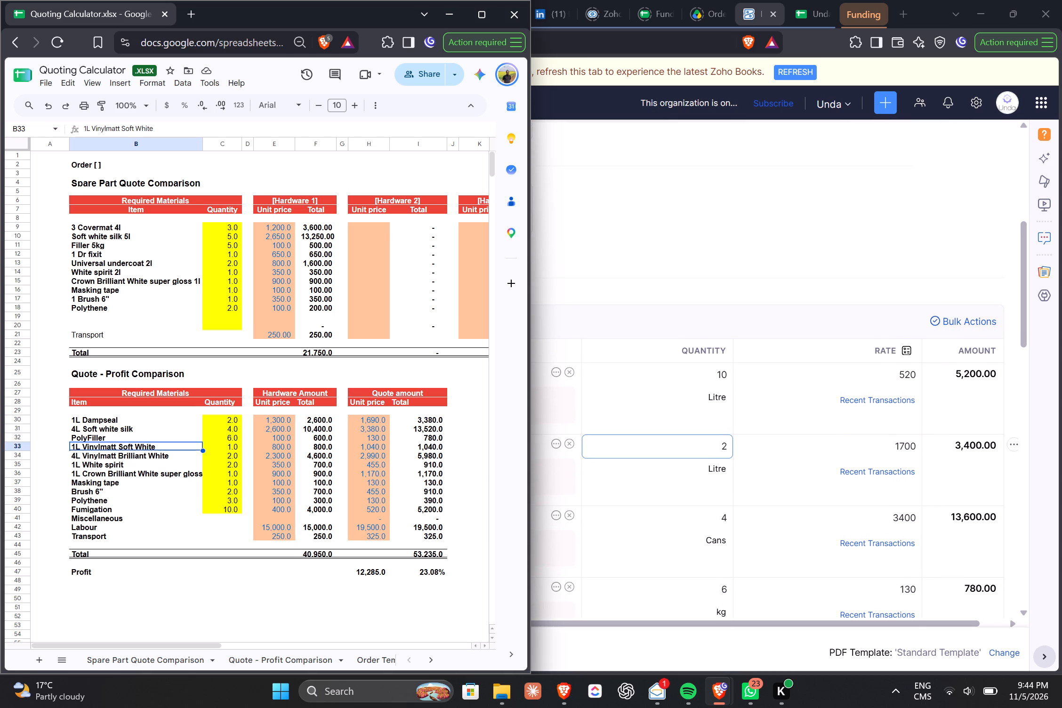
scroll(714, 477, "down", 1)
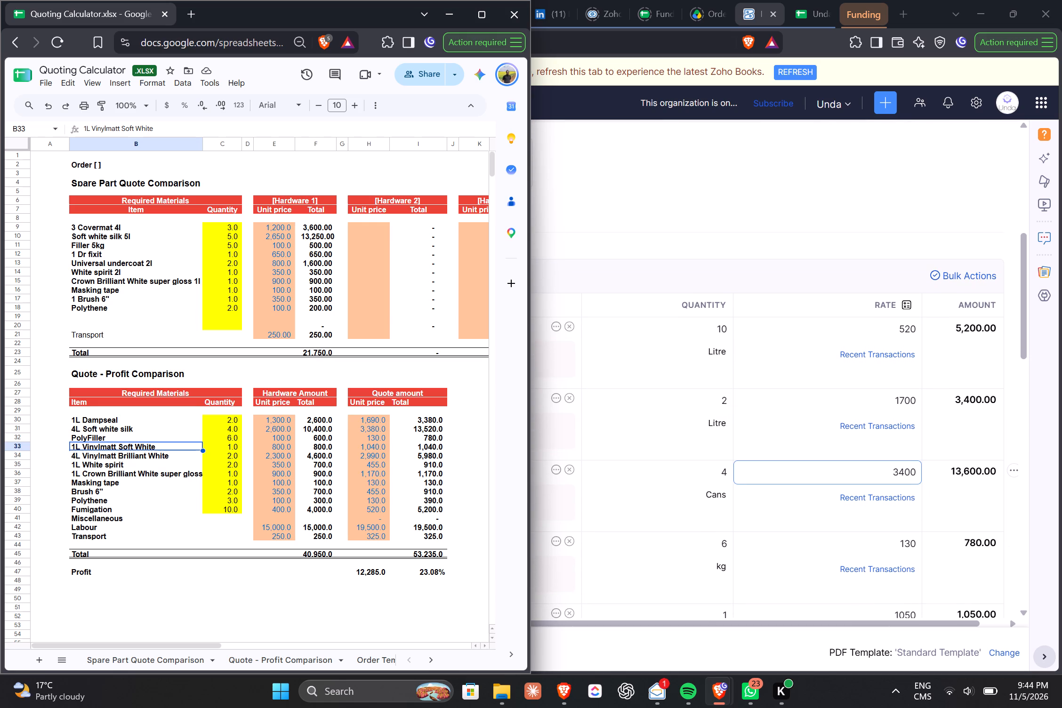
scroll(914, 469, "down", 1)
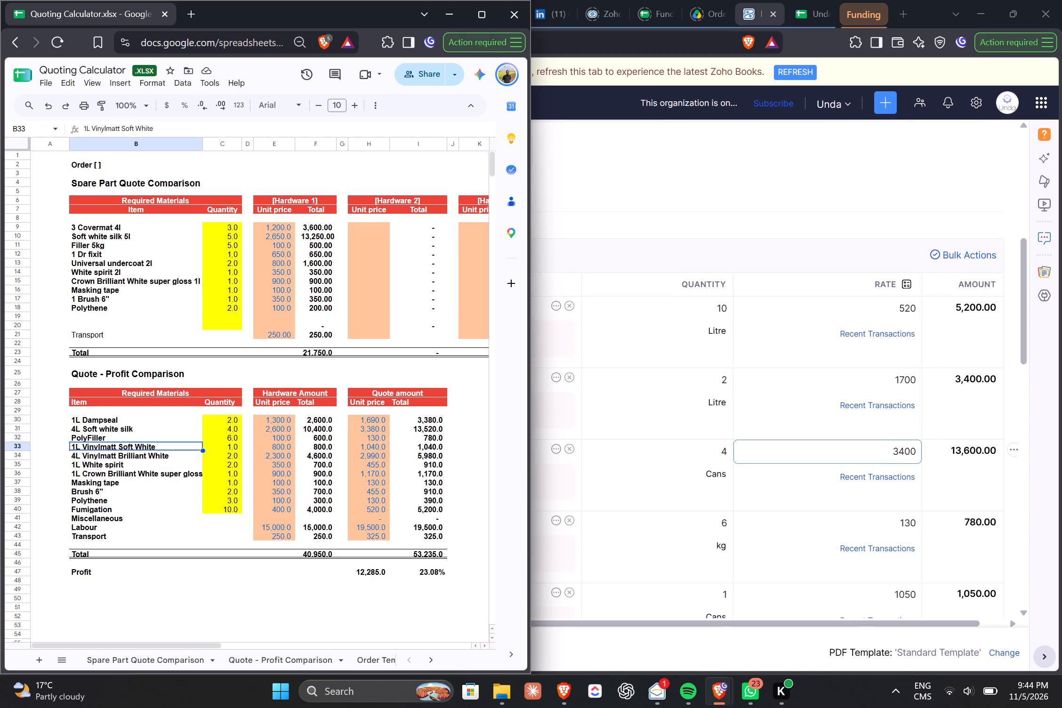
scroll(914, 469, "right", 2)
scroll(709, 416, "right", 2)
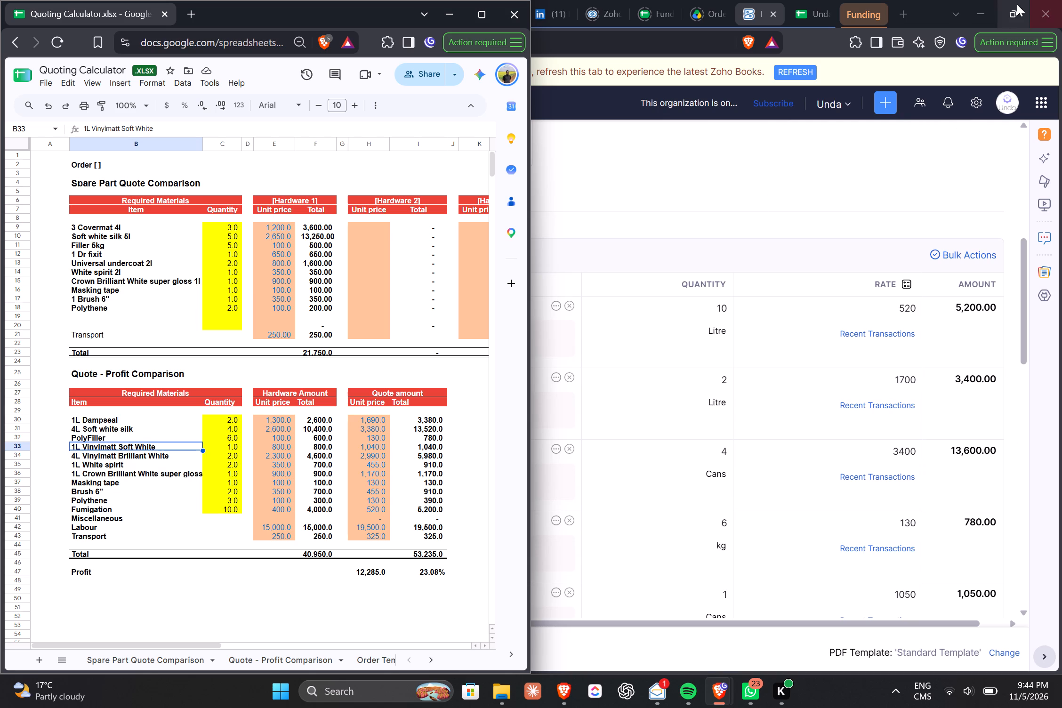
Arrange the quote editor and the Quoting Calculator spreadsheet windows side by side, each filling half the screen.
left_click(915, 51)
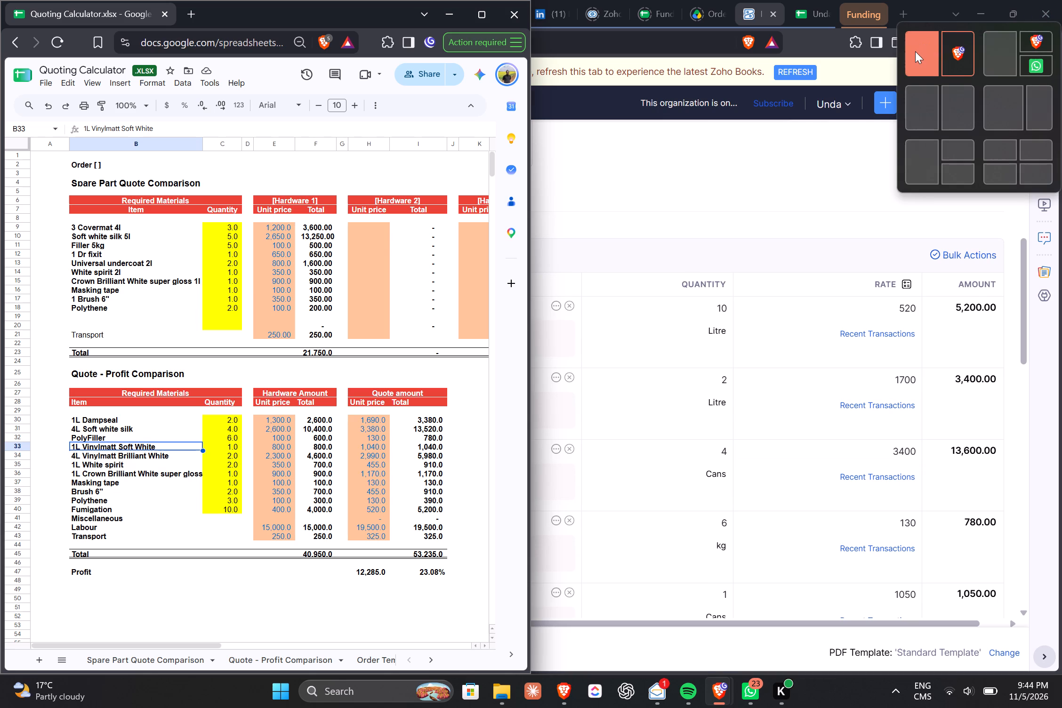
key("alt+Tab")
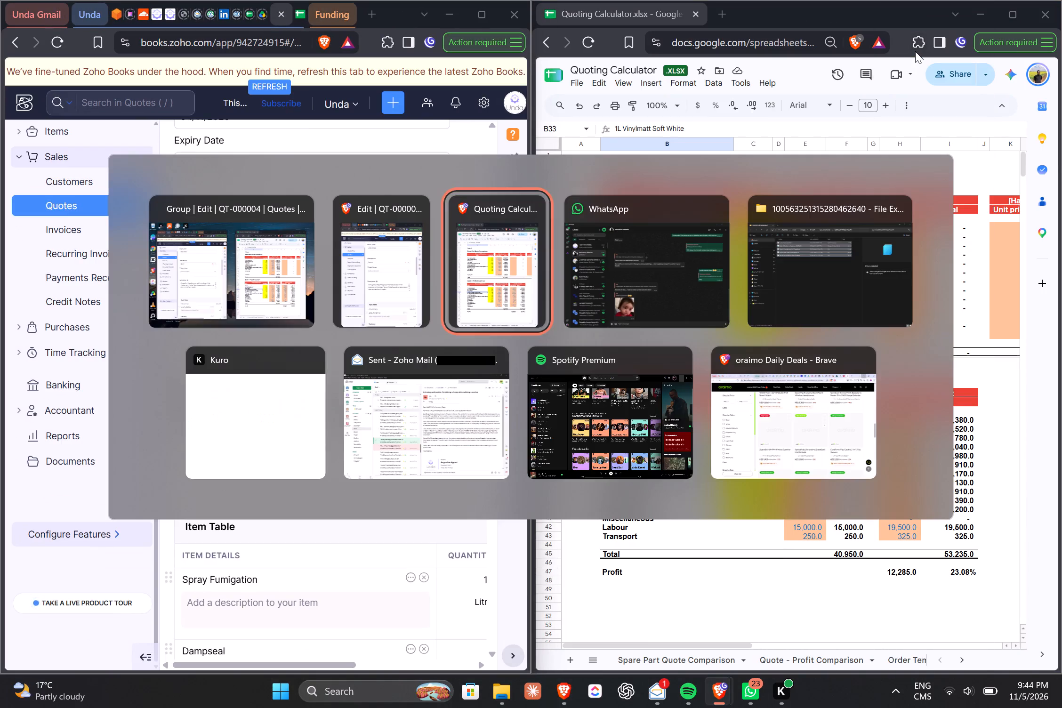
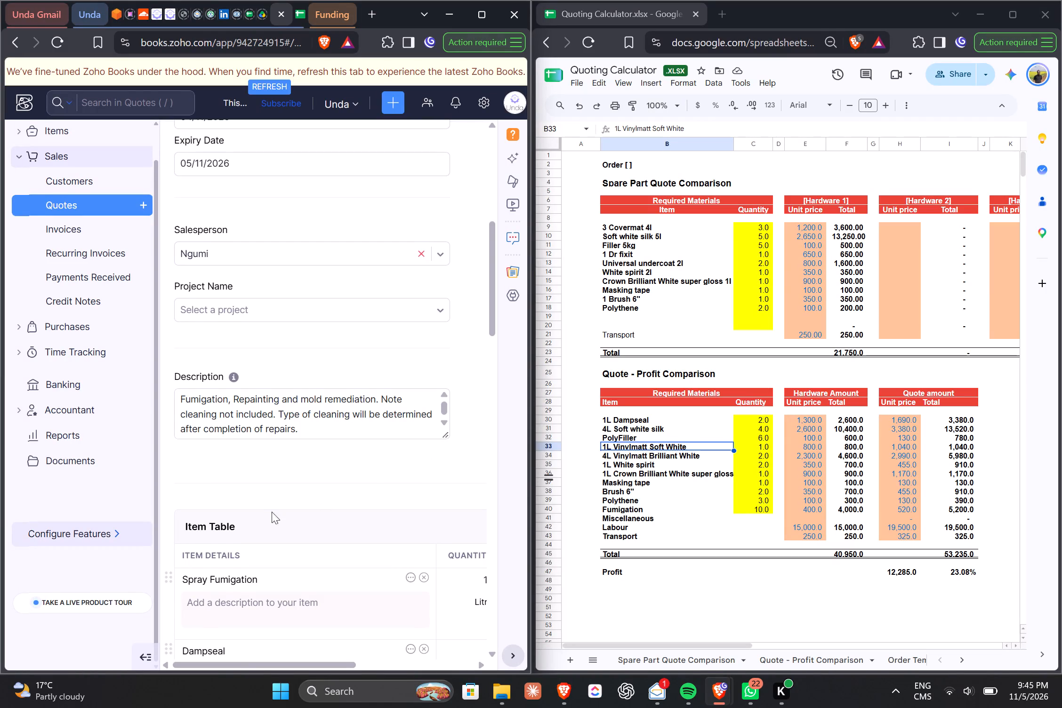
Tick off the Fumigation and 1L Dampseal rows of the Quote - Profit Comparison table by entering 1 beside each in column K.
scroll(263, 512, "down", 2)
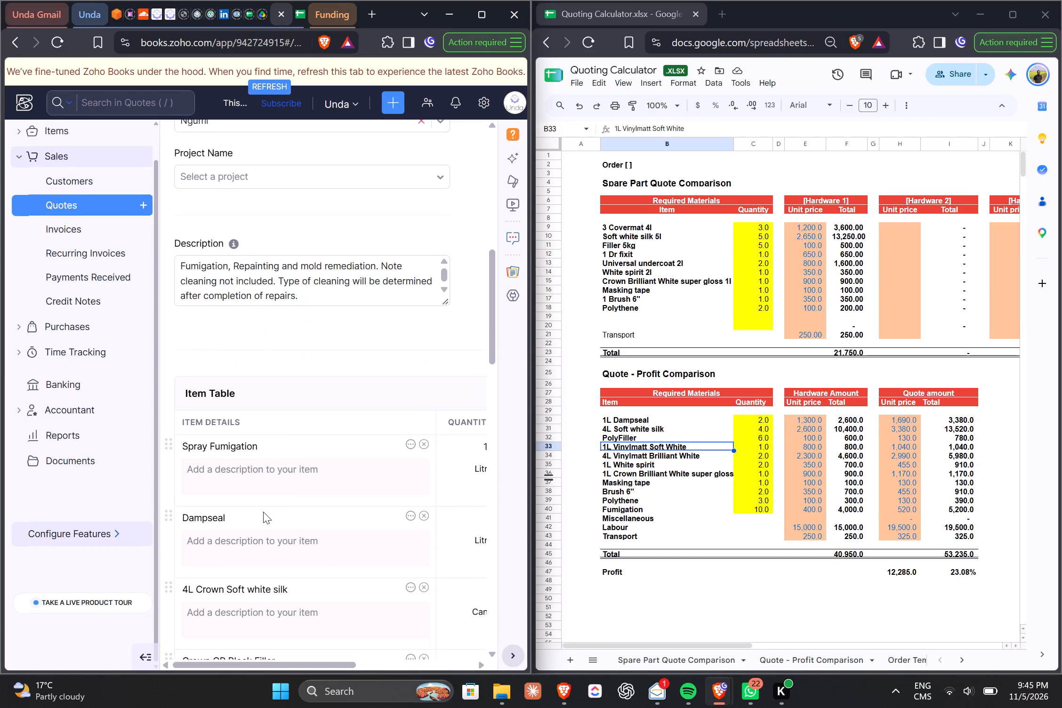
scroll(263, 512, "down", 2)
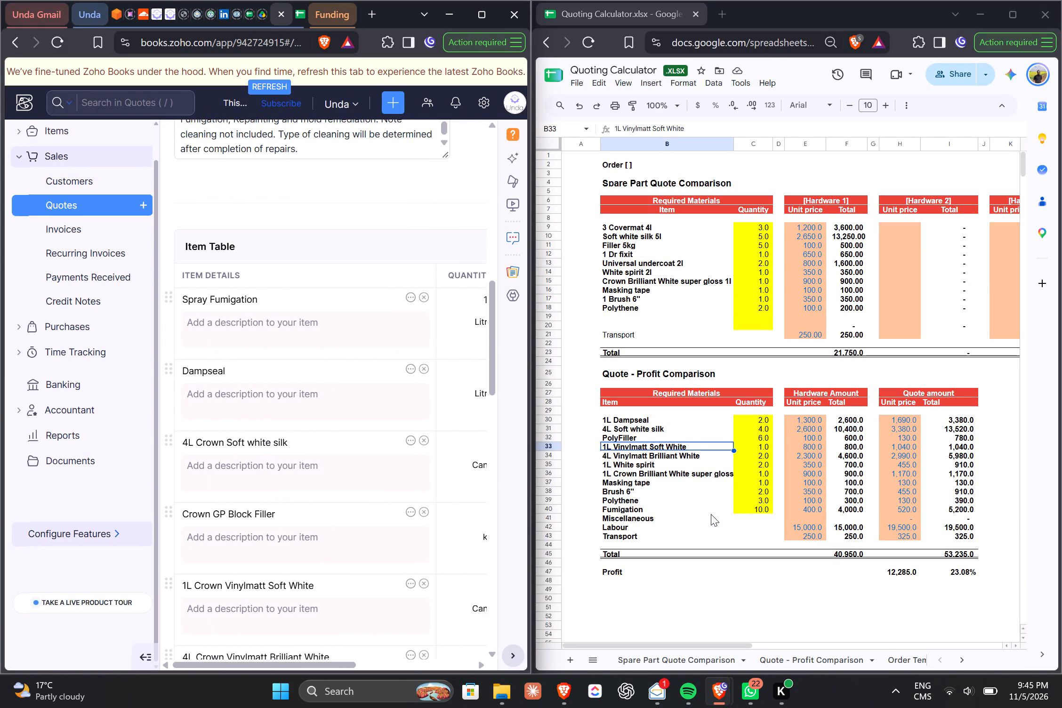
left_click(1002, 510)
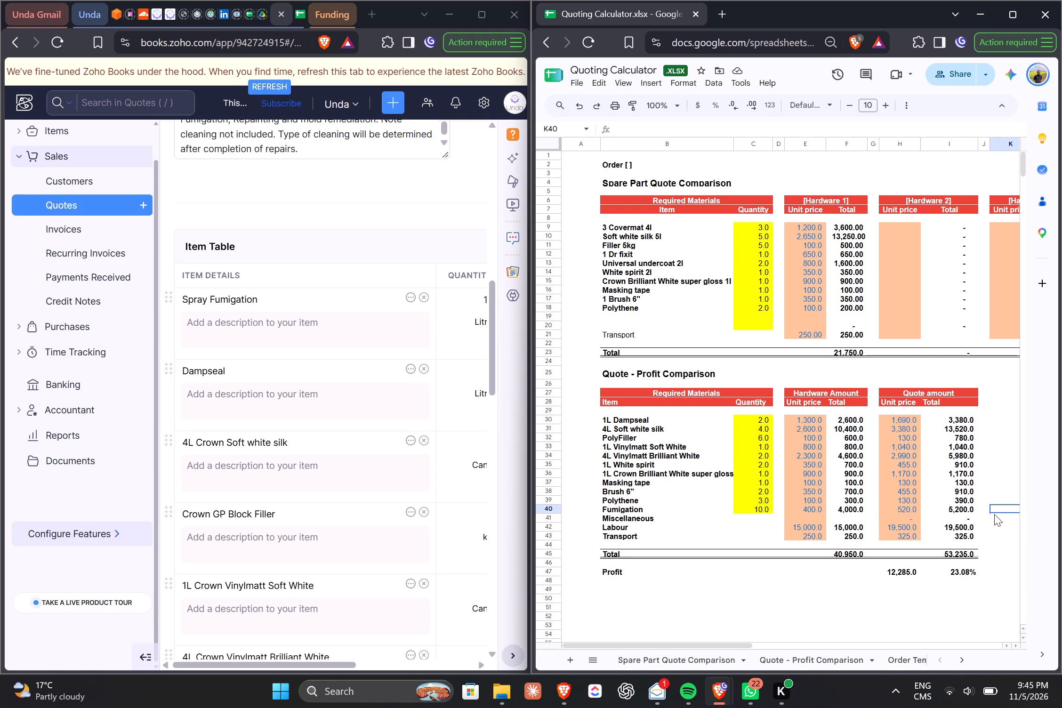
key("1")
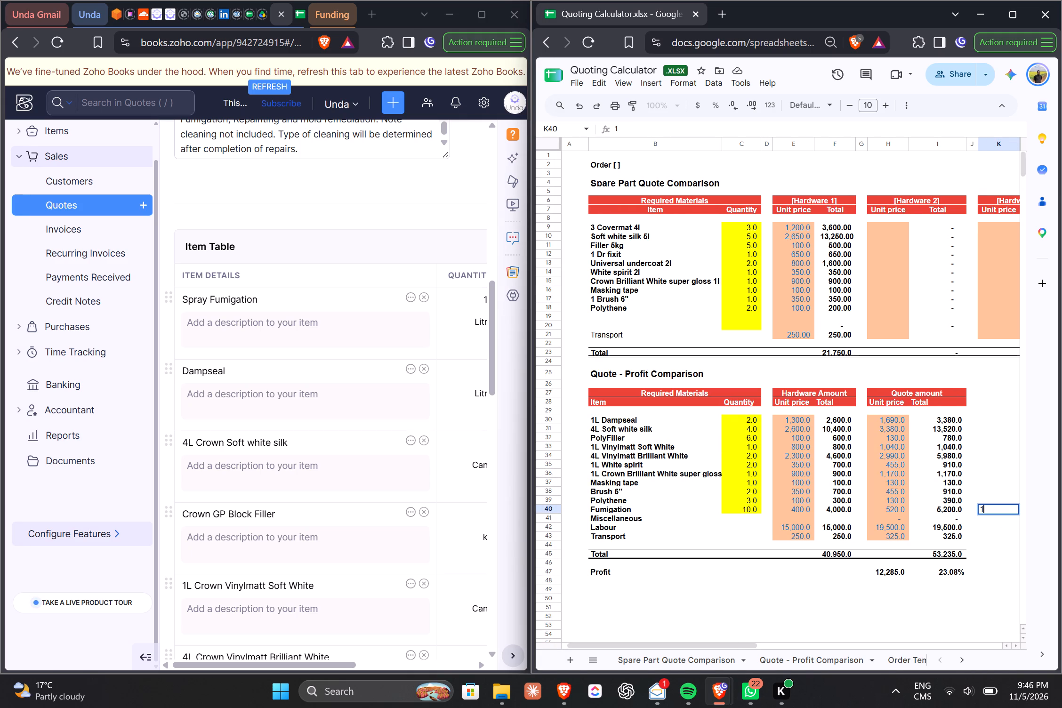
key("Return")
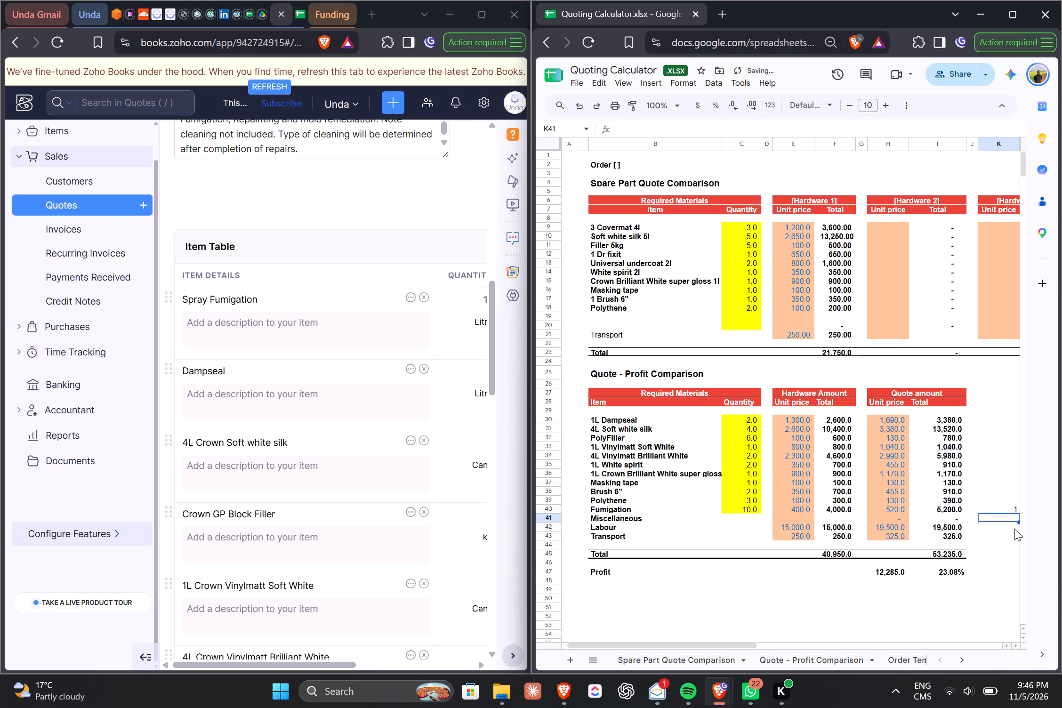
left_click(992, 498)
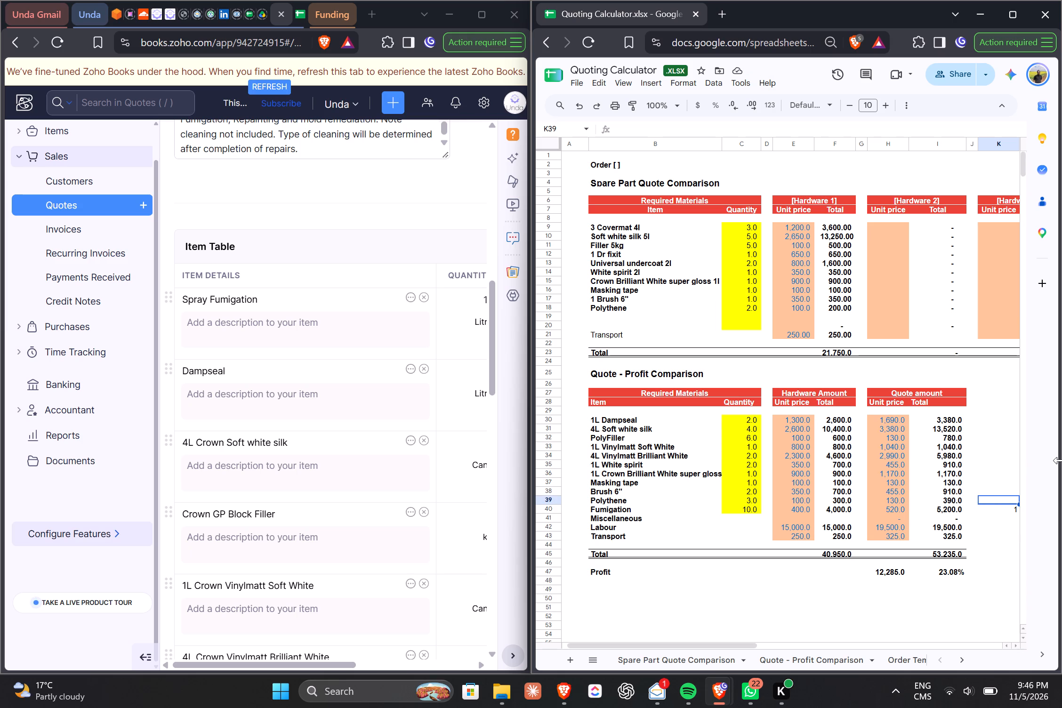
left_click(998, 419)
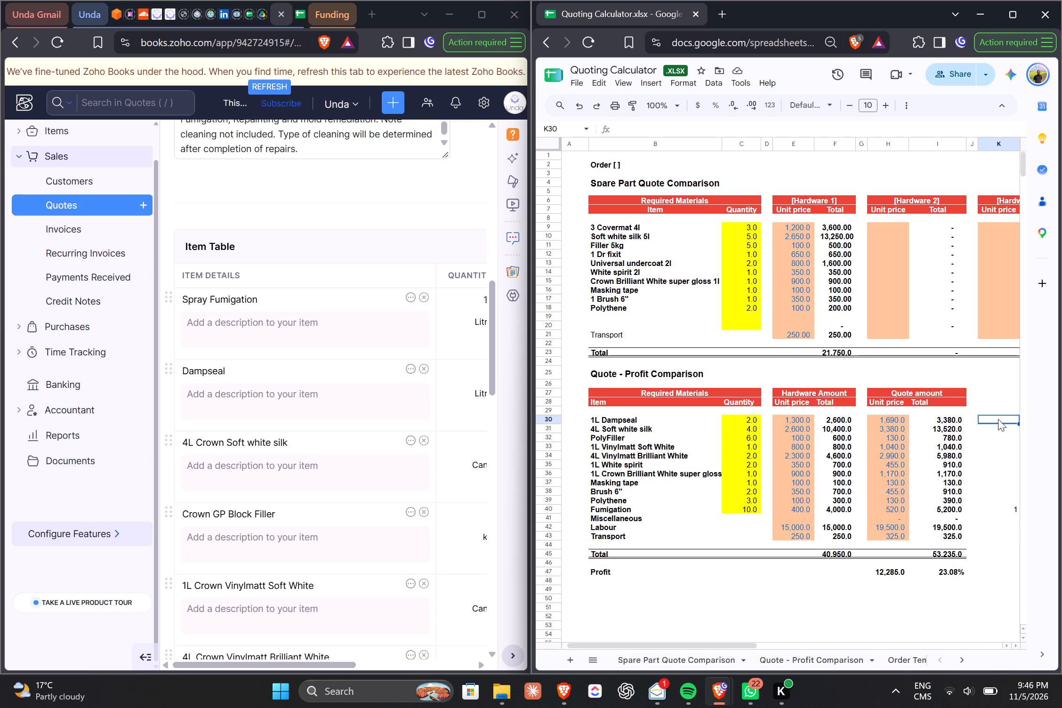
key("1")
Compare the quantities, rates and amounts of the quote's item lines, Spray Fumigation through Crown Brilliant White super gloss, with the sheet's Quote amount figures.
scroll(400, 384, "left", 4)
scroll(400, 384, "right", 1)
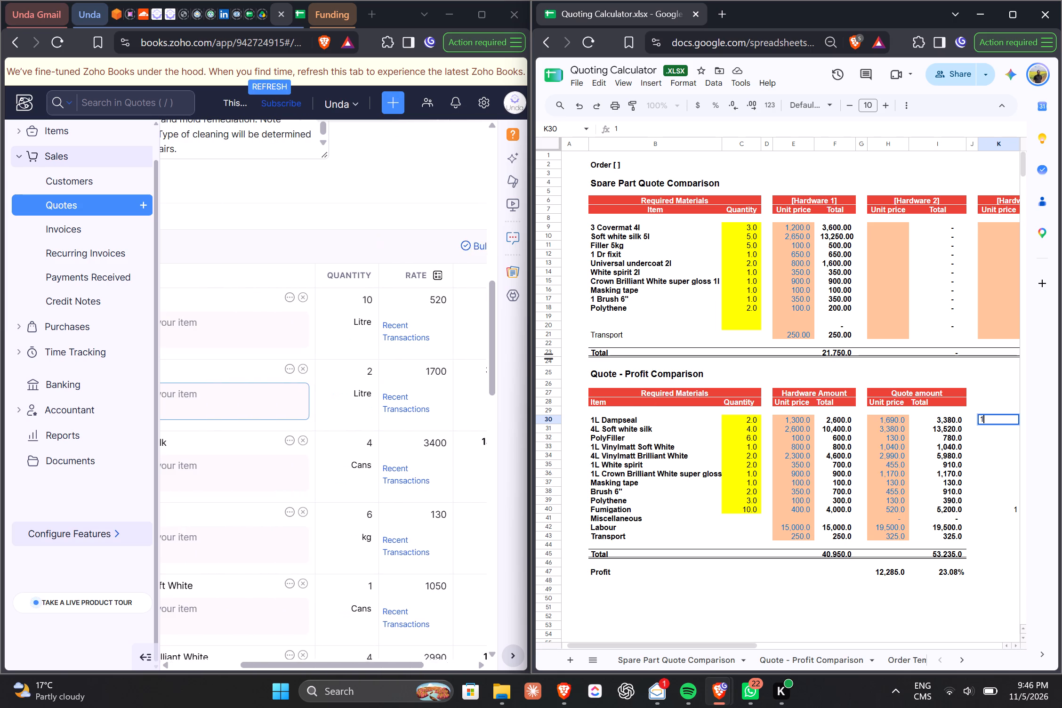
scroll(400, 384, "right", 2)
scroll(400, 384, "down", 1)
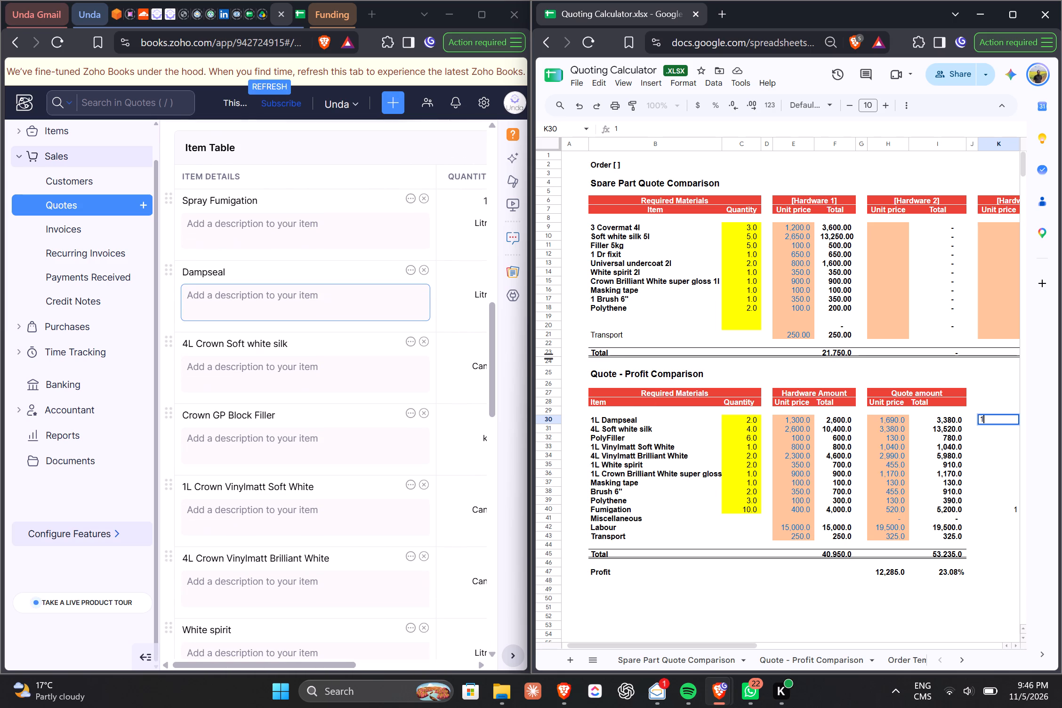
scroll(400, 384, "down", 1)
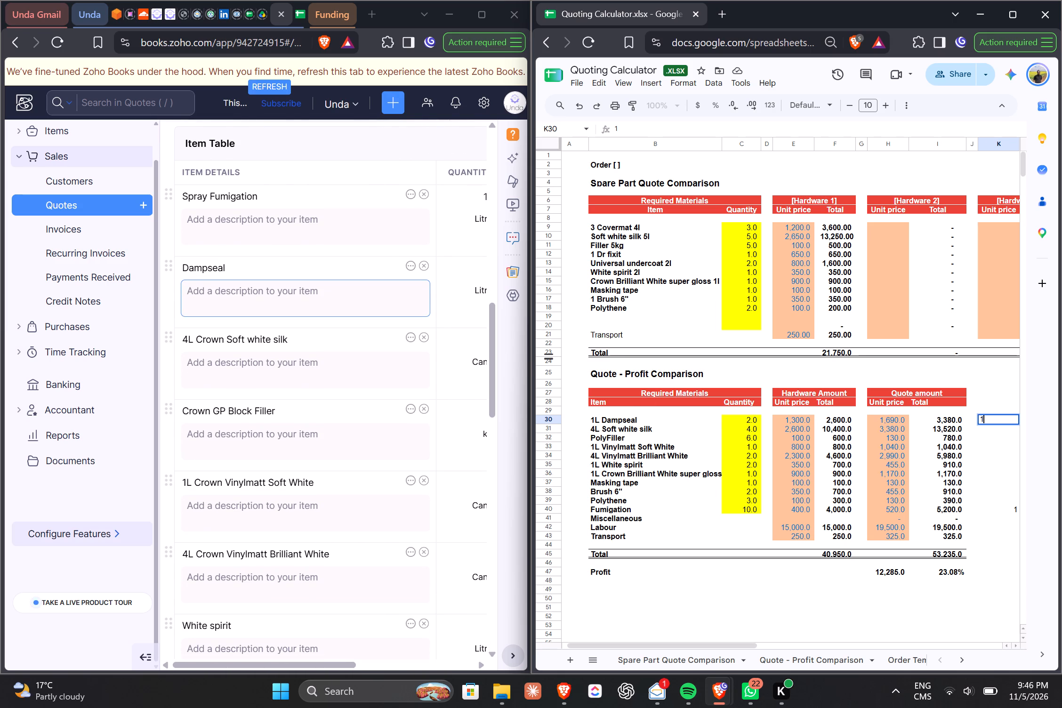
scroll(400, 384, "left", 2)
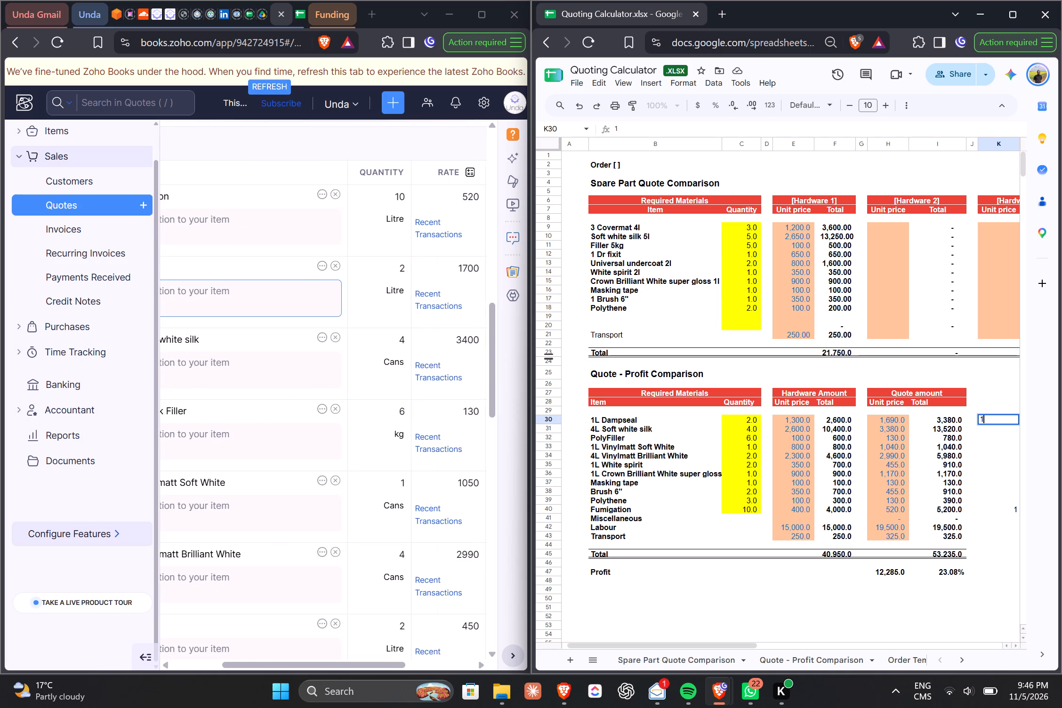
scroll(400, 384, "left", 1)
scroll(400, 384, "right", 3)
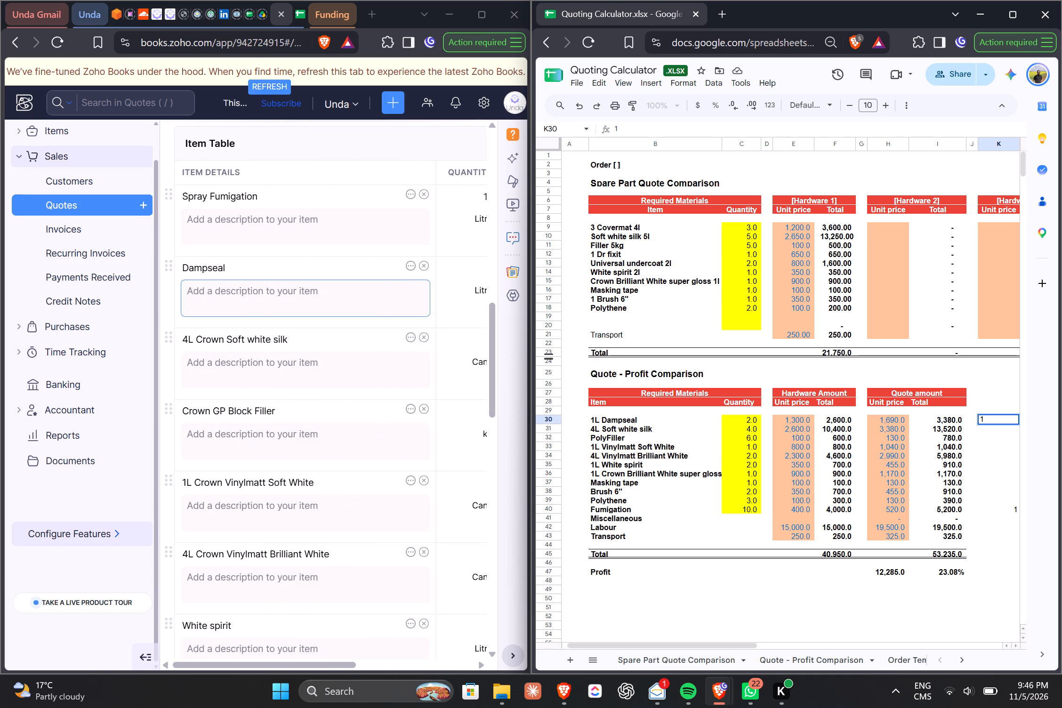
scroll(400, 384, "left", 1)
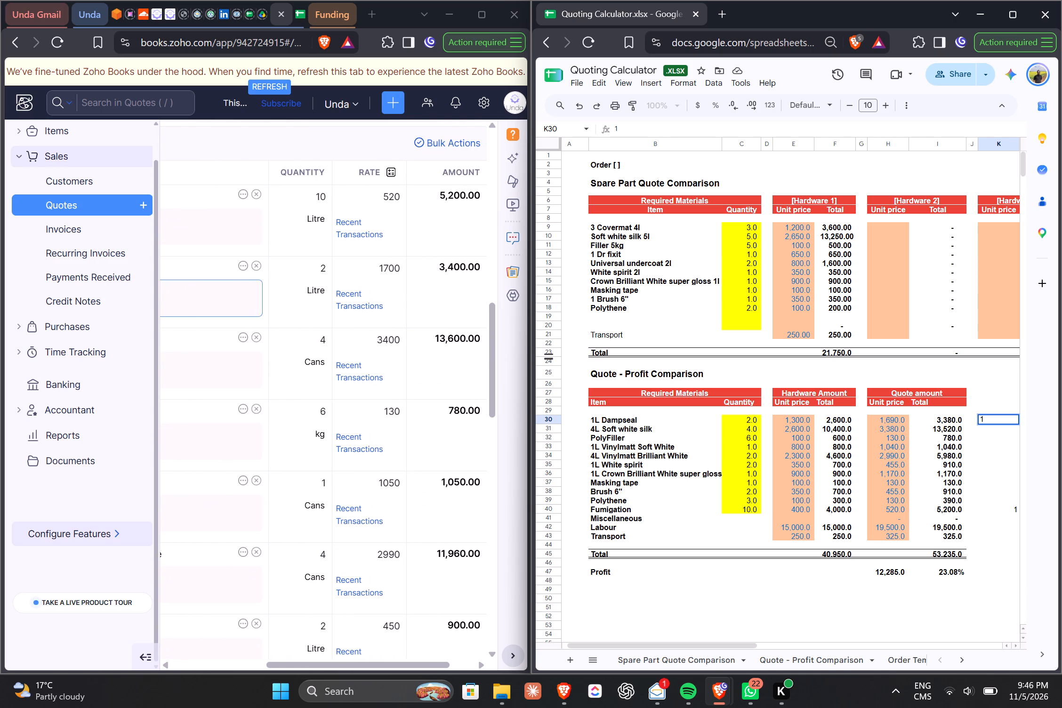
scroll(400, 384, "left", 2)
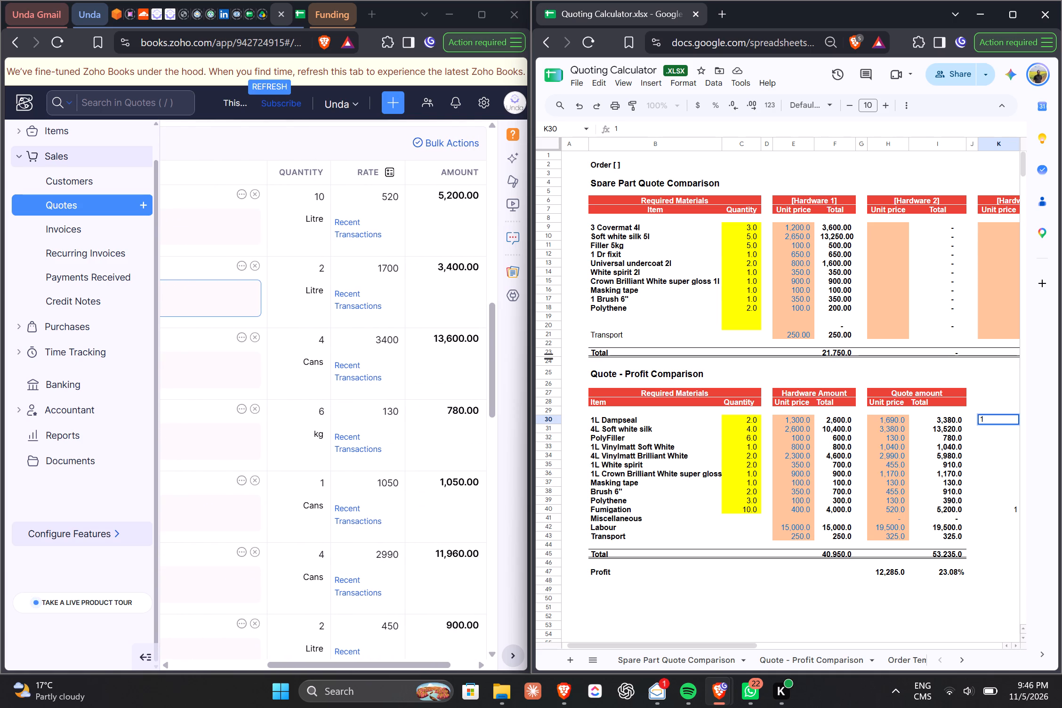
scroll(400, 384, "left", 1)
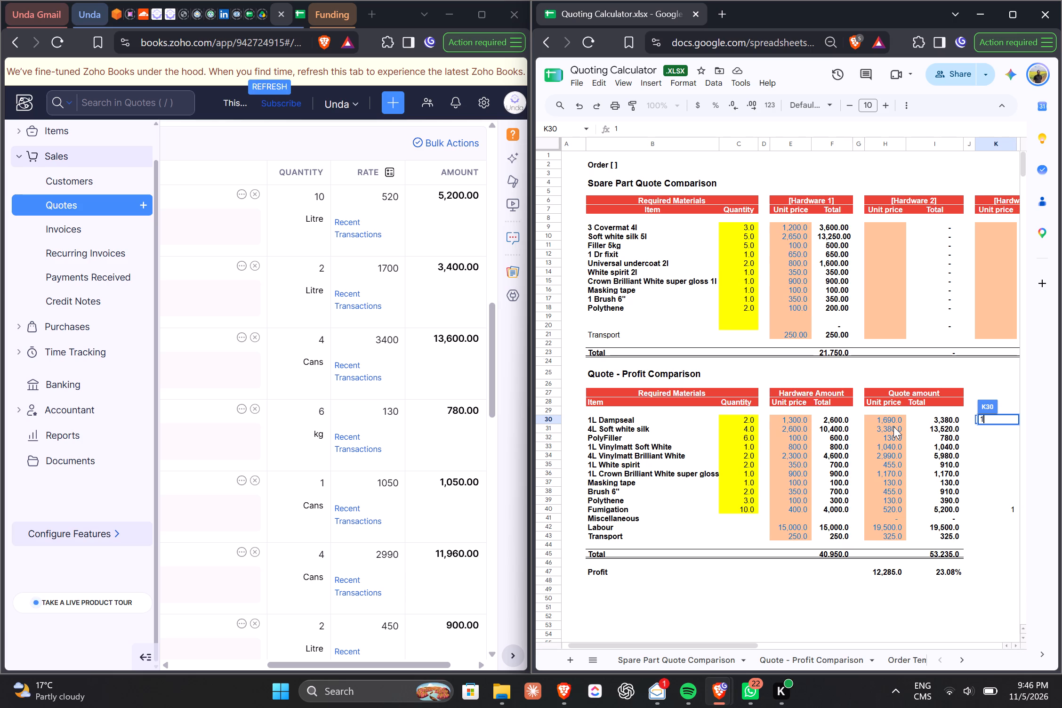
scroll(289, 421, "right", 2)
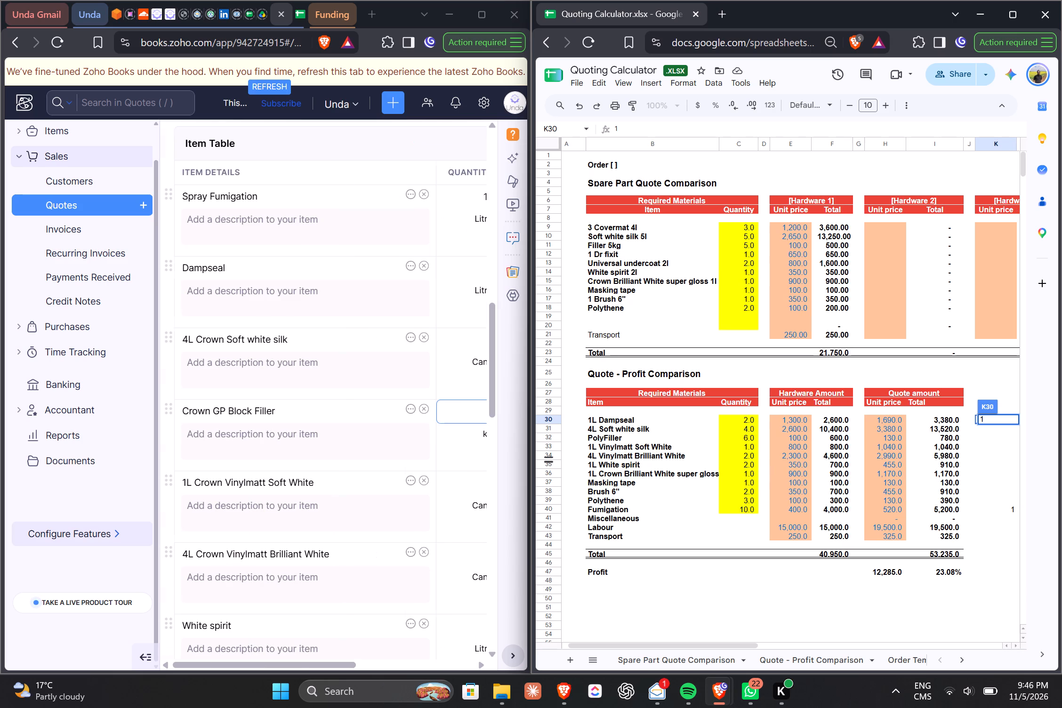
scroll(289, 421, "right", 1)
scroll(289, 421, "down", 1)
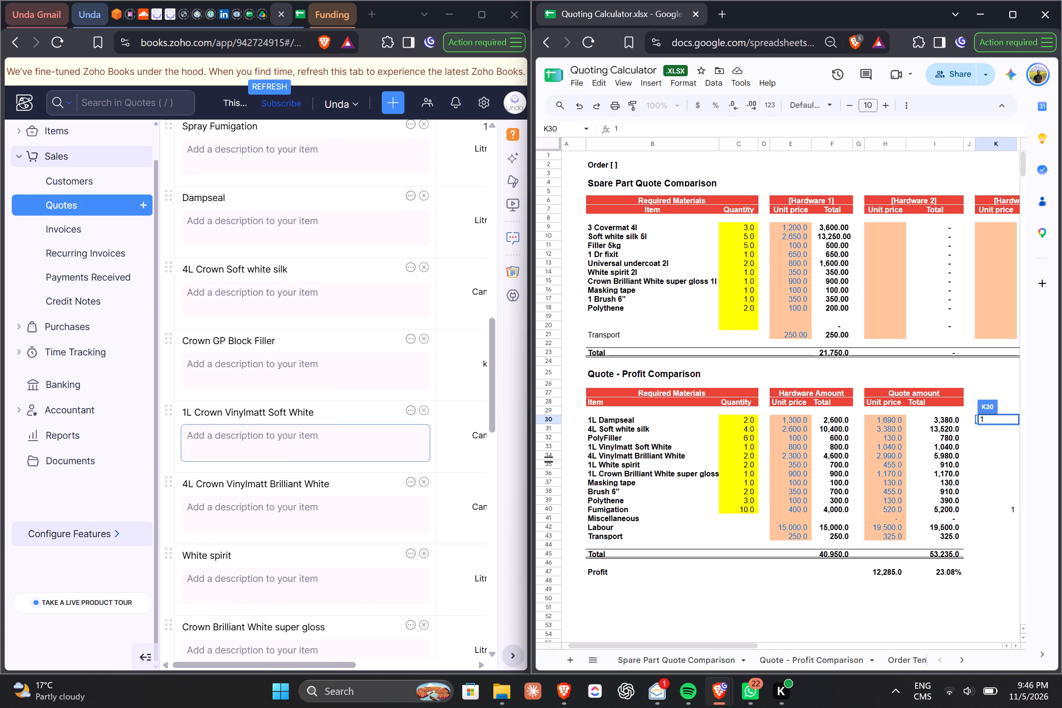
scroll(337, 431, "left", 2)
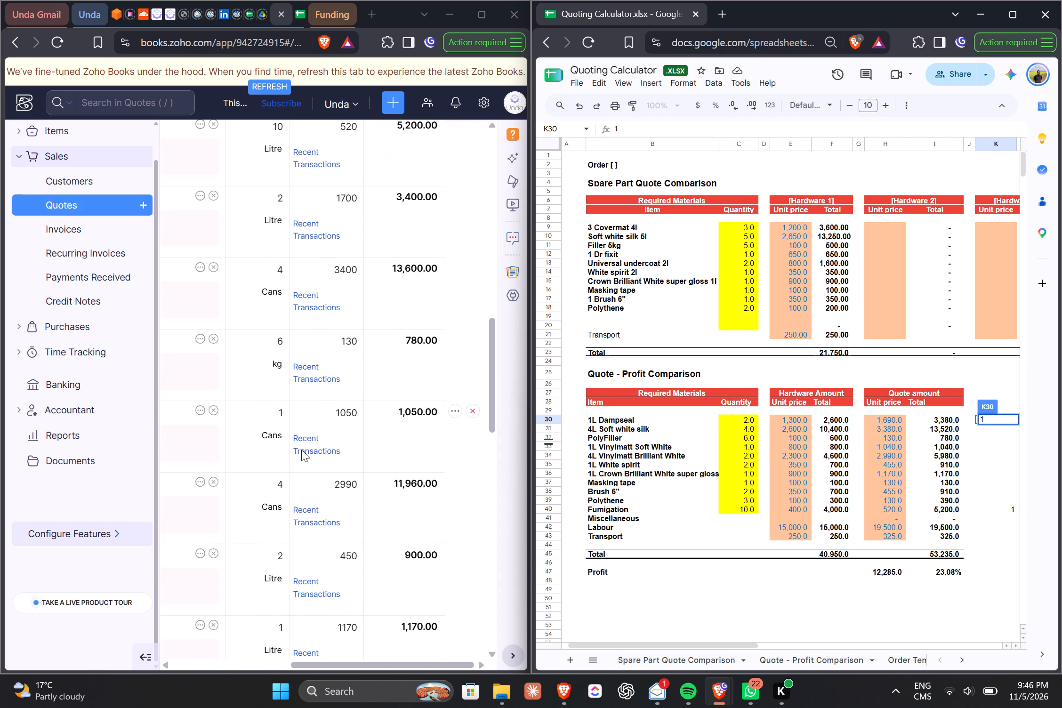
scroll(301, 450, "right", 1)
scroll(301, 450, "down", 1)
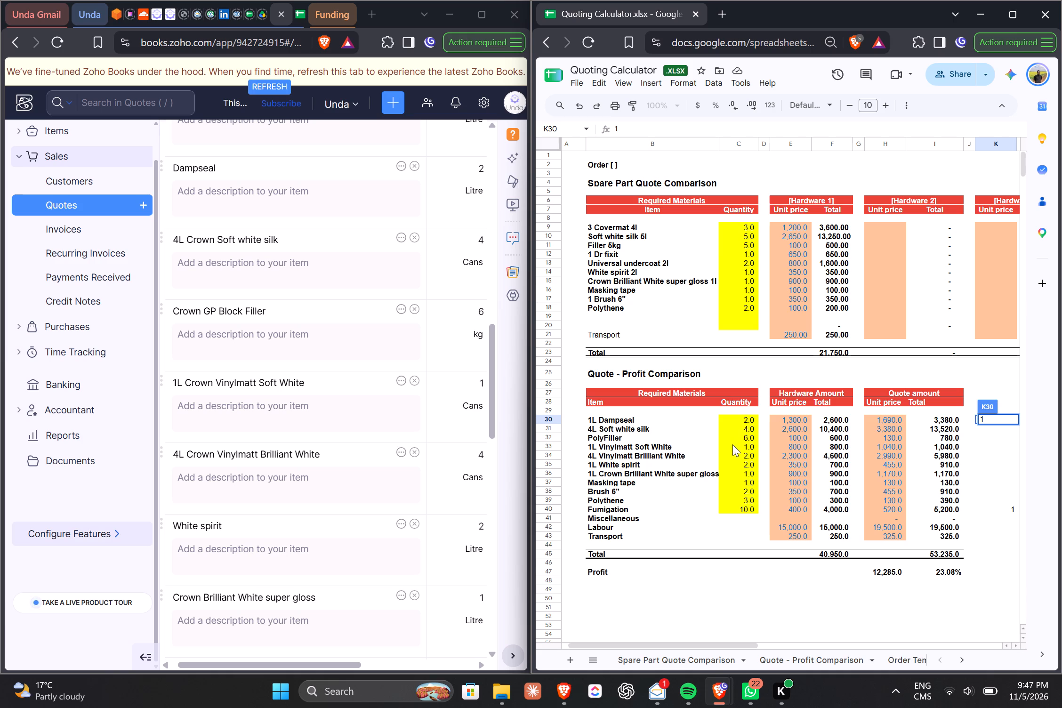
scroll(334, 452, "left", 1)
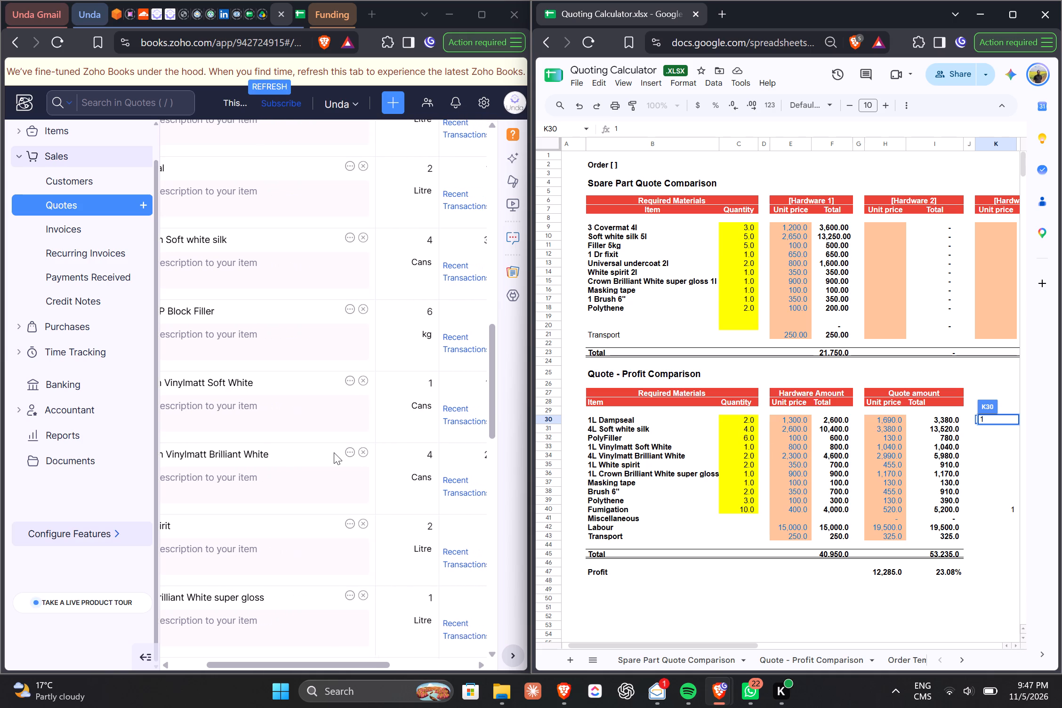
scroll(334, 452, "left", 2)
scroll(334, 452, "right", 1)
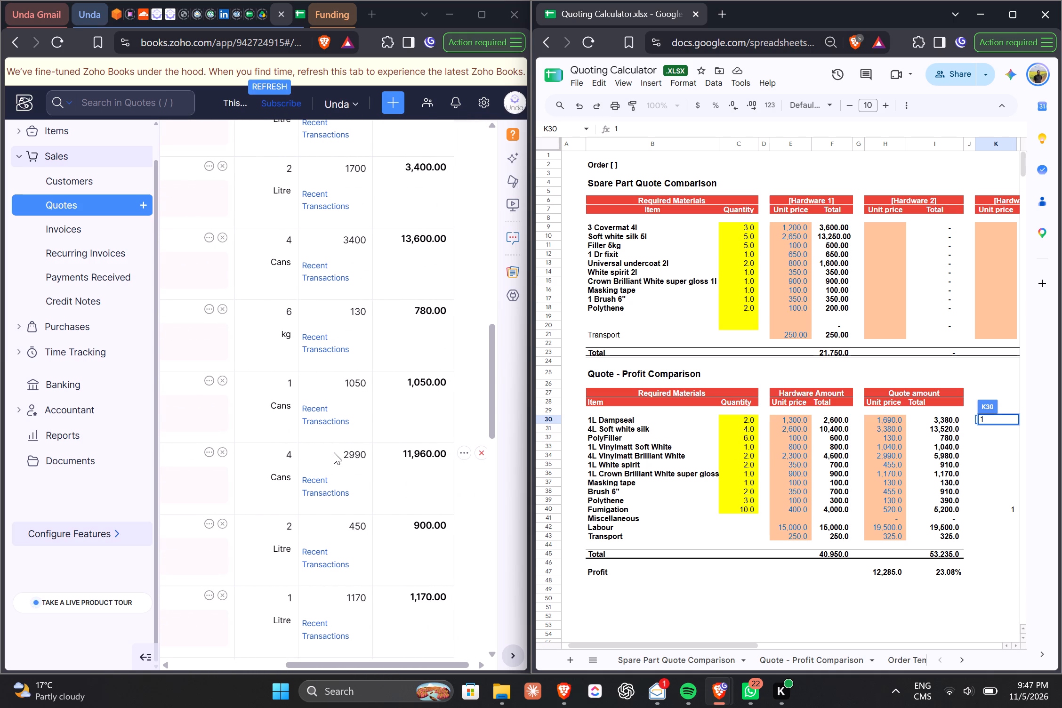
scroll(334, 452, "right", 2)
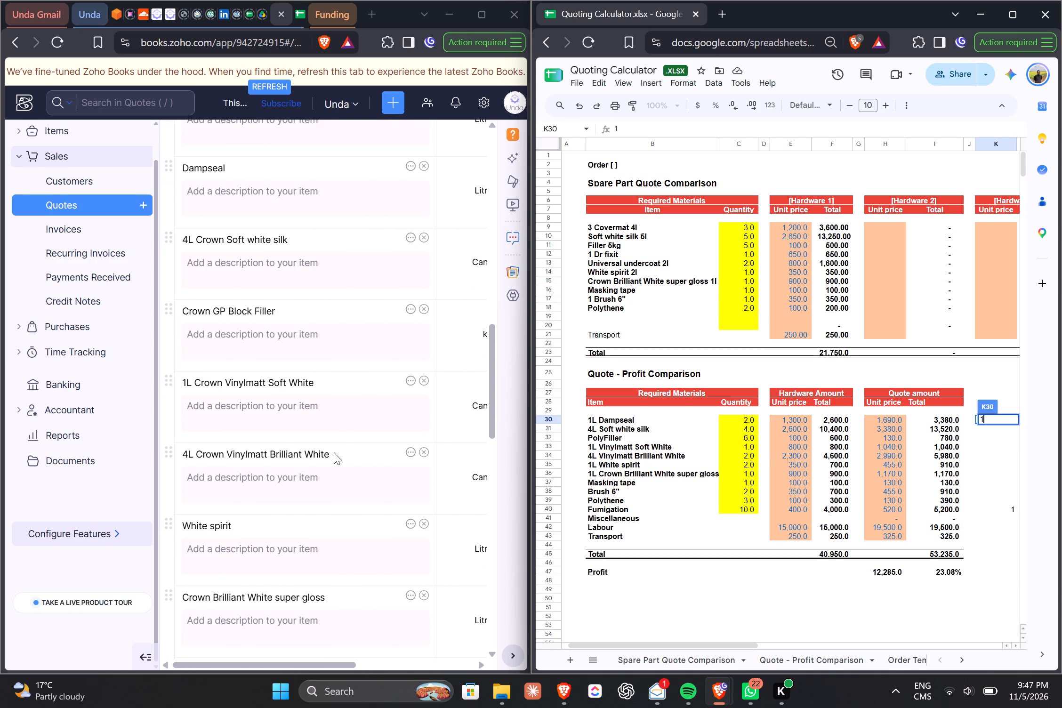
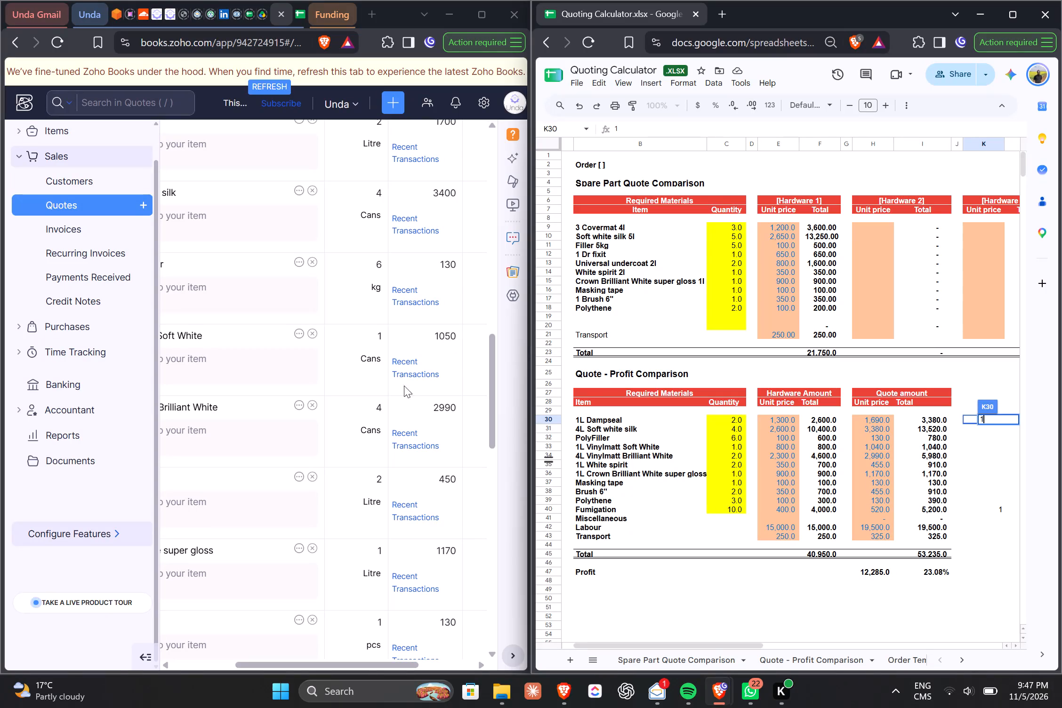
Set the quantity of the 4L Crown Vinylmatt Brilliant White line in the quote to 2.
left_click(372, 416)
key("Delete")
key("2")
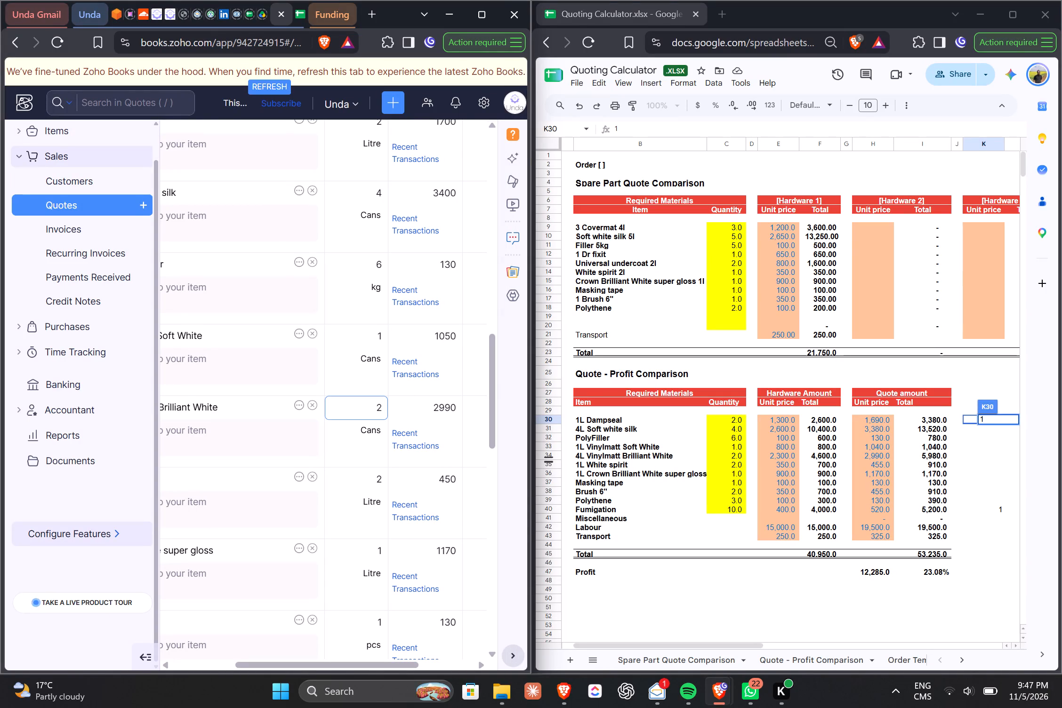
left_click(426, 429)
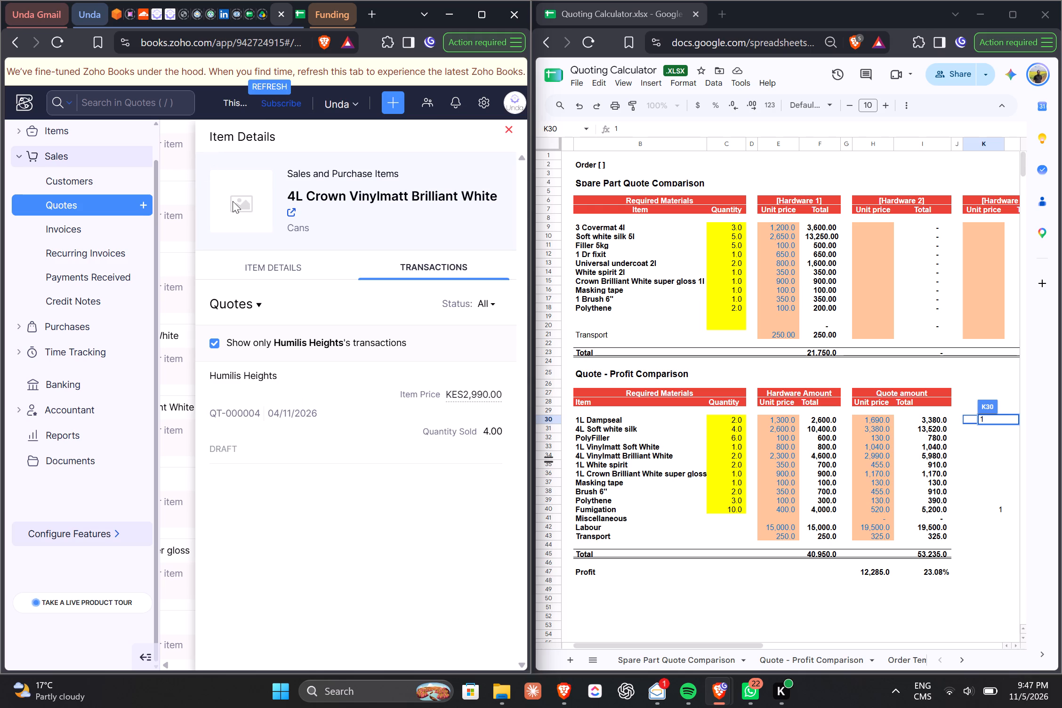
Close the item details and compare the quote's remaining lines, Masking tape through Labour, and its total with the sheet's Quote amount figures.
left_click(511, 134)
scroll(403, 446, "left", 1)
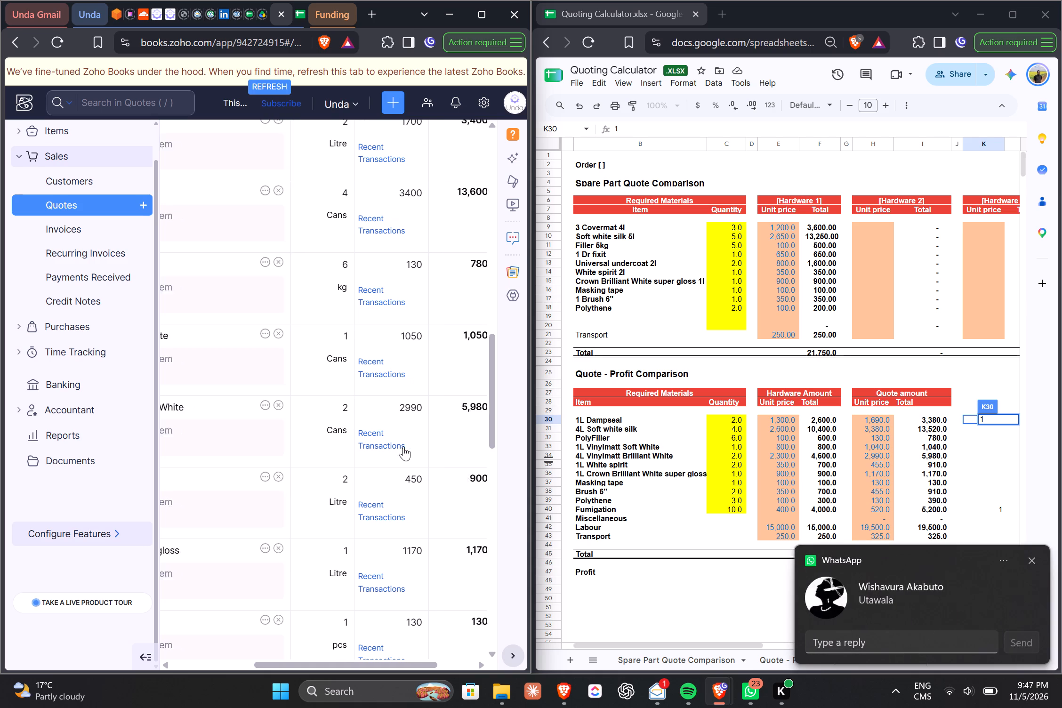
scroll(403, 446, "left", 1)
scroll(403, 446, "down", 3)
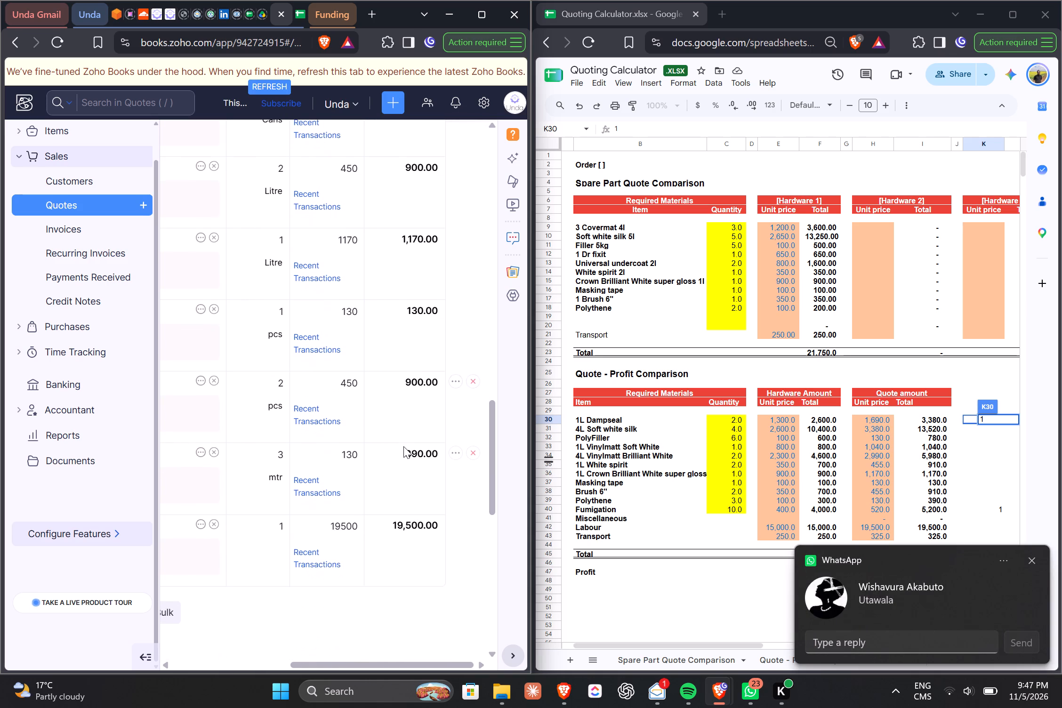
scroll(403, 446, "down", 3)
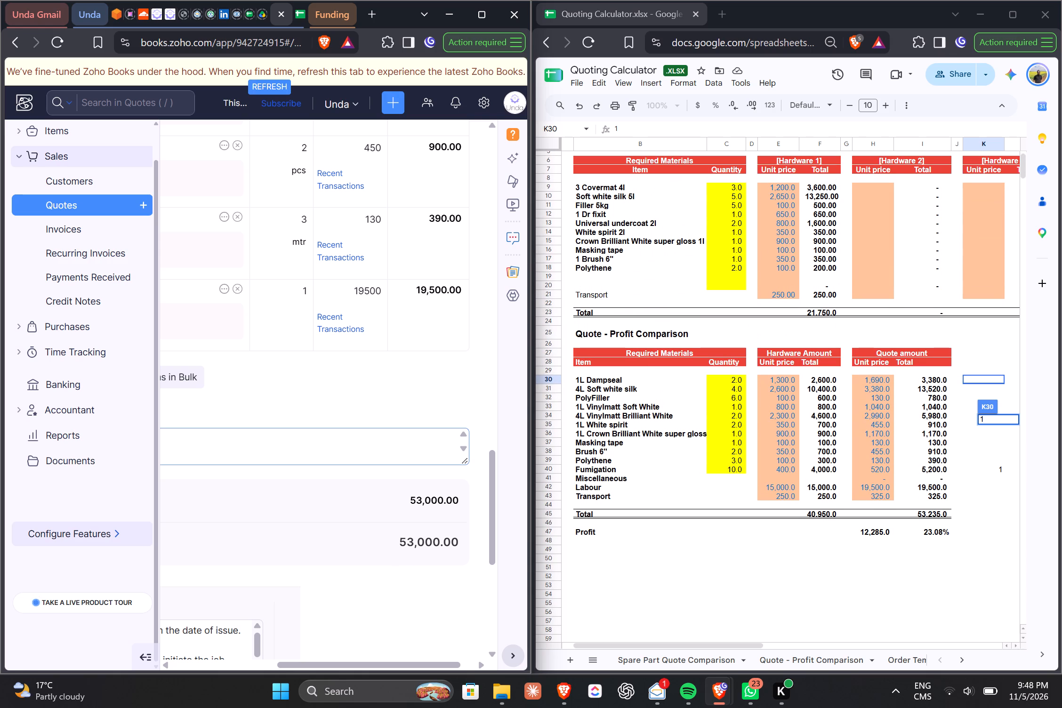
Add a Transport line below Labour in the quote's item table with a rate of 325.
scroll(381, 444, "right", 2)
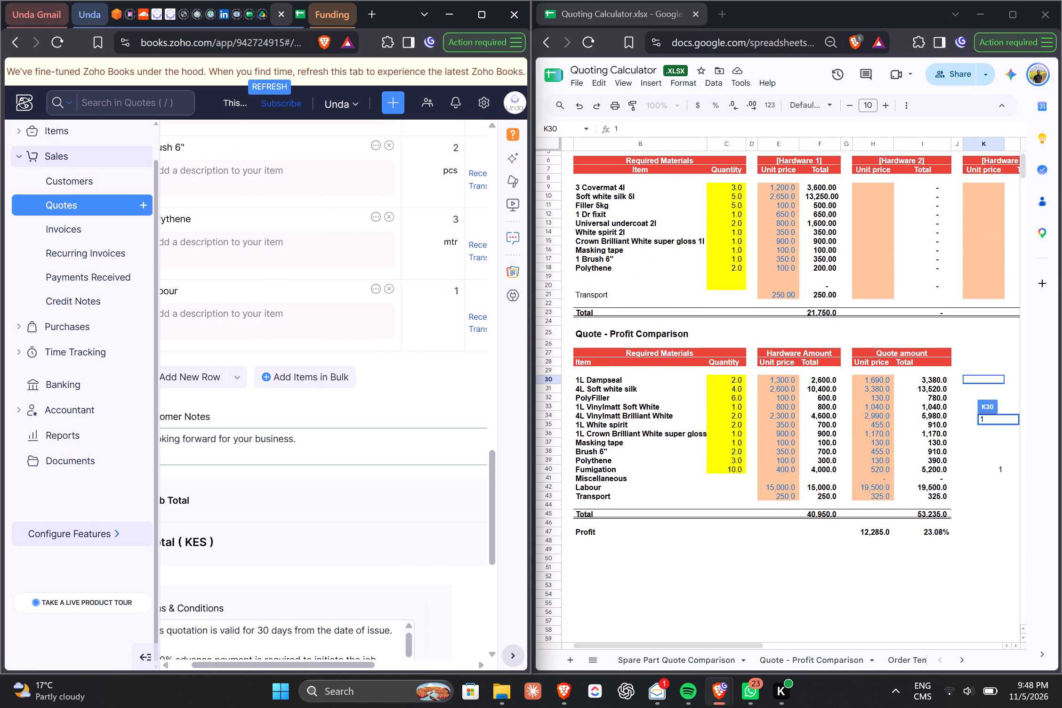
scroll(381, 444, "right", 2)
left_click(206, 369)
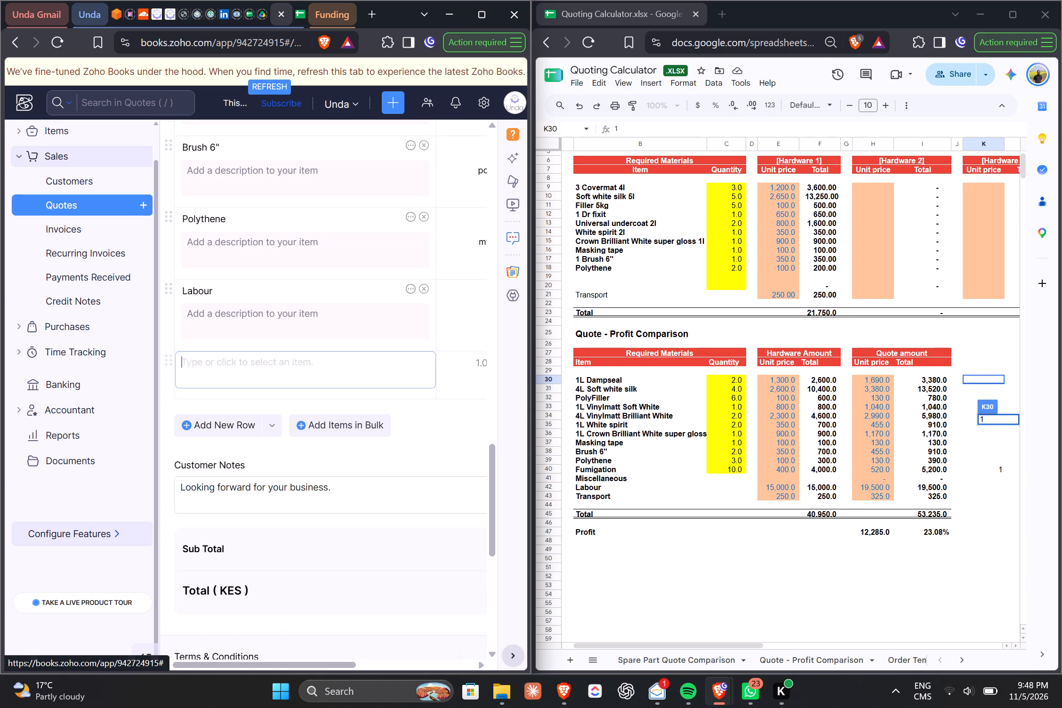
type("Tr")
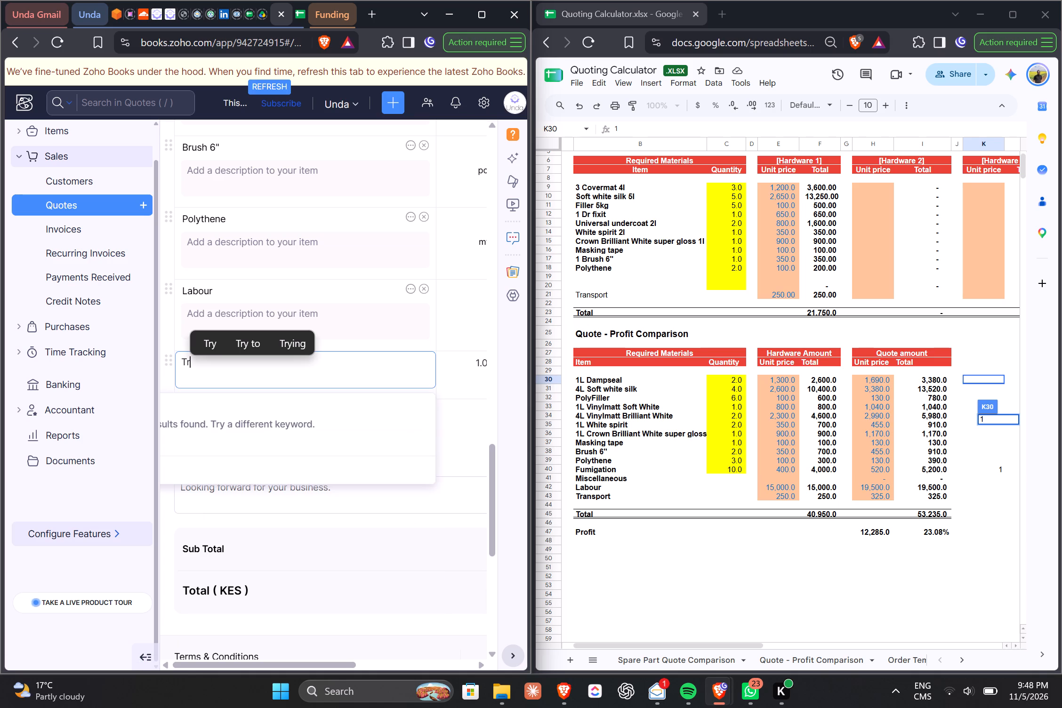
type("an")
type("sport")
scroll(450, 394, "left", 1)
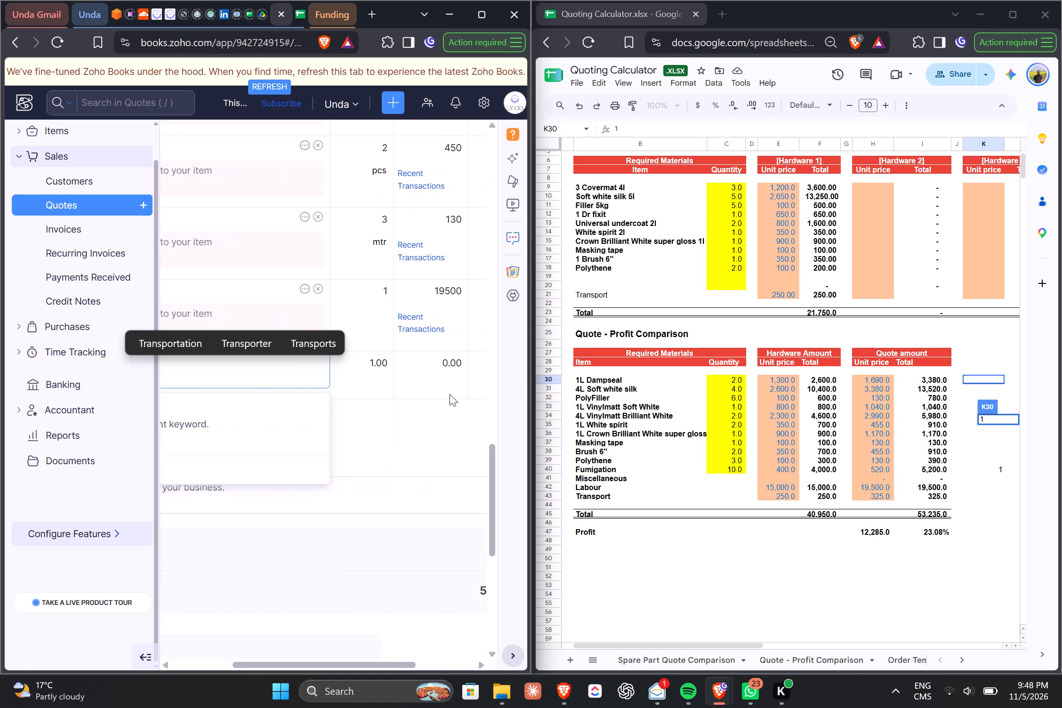
scroll(450, 394, "left", 1)
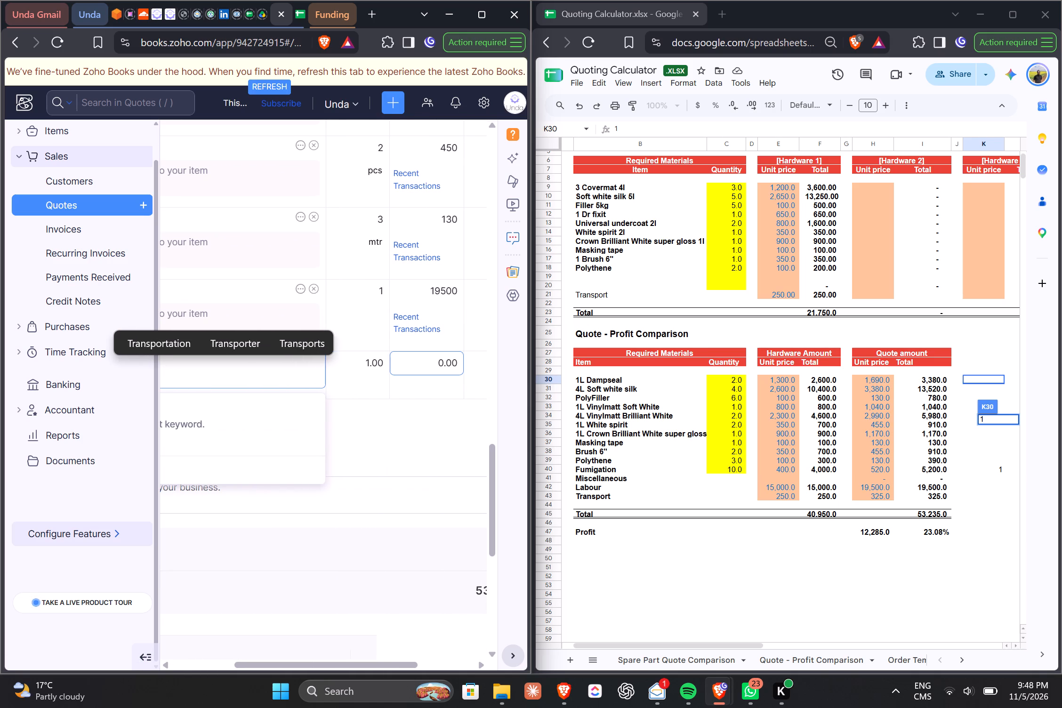
left_click(418, 362)
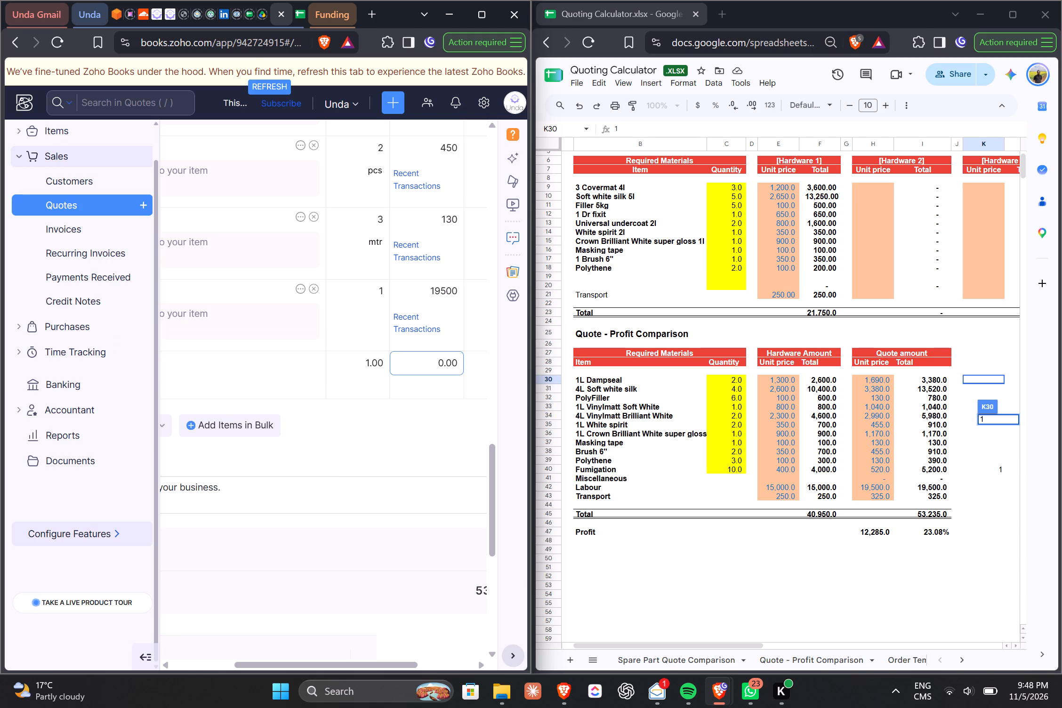
type("325")
key("Delete")
left_click(387, 416)
Check the quote's total against the sheet's Quote amount total and recheck the quantities and rates of the item lines, working upward from Transport.
scroll(387, 416, "left", 1)
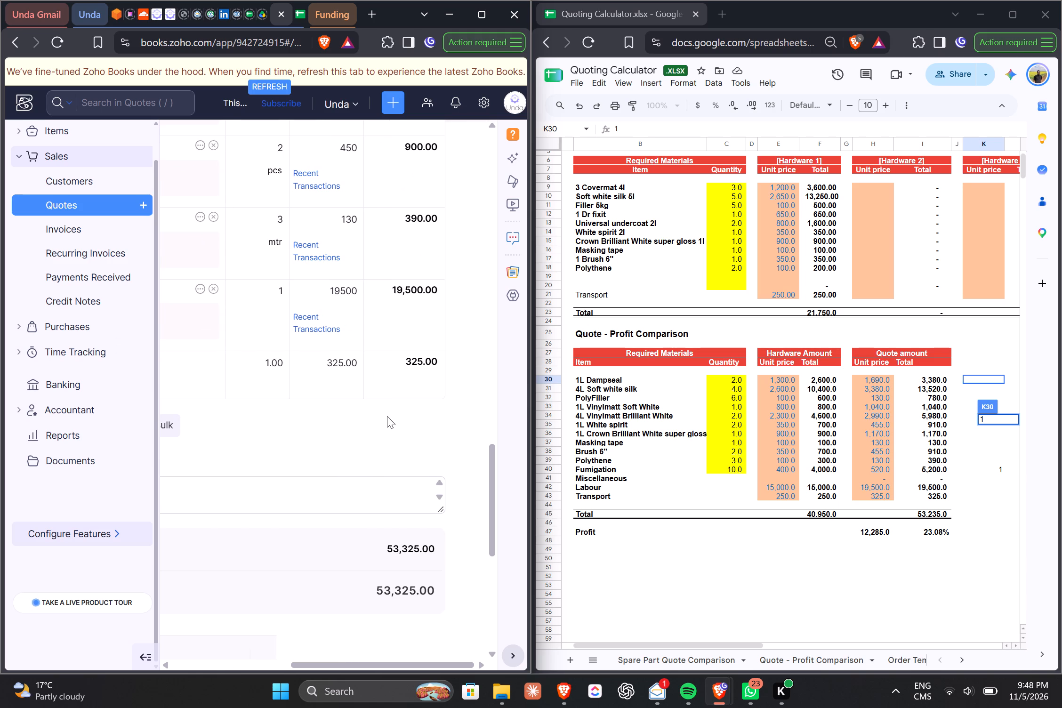
scroll(387, 416, "left", 1)
scroll(360, 428, "right", 2)
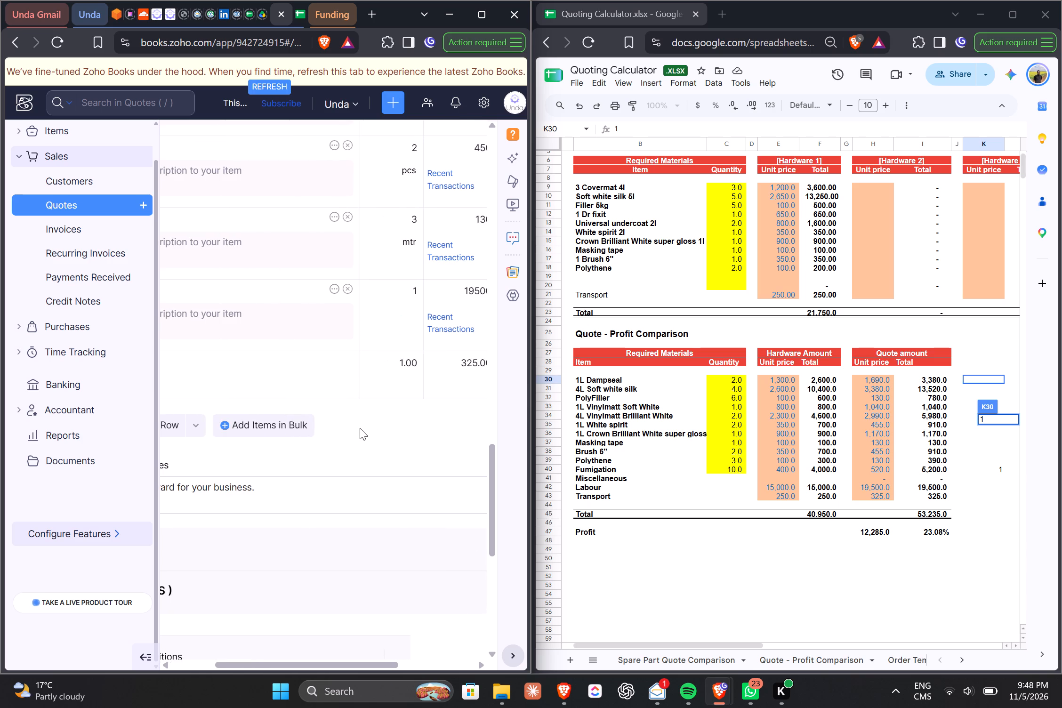
scroll(360, 428, "right", 1)
scroll(360, 428, "left", 2)
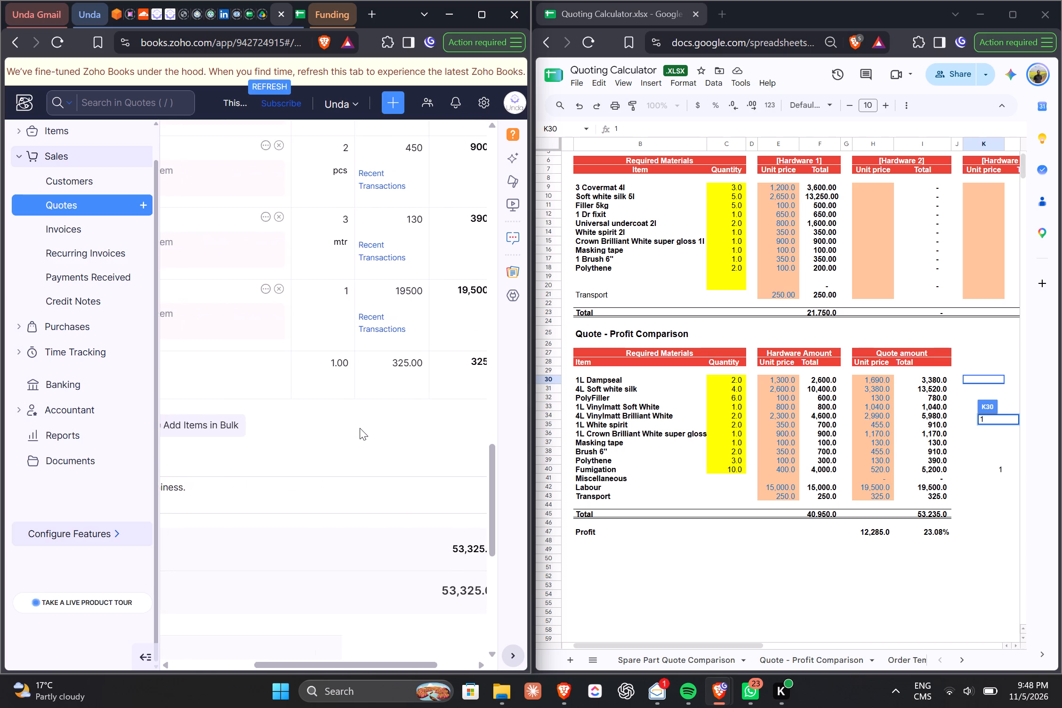
scroll(360, 428, "left", 1)
scroll(360, 428, "right", 2)
scroll(360, 428, "up", 3)
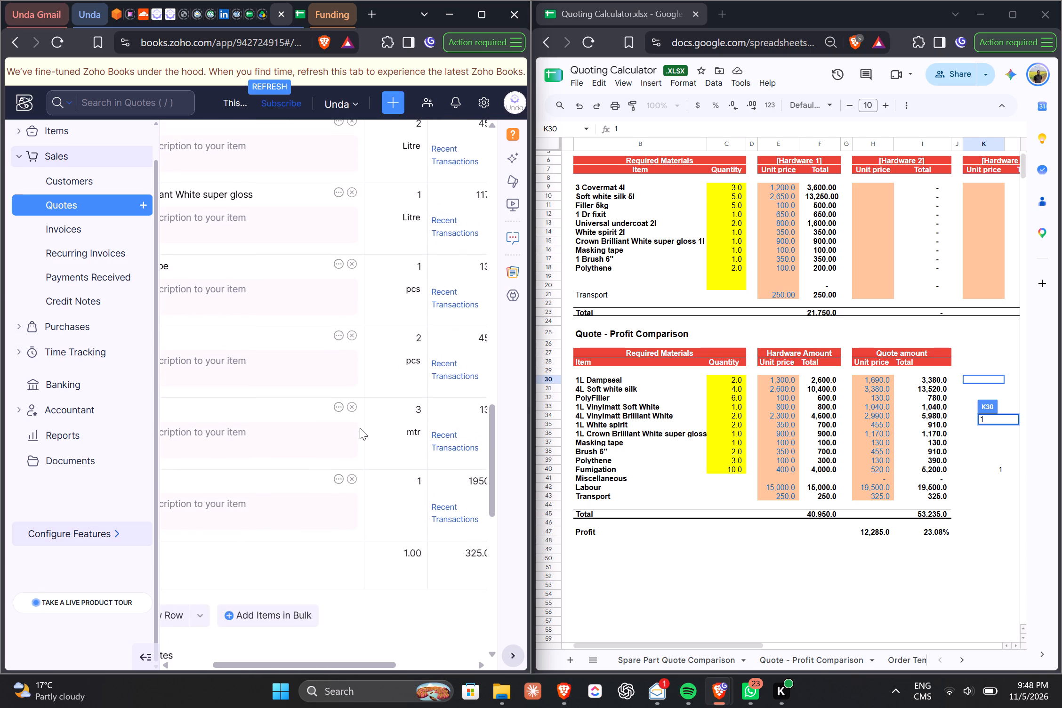
scroll(360, 428, "up", 1)
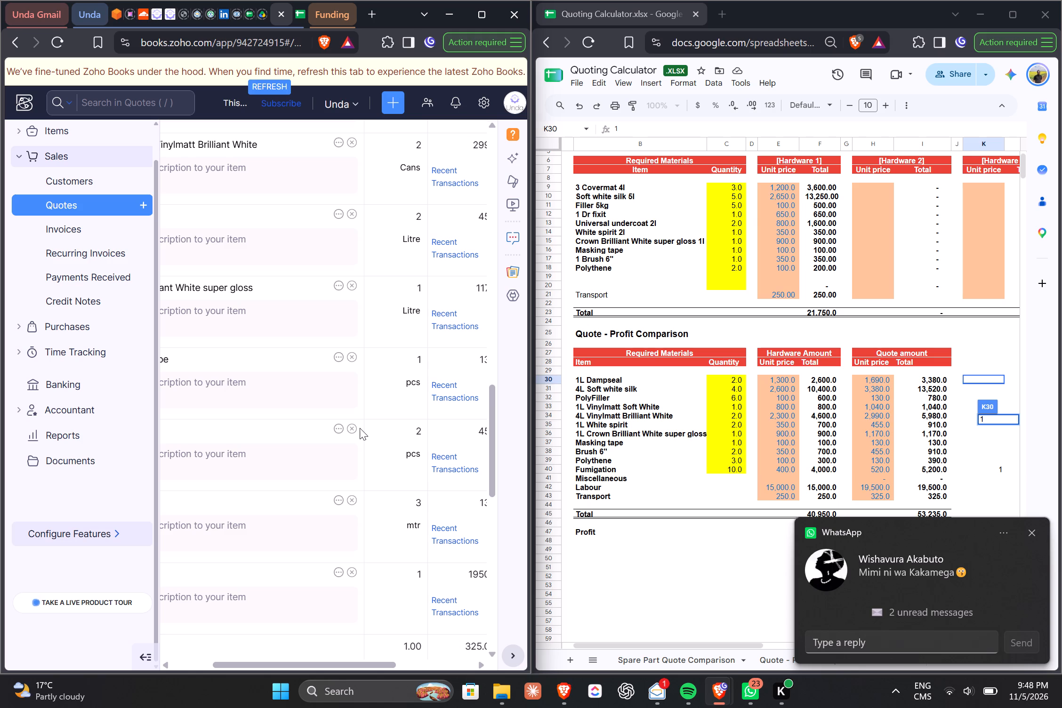
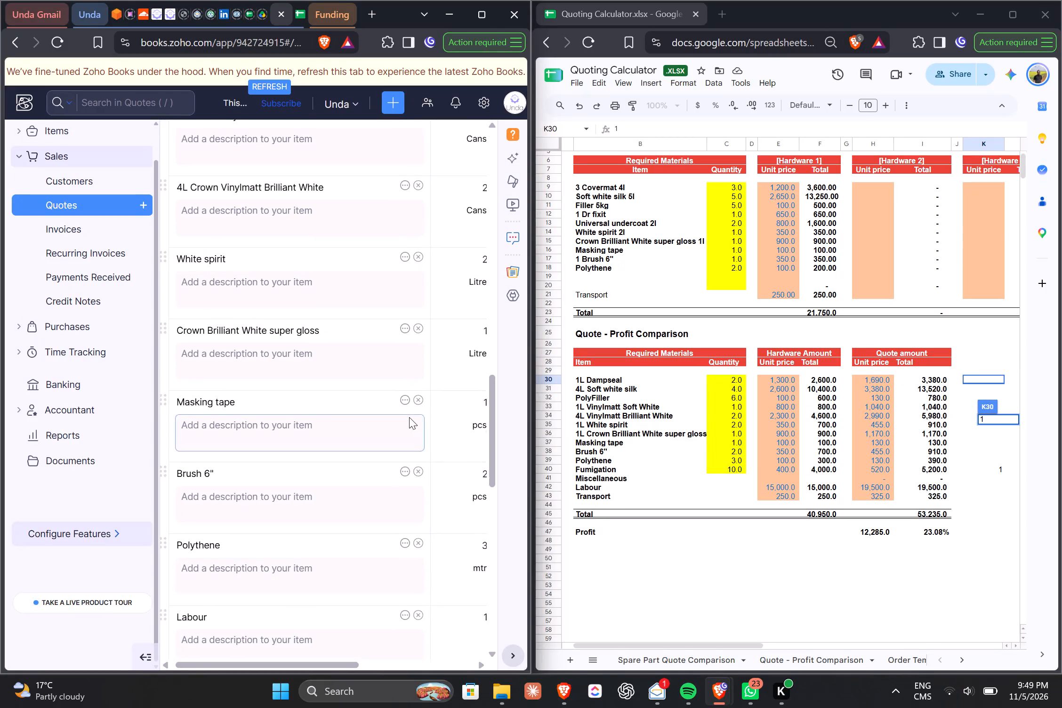
Recheck the quantities and rates of the quote's item lines from Masking tape up to Soft white silk against the sheet's Quote amount figures.
scroll(409, 417, "up", 1)
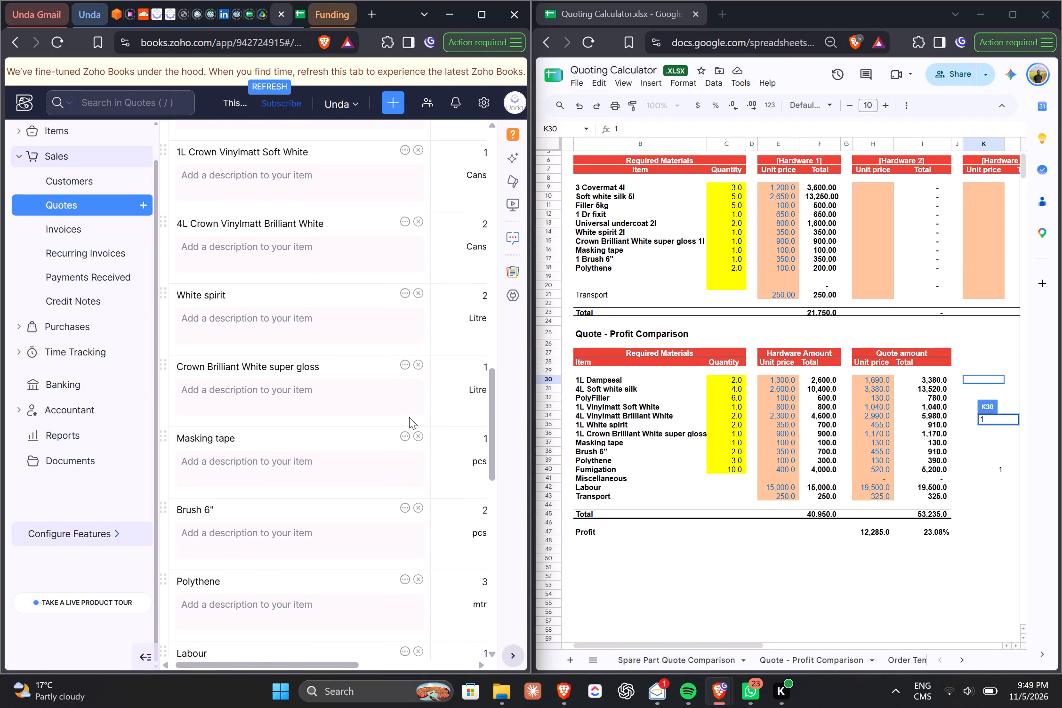
scroll(409, 417, "up", 2)
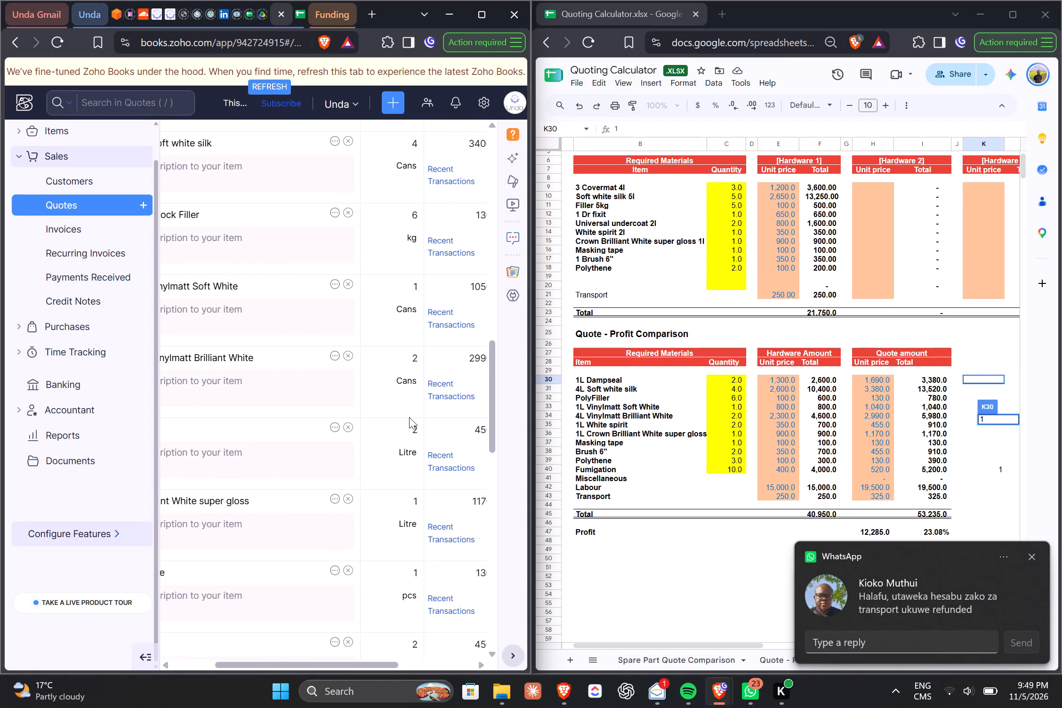
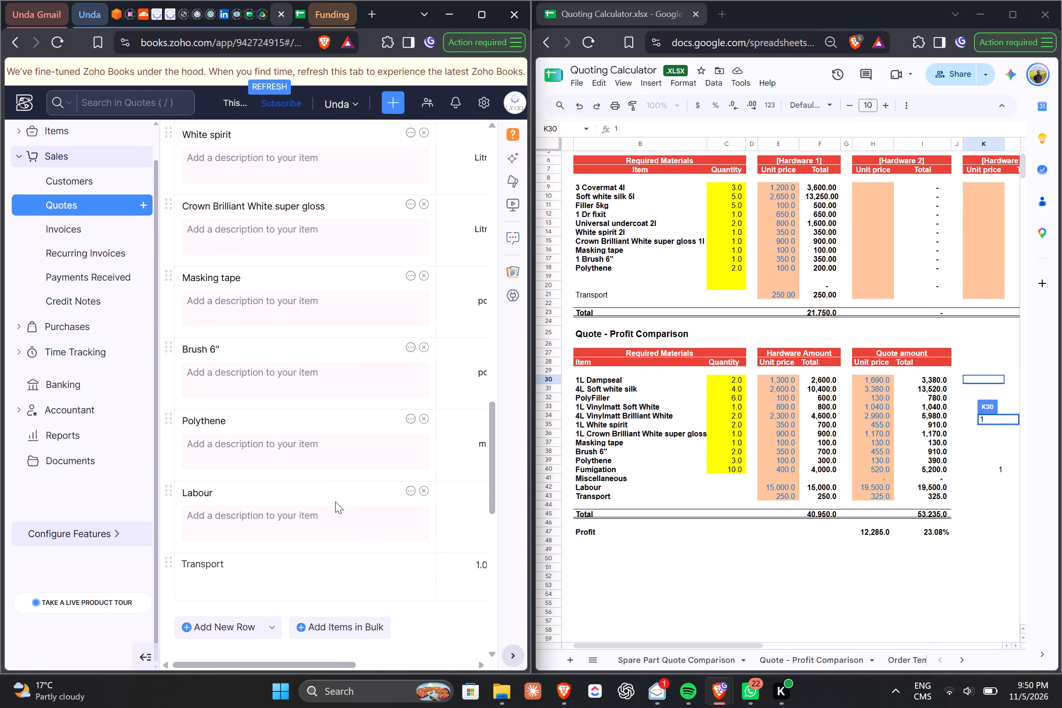
Set the Transport line's rate to 1000.00 in the quote.
scroll(297, 582, "left", 3)
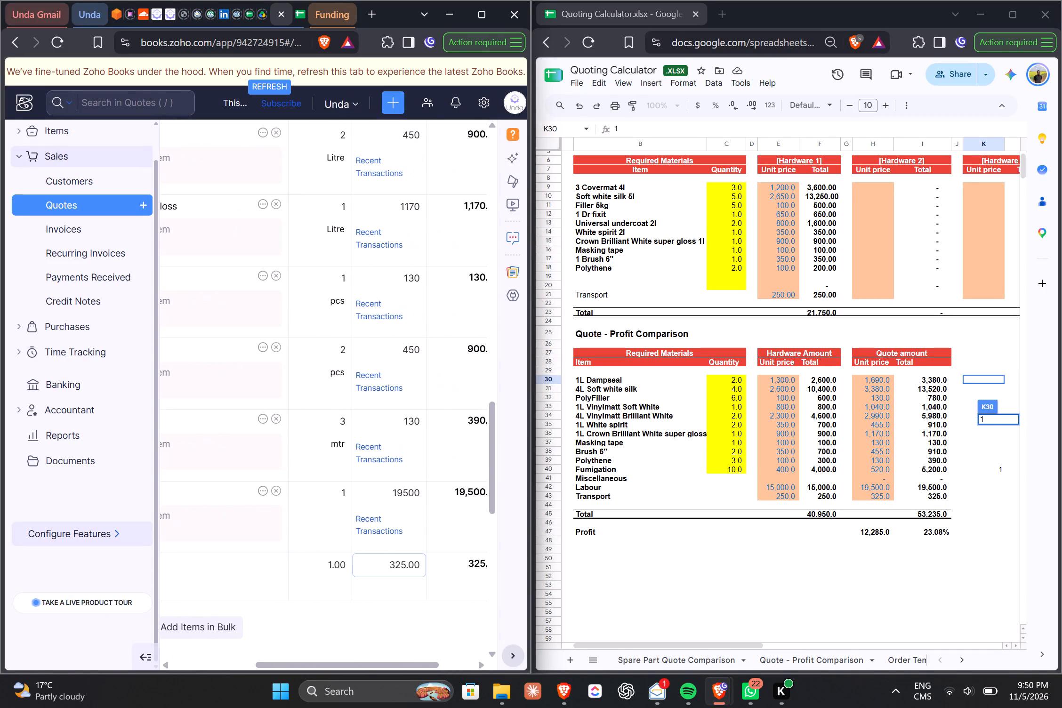
left_click(403, 559)
left_click(406, 567)
key("BackSpace")
key("BackSpace")
key("BackSpace")
type("1000")
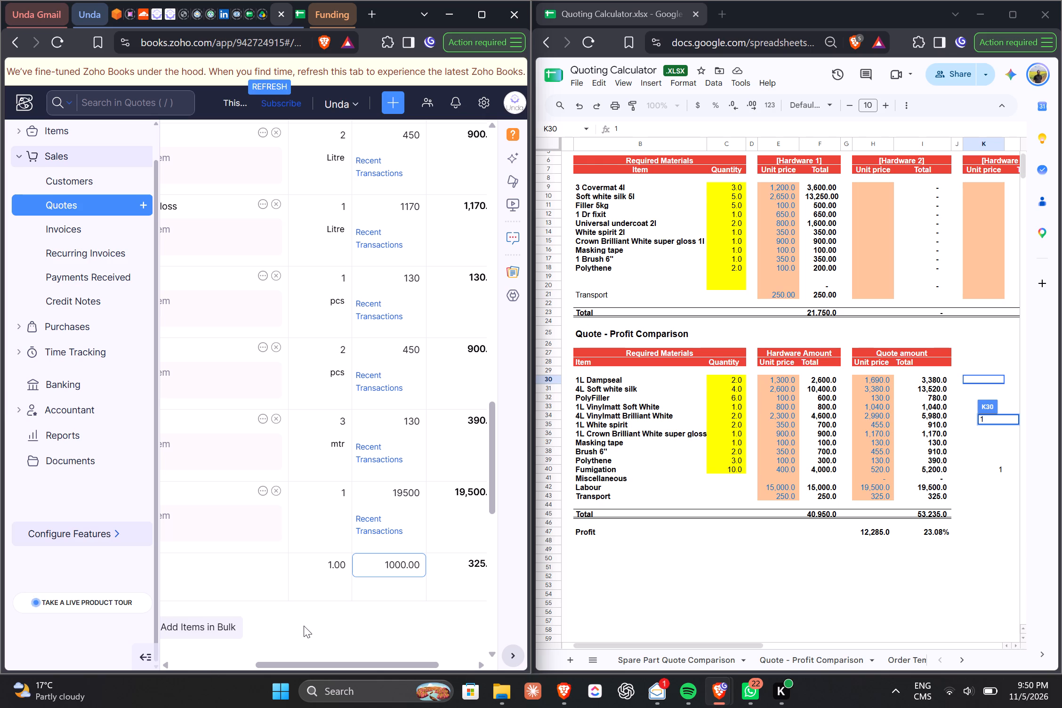
Set the Labour line's rate to 18500 in the quote.
left_click(405, 488)
key("BackSpace")
key("BackSpace")
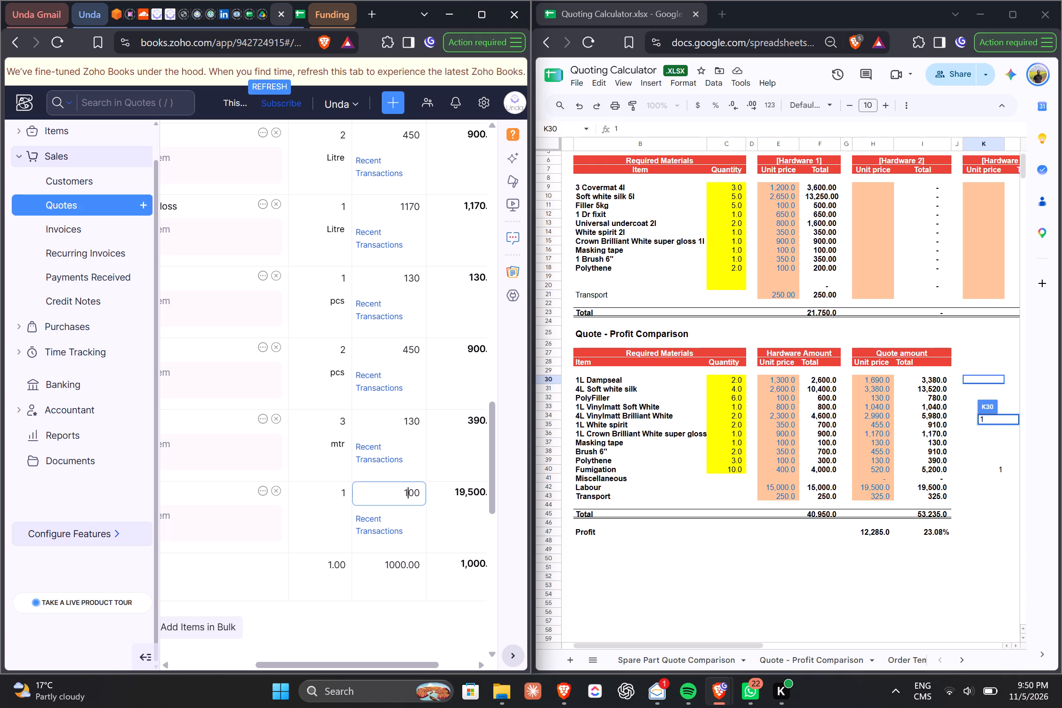
key("8")
key("5")
Compare quantities, rates and amounts of the quote's paint, filler, spirit, tape and brush lines with the sheet's Quote amount columns.
scroll(418, 622, "right", 1)
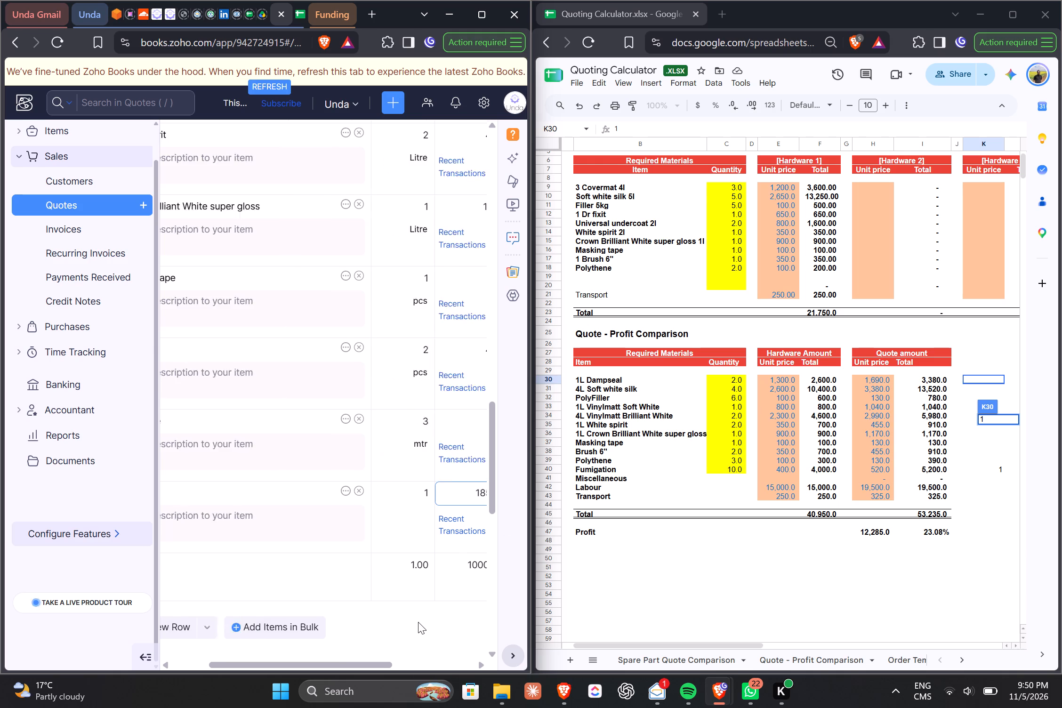
scroll(418, 622, "right", 1)
scroll(285, 451, "right", 2)
scroll(285, 451, "up", 1)
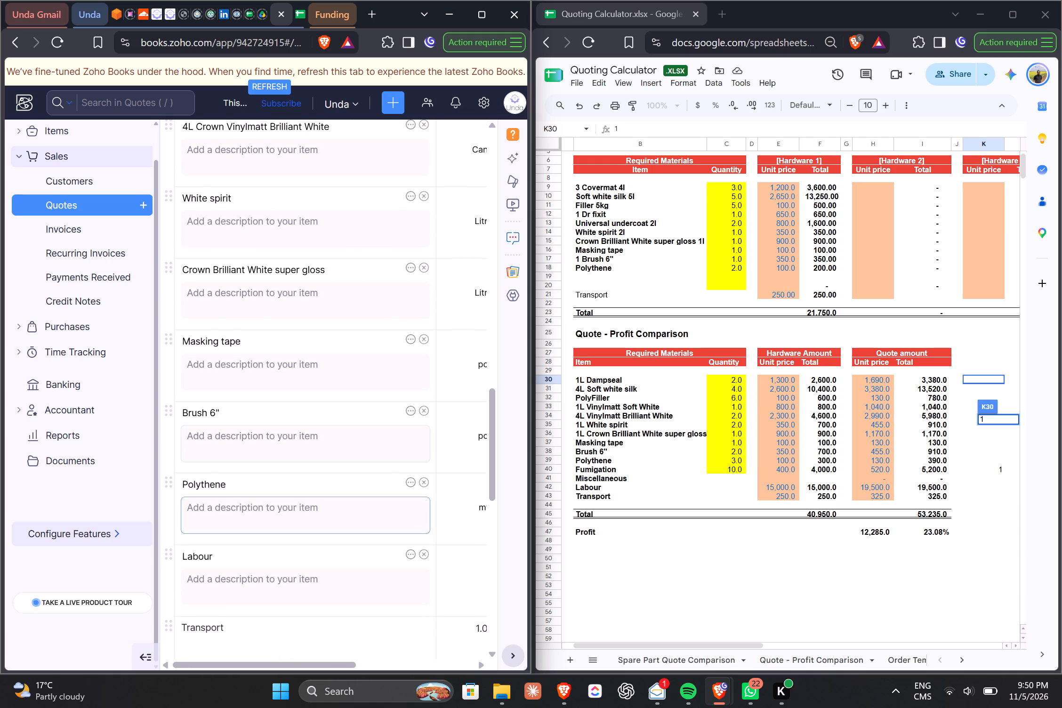
scroll(293, 410, "up", 1)
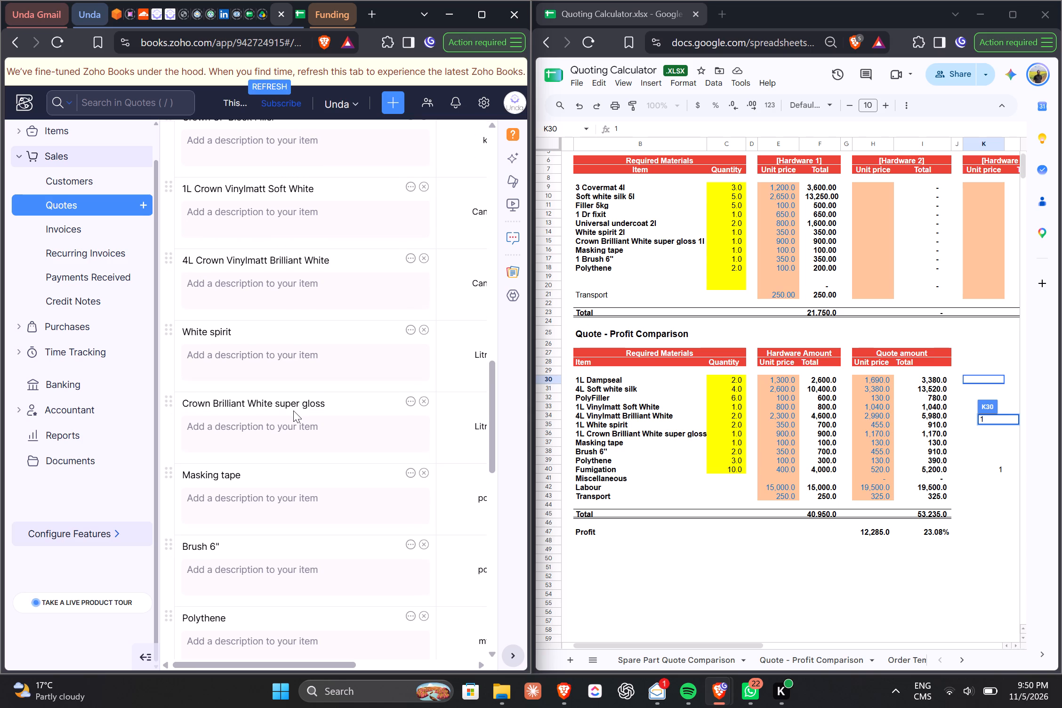
scroll(293, 410, "up", 2)
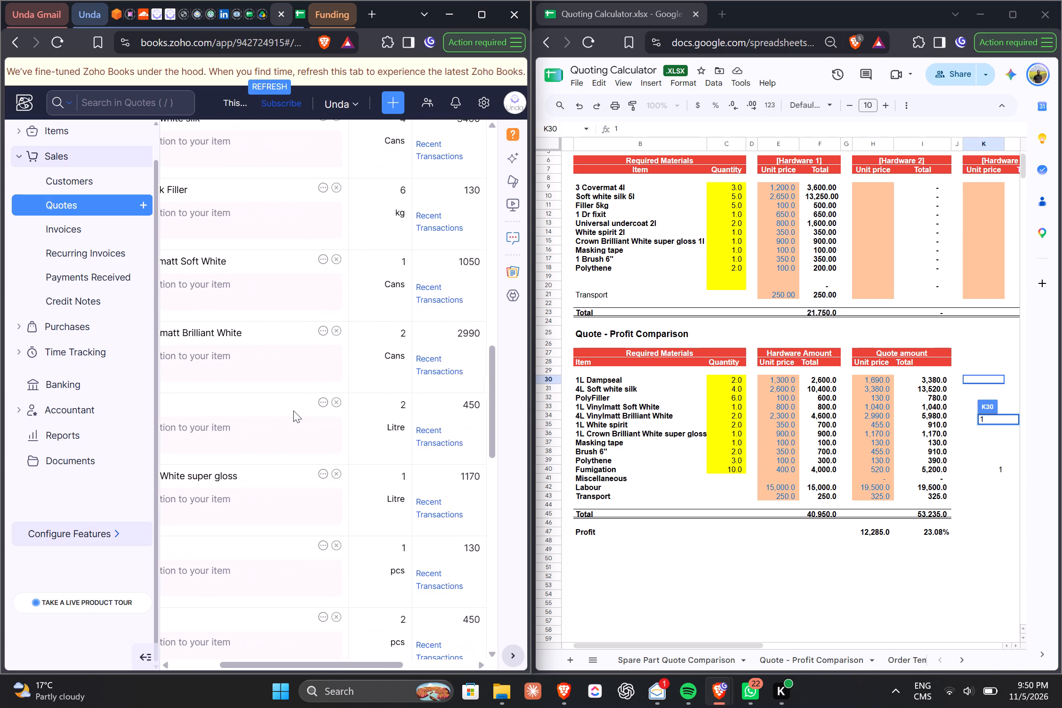
scroll(293, 410, "up", 1)
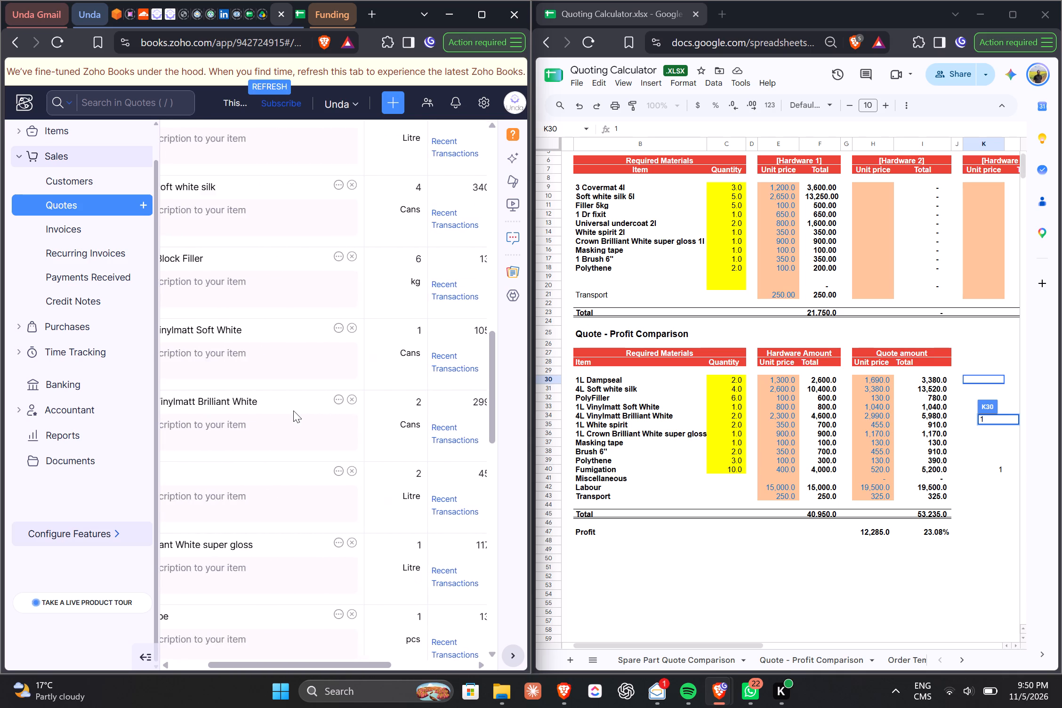
scroll(293, 410, "down", 1)
scroll(293, 410, "left", 1)
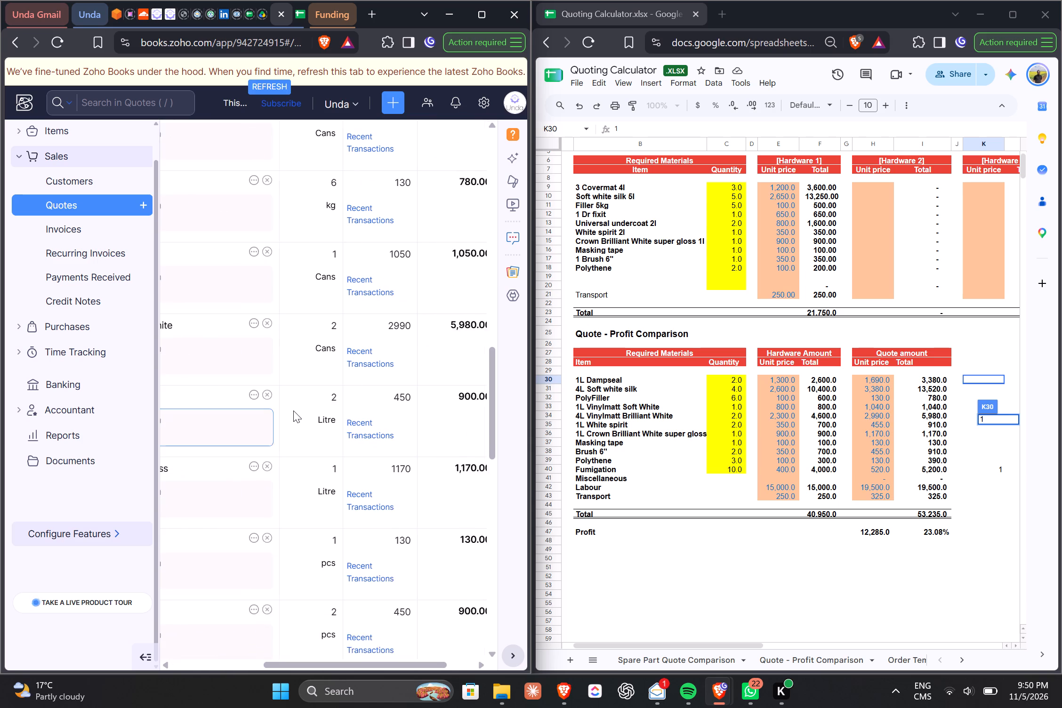
scroll(293, 410, "left", 4)
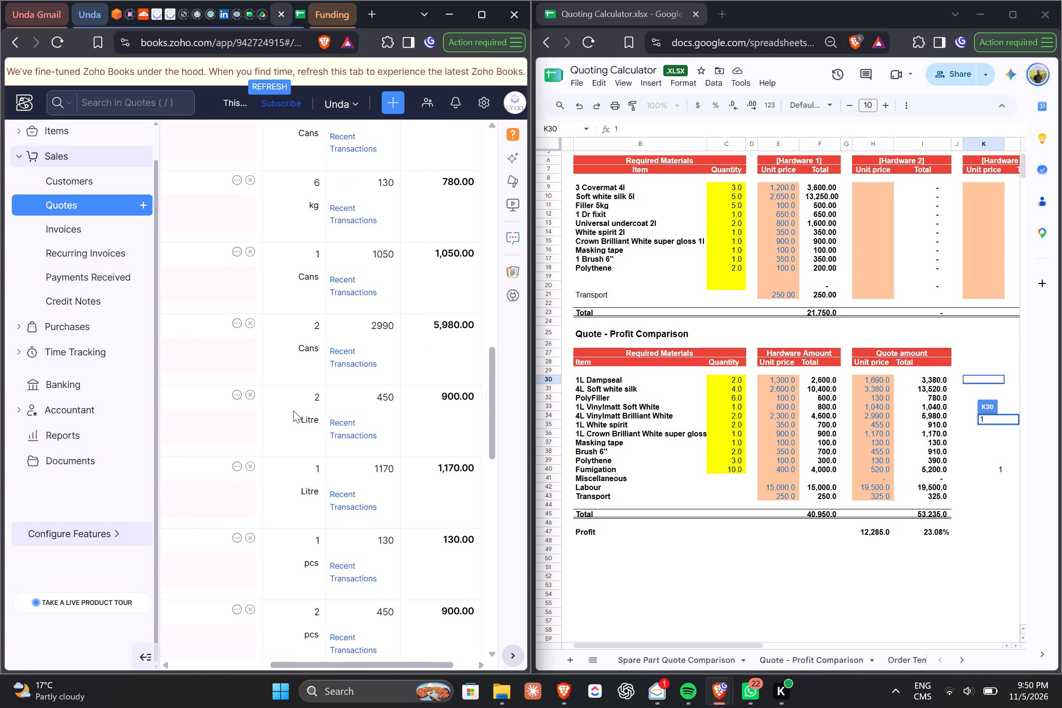
scroll(293, 410, "left", 2)
scroll(293, 410, "down", 1)
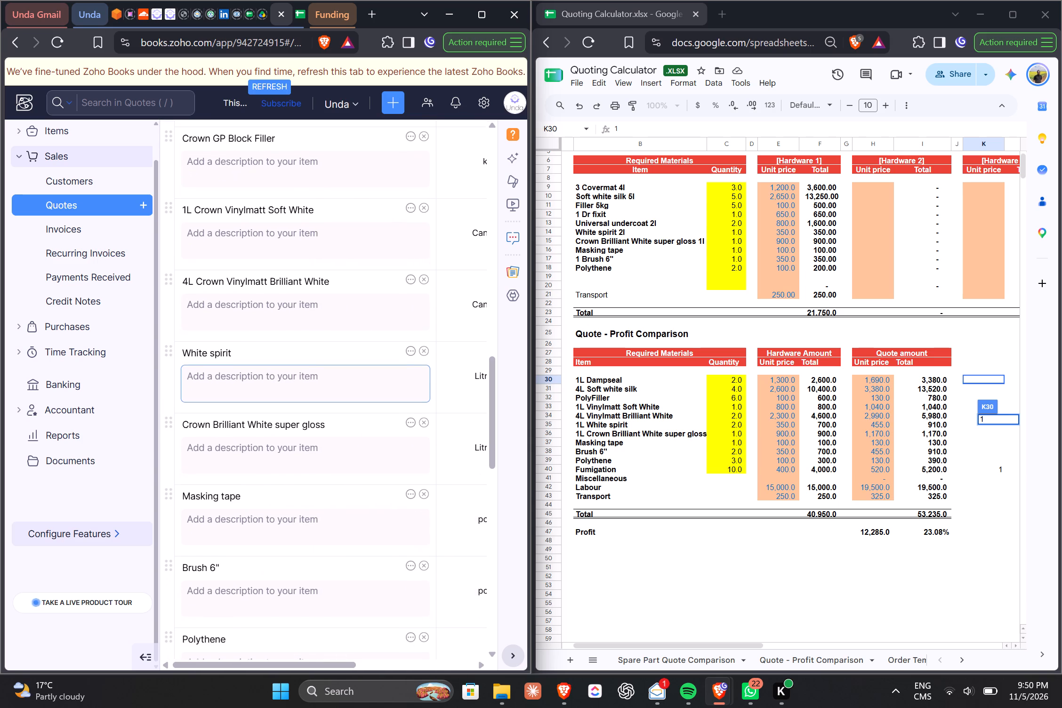
scroll(293, 410, "down", 2)
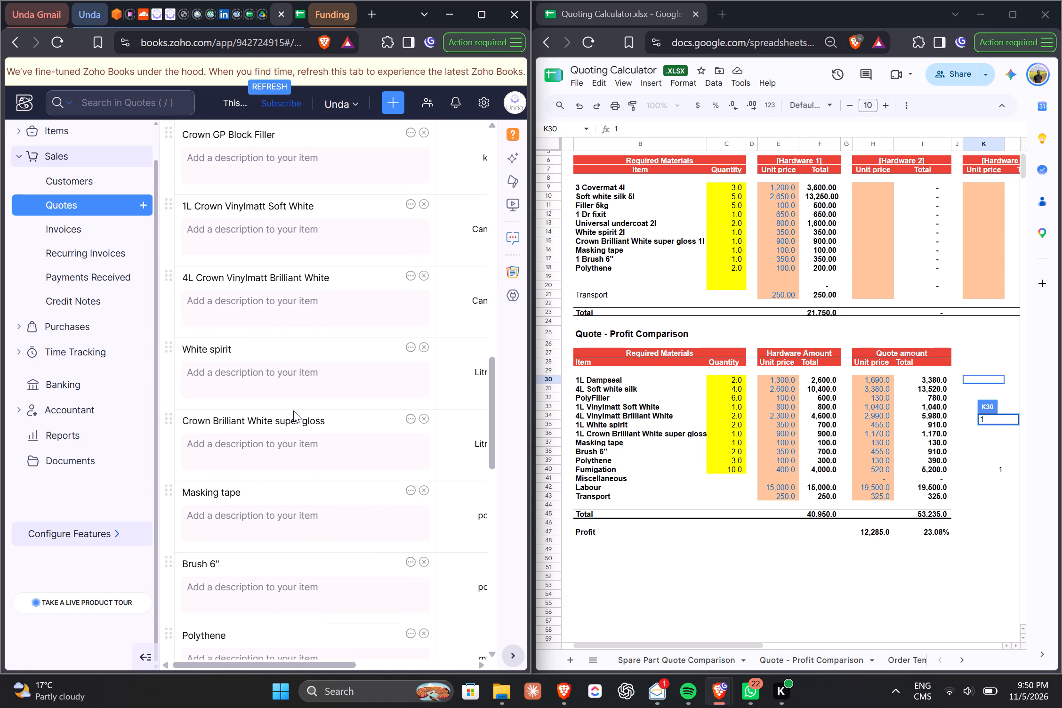
scroll(293, 410, "left", 2)
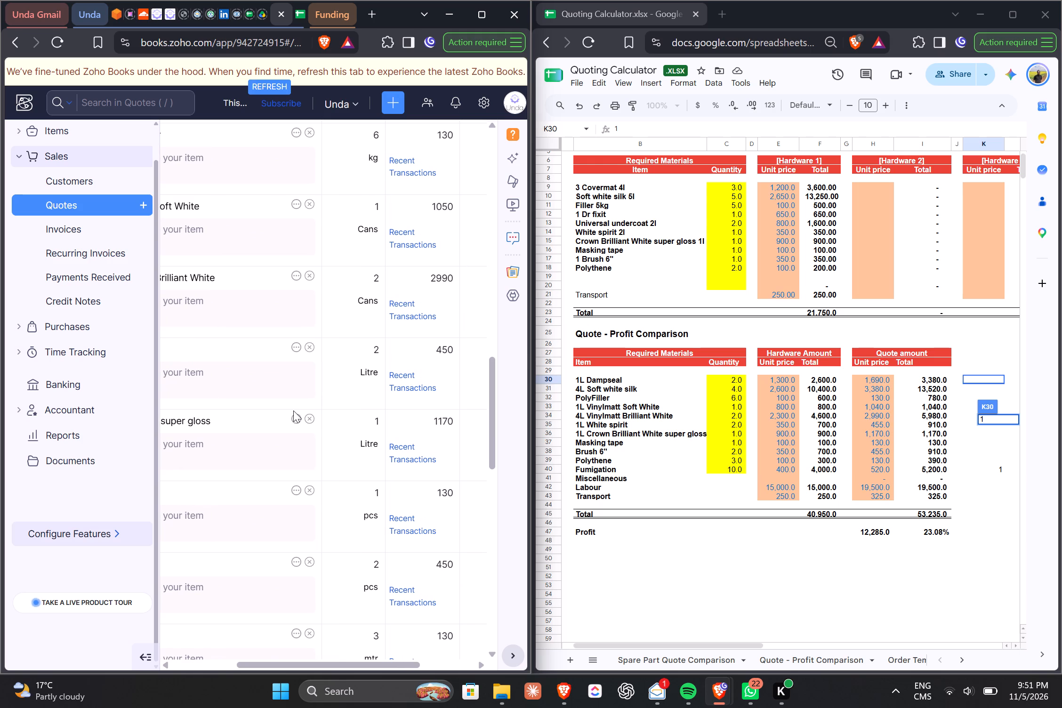
scroll(293, 410, "left", 1)
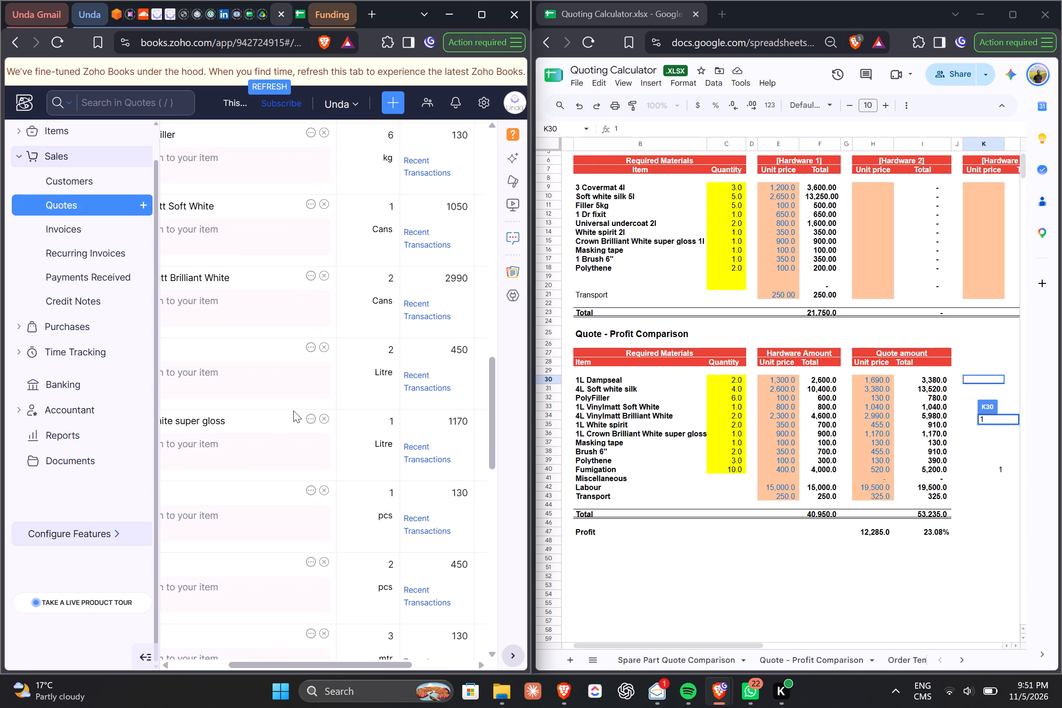
scroll(293, 410, "left", 2)
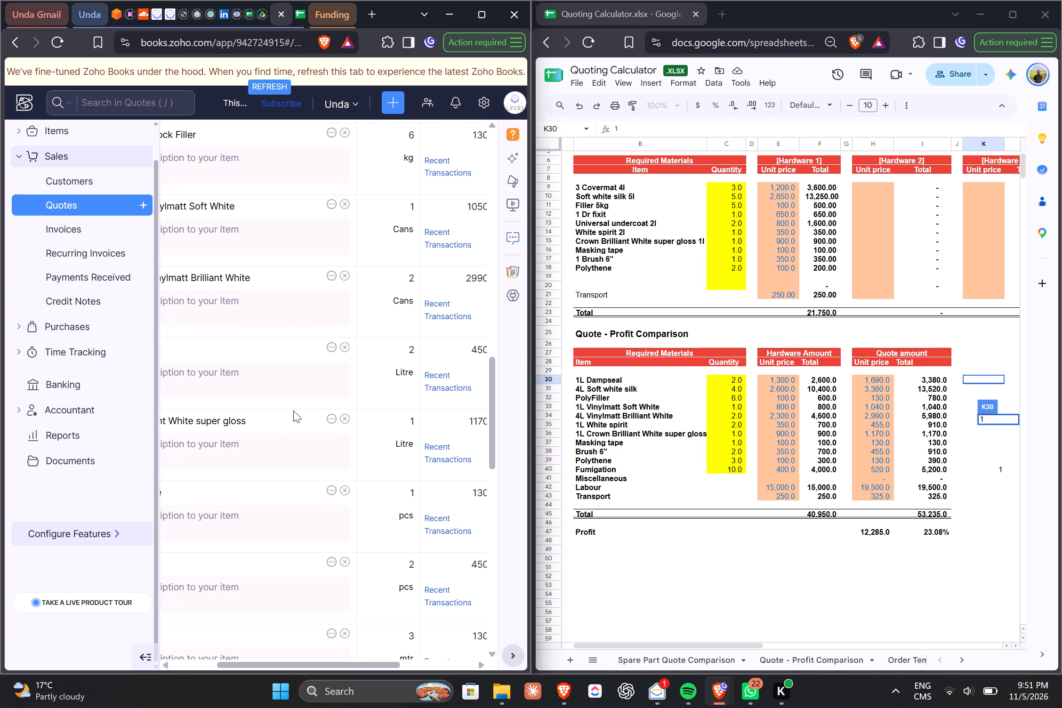
scroll(293, 410, "left", 3)
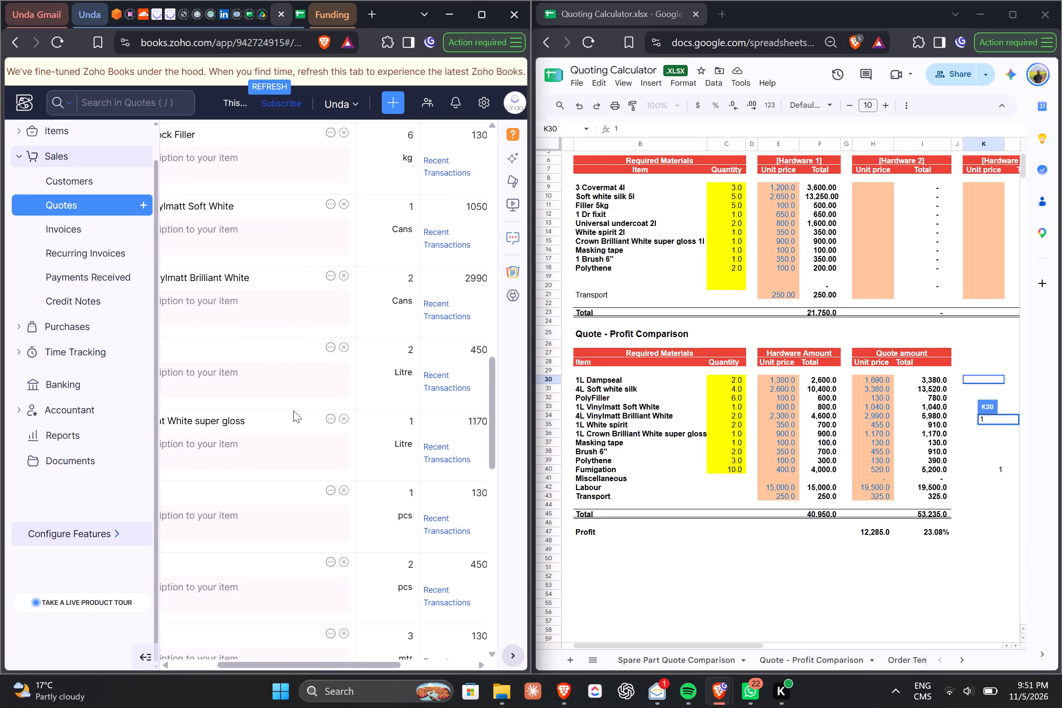
scroll(293, 410, "left", 1)
scroll(293, 410, "up", 3)
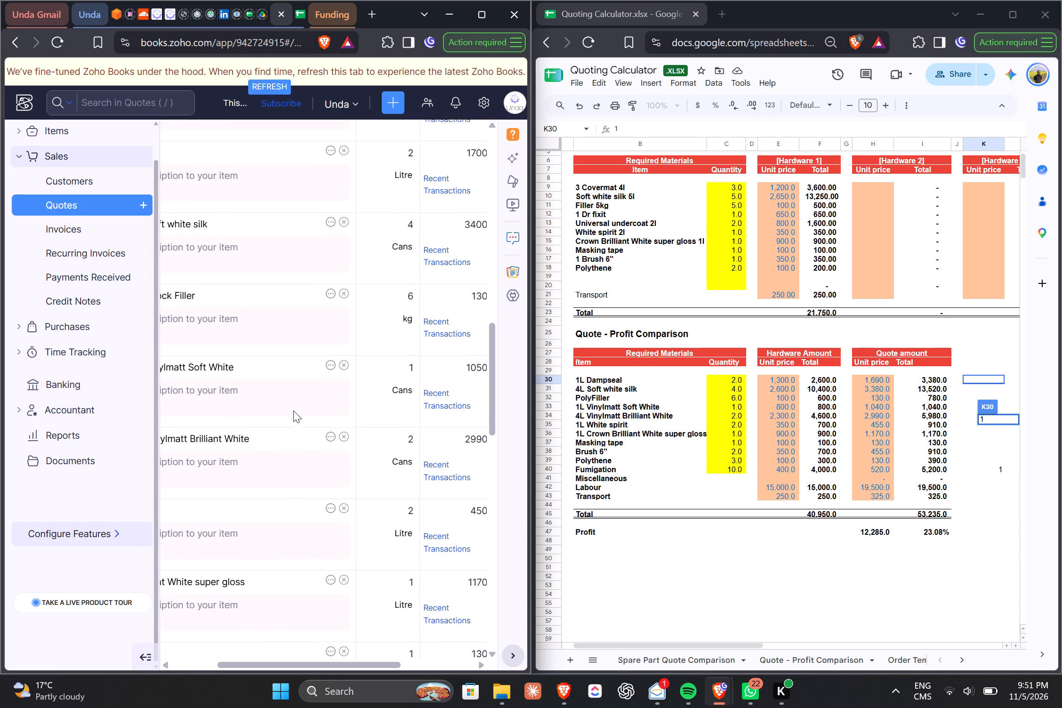
scroll(293, 410, "up", 1)
scroll(293, 410, "down", 2)
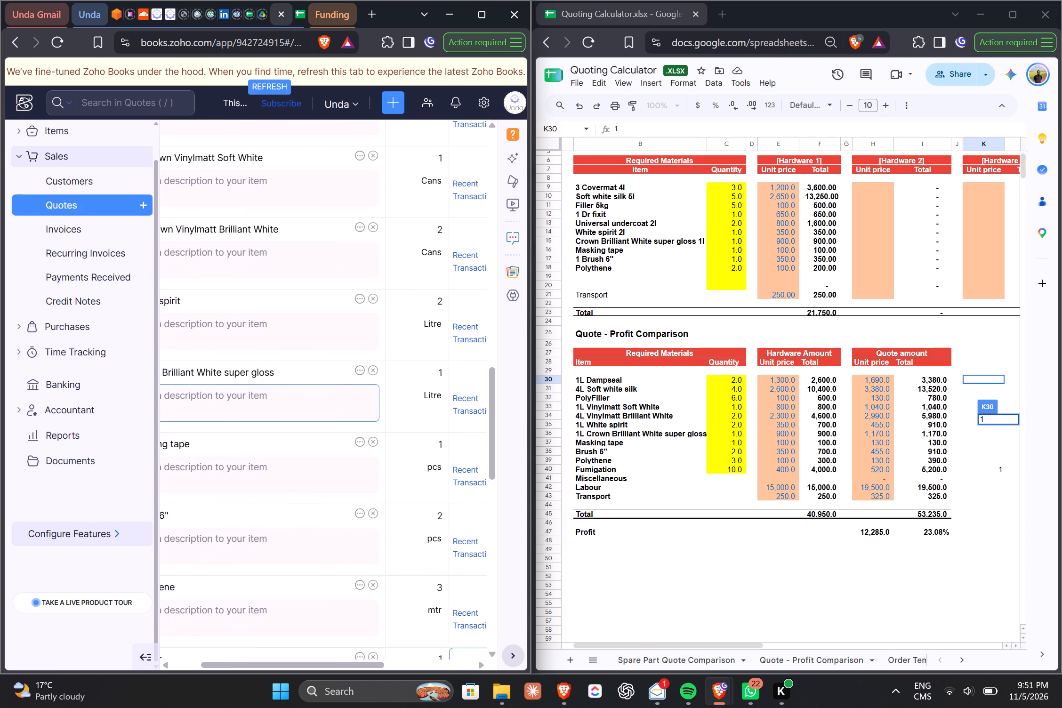
Check the quantities, rates and amounts of the quote's lower lines, from Vinylmatt Soft White down to Polythene, Labour and Transport.
scroll(293, 410, "down", 1)
scroll(293, 410, "right", 1)
scroll(293, 410, "left", 1)
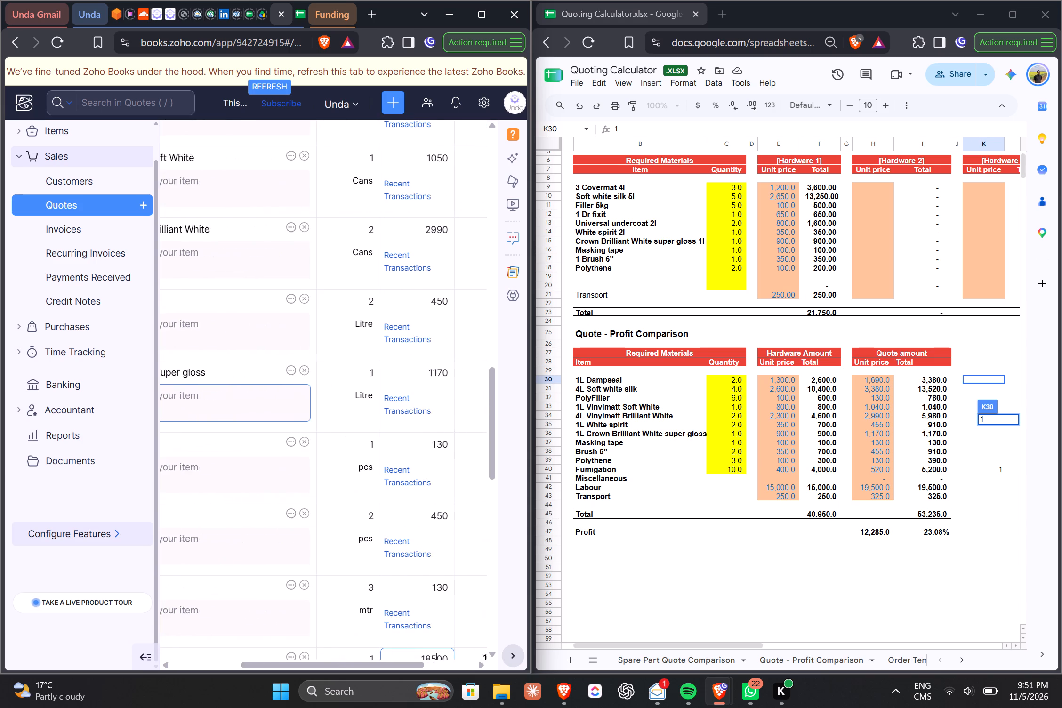
scroll(293, 410, "left", 1)
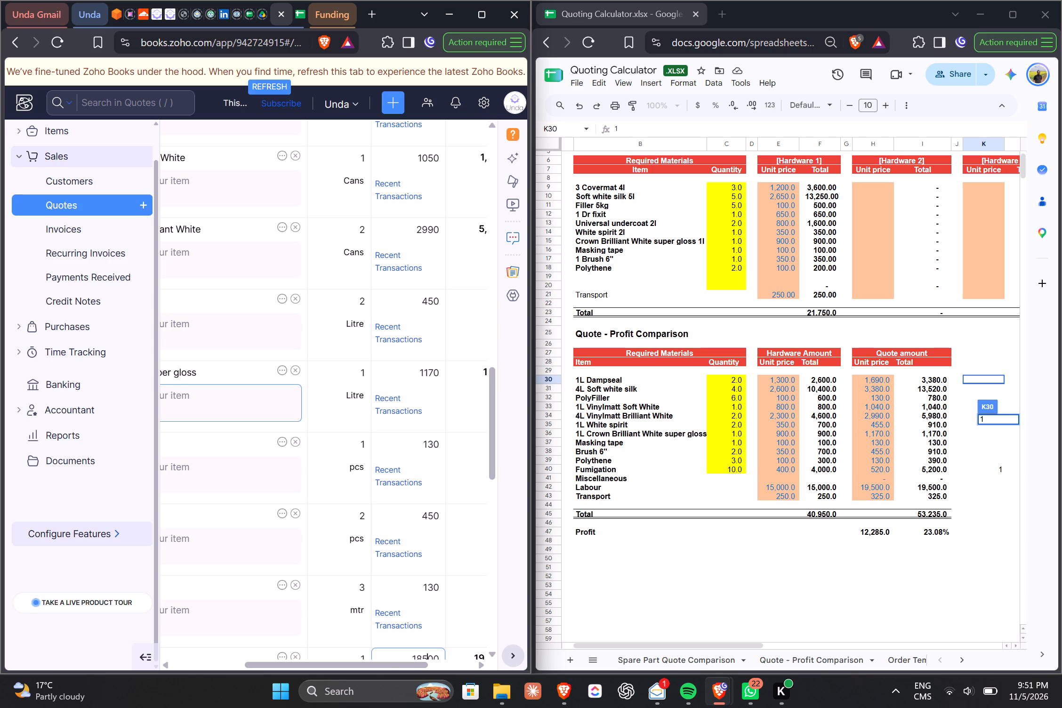
scroll(293, 410, "right", 4)
scroll(293, 410, "down", 1)
scroll(293, 410, "left", 1)
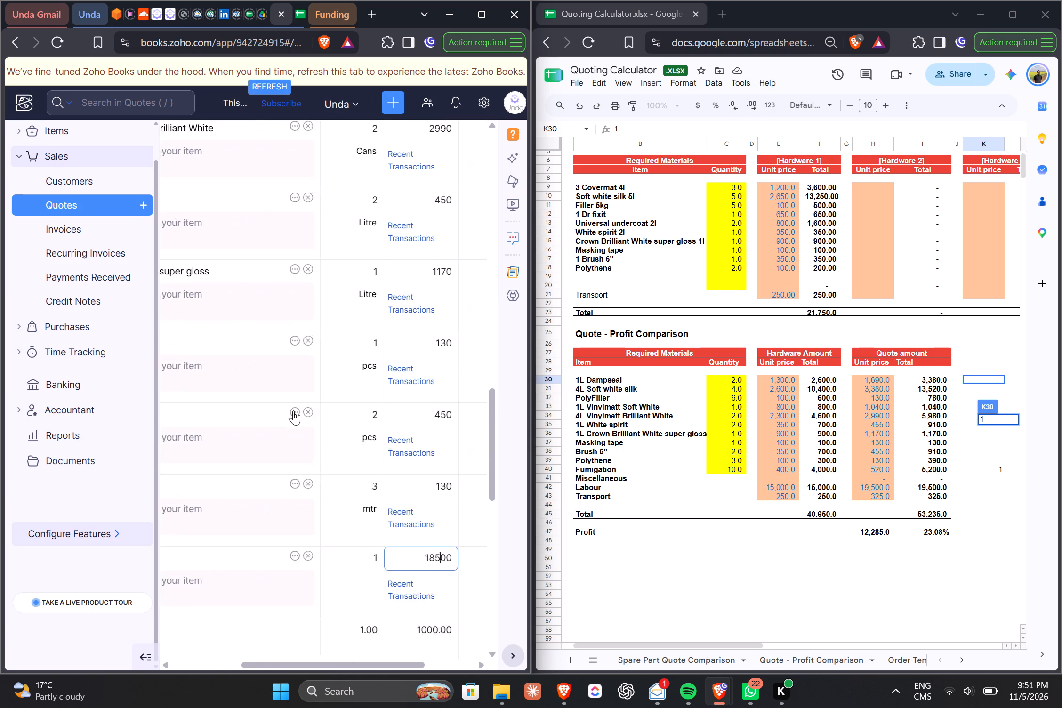
scroll(293, 410, "left", 2)
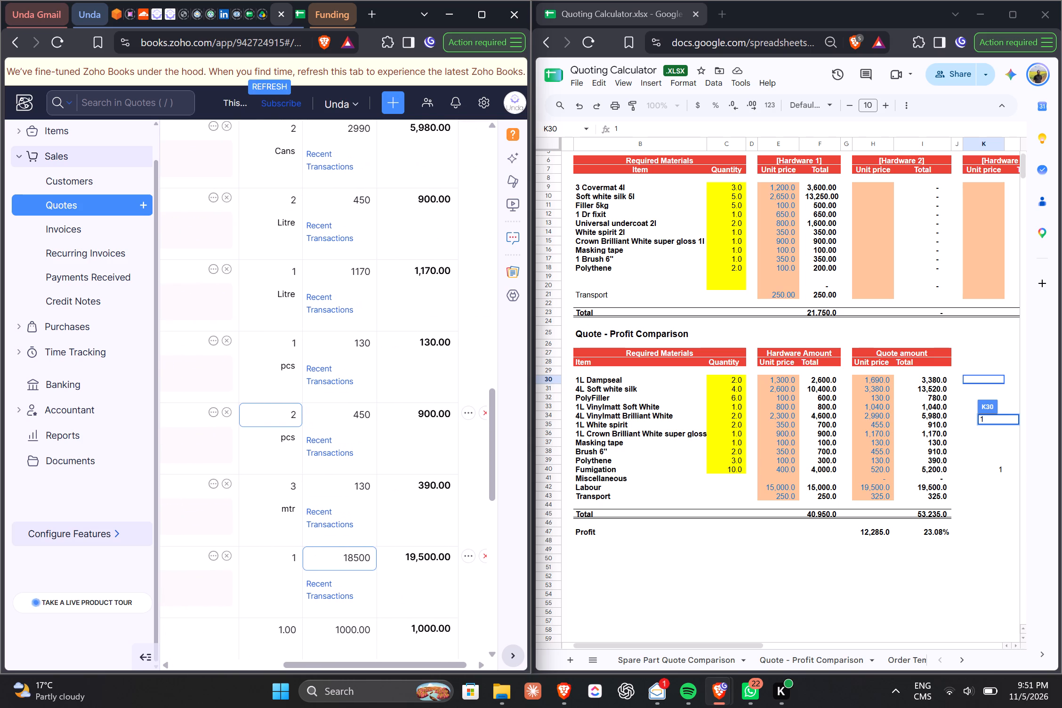
scroll(293, 410, "right", 2)
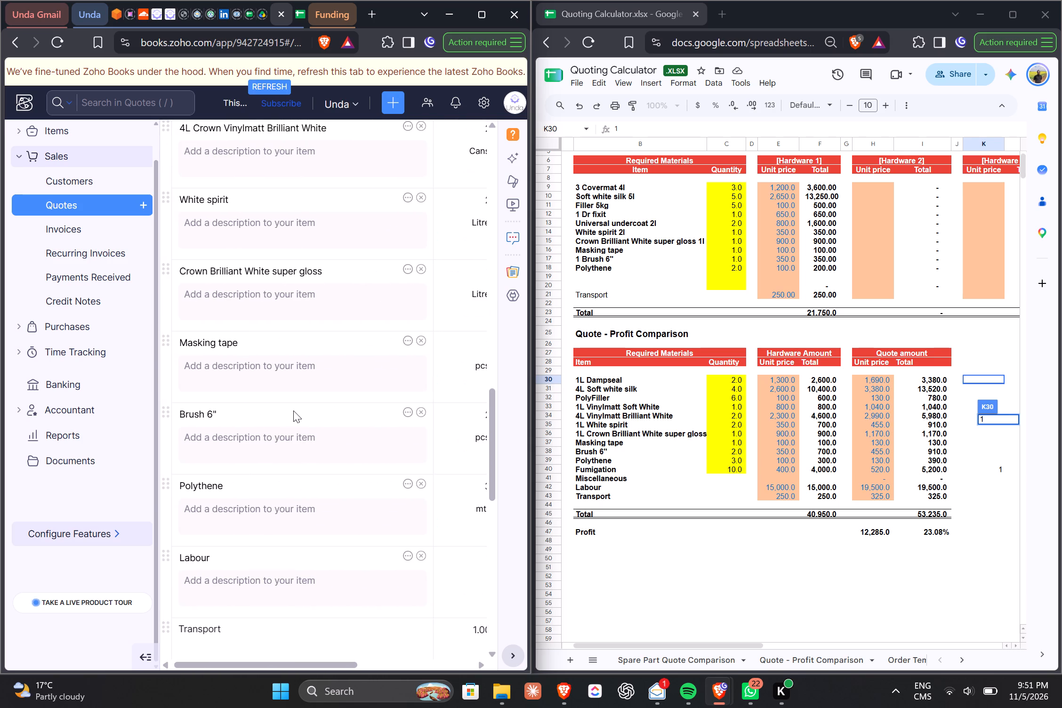
scroll(293, 410, "down", 1)
scroll(293, 410, "left", 2)
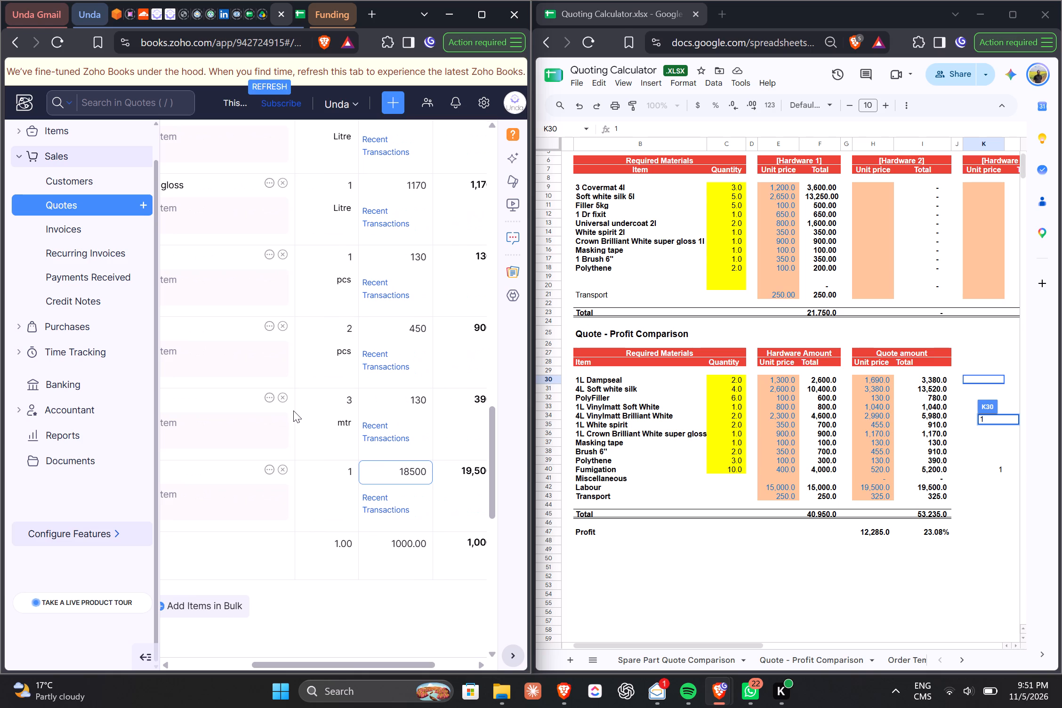
scroll(293, 410, "left", 2)
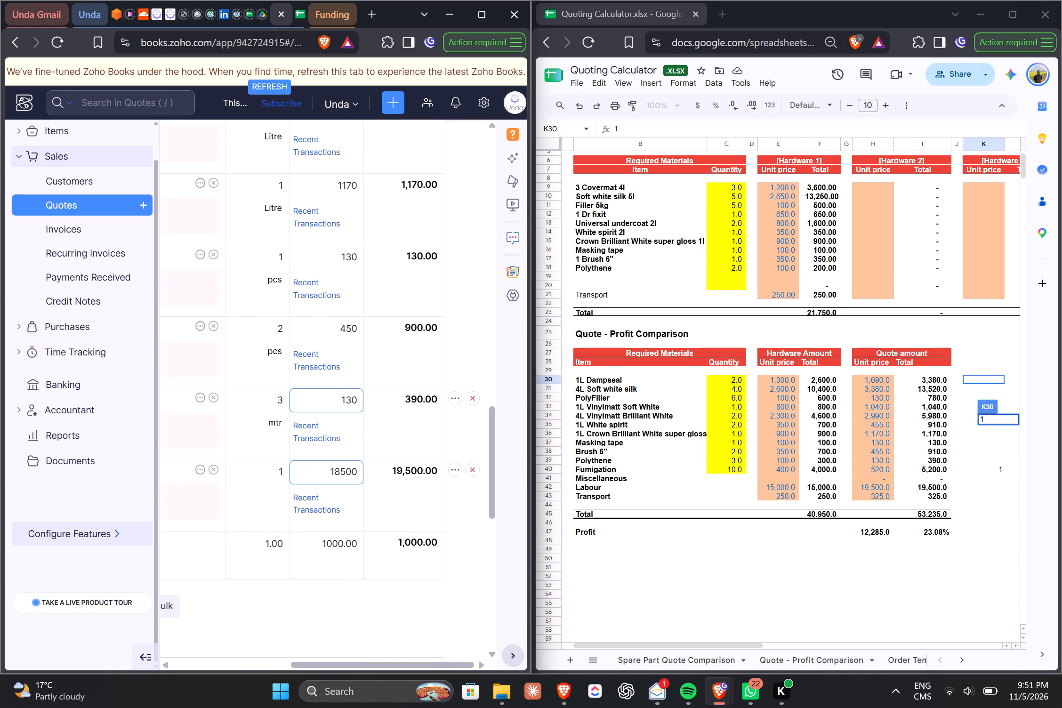
Review the quote's Sub Total and Total (KES), customer notes, terms and conditions, and email communications below the item table.
scroll(293, 410, "down", 4)
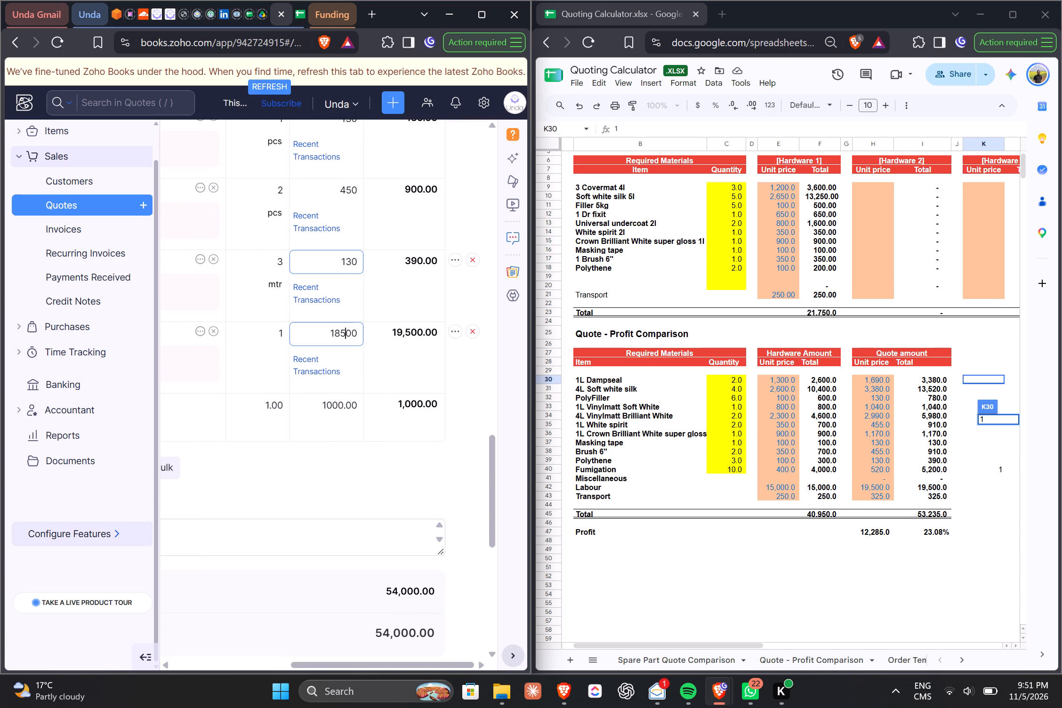
scroll(293, 410, "down", 1)
scroll(293, 410, "right", 3)
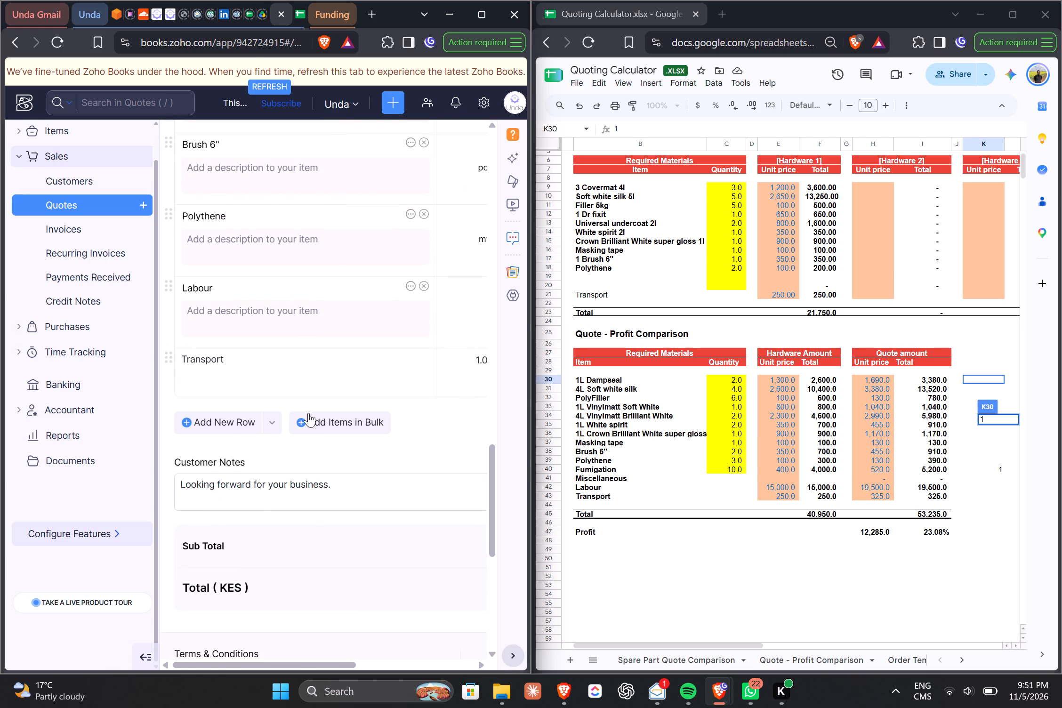
scroll(304, 403, "down", 1)
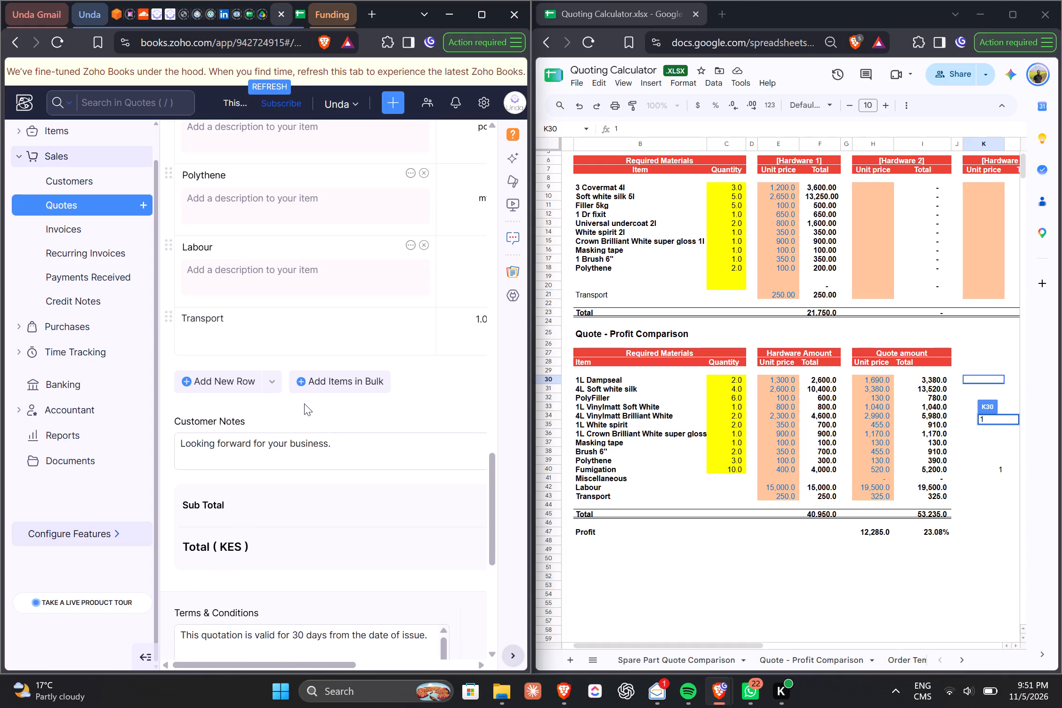
scroll(304, 403, "up", 1)
scroll(304, 403, "down", 2)
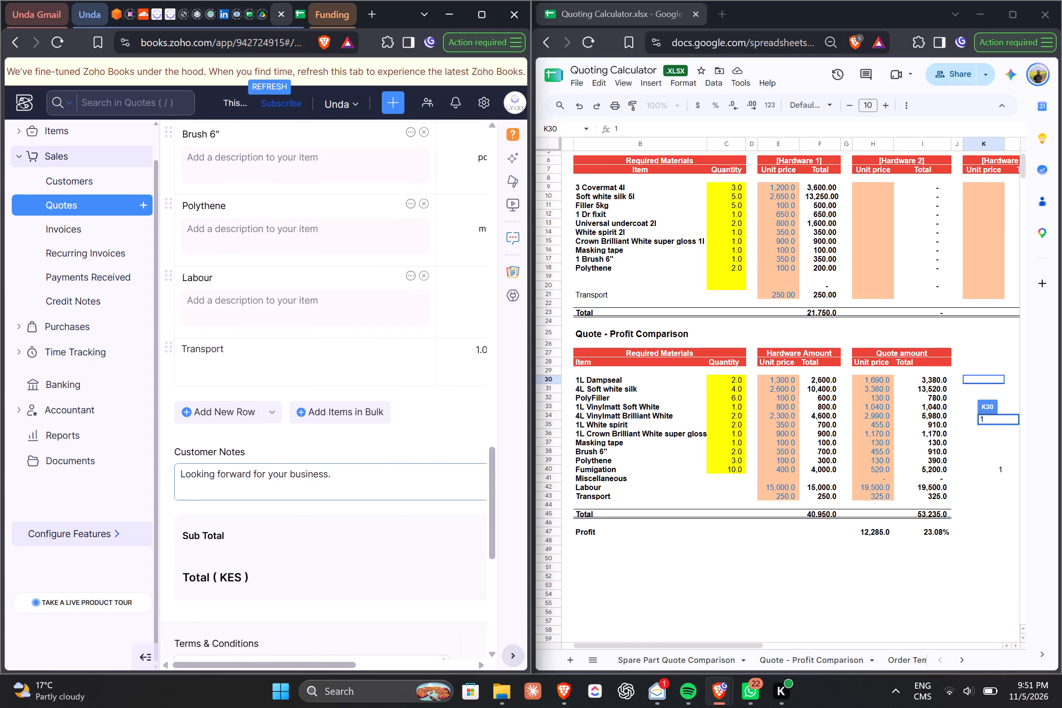
scroll(304, 403, "down", 3)
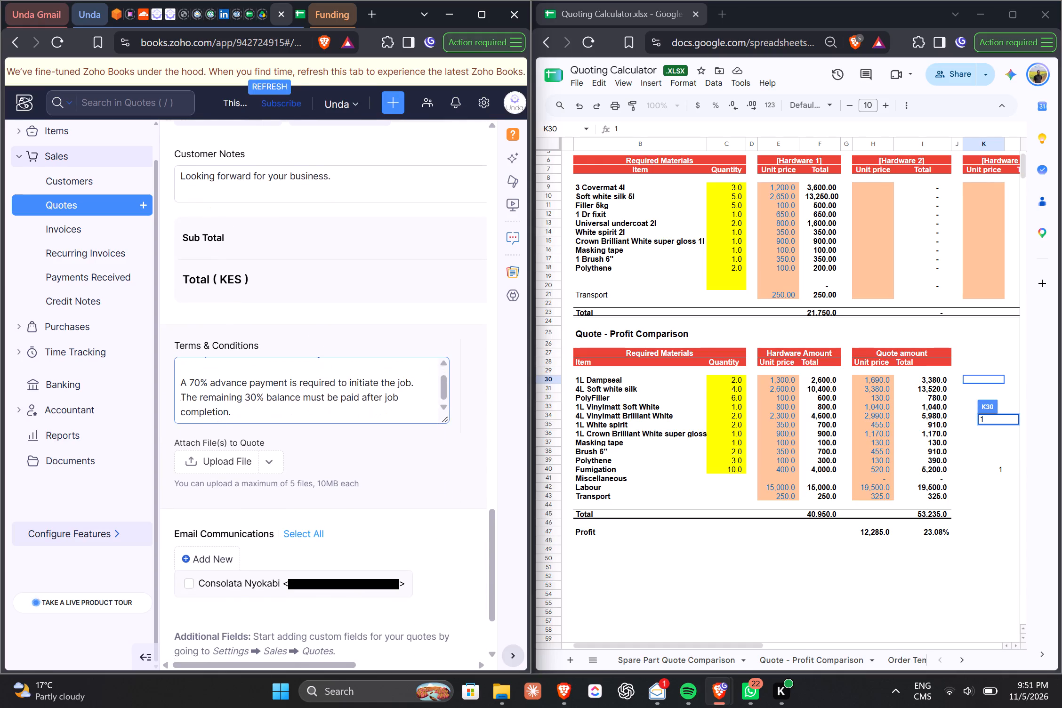
scroll(304, 403, "down", 2)
scroll(304, 403, "up", 1)
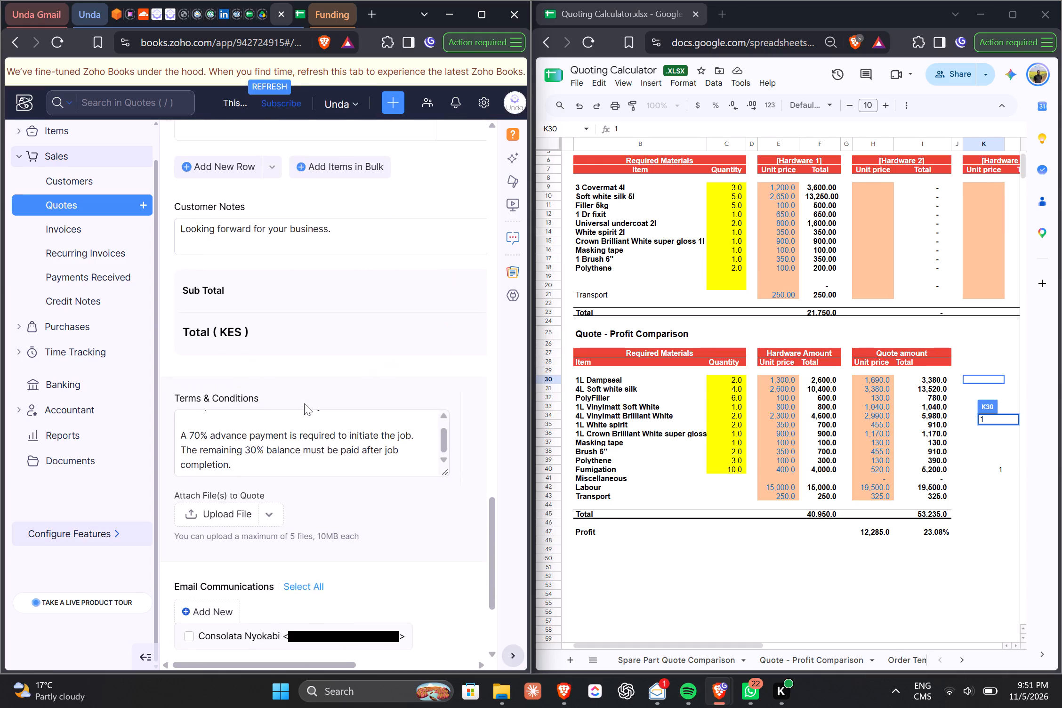
scroll(304, 403, "up", 4)
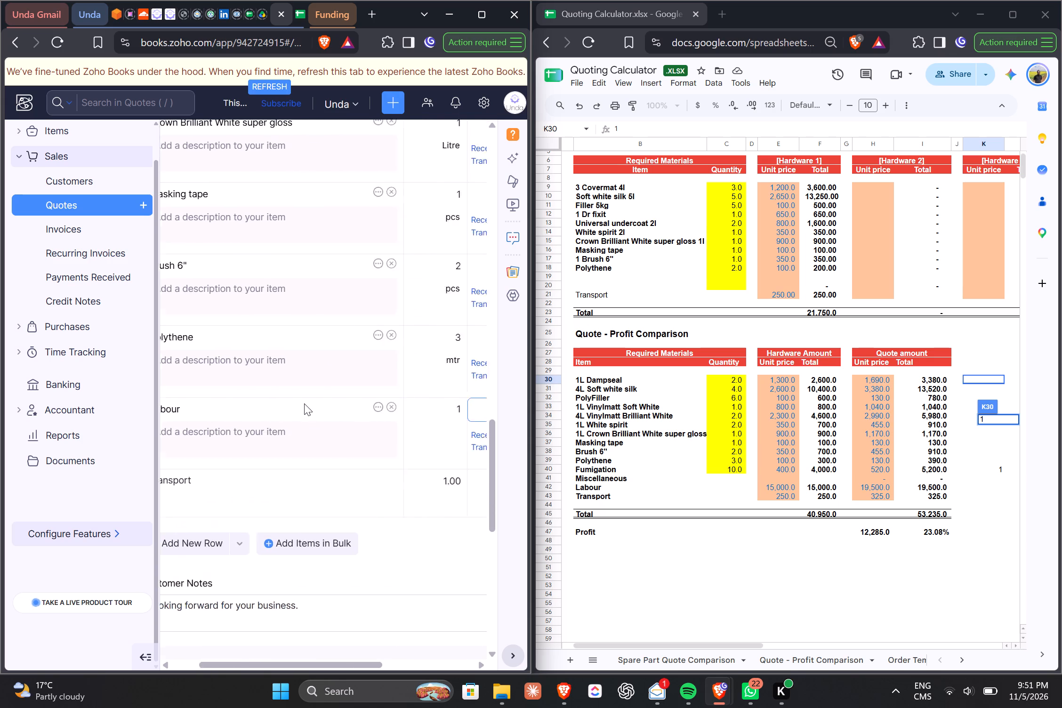
scroll(304, 403, "up", 2)
scroll(304, 403, "right", 3)
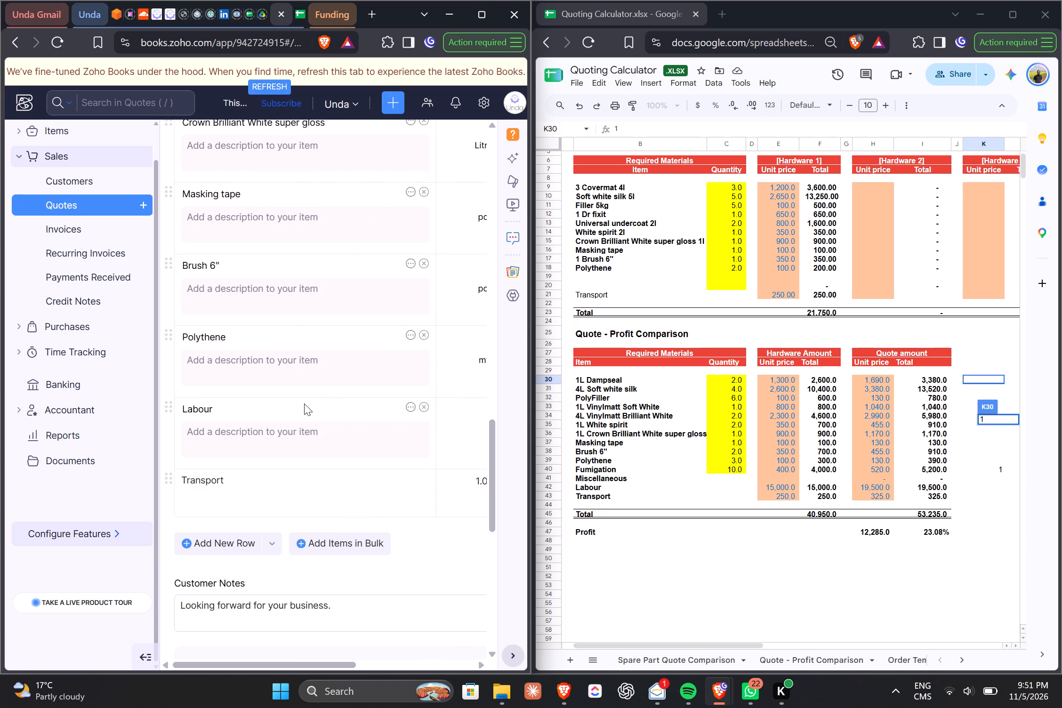
Set the Transport line's rate to 1300 in the quote's item table.
scroll(304, 403, "down", 1)
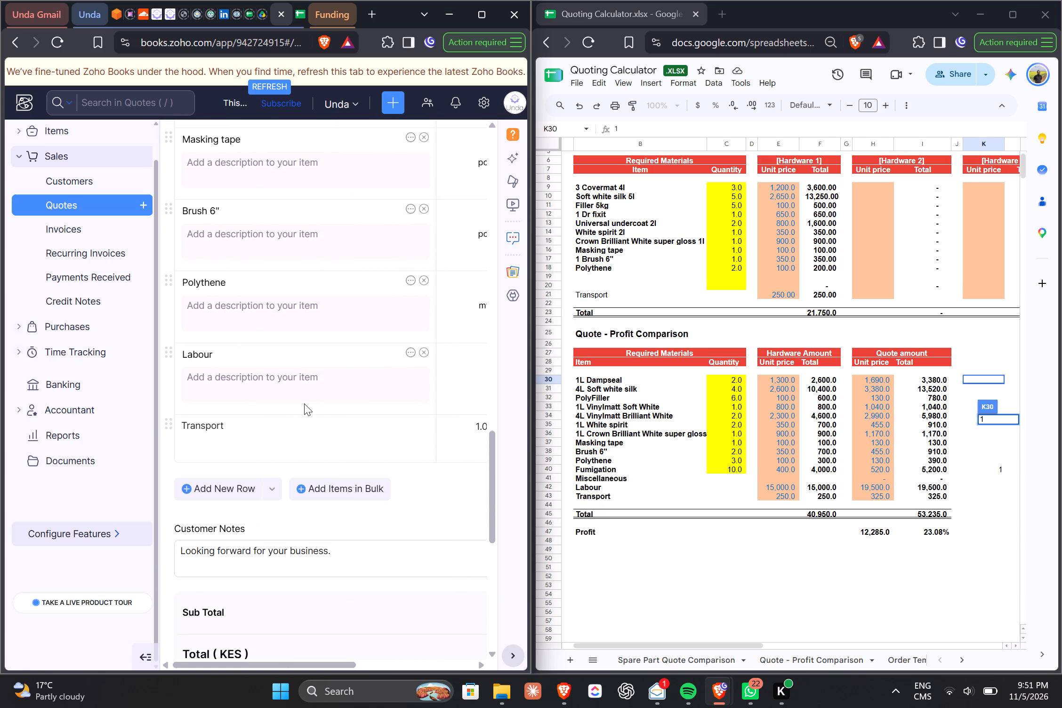
scroll(304, 403, "down", 1)
scroll(346, 436, "left", 2)
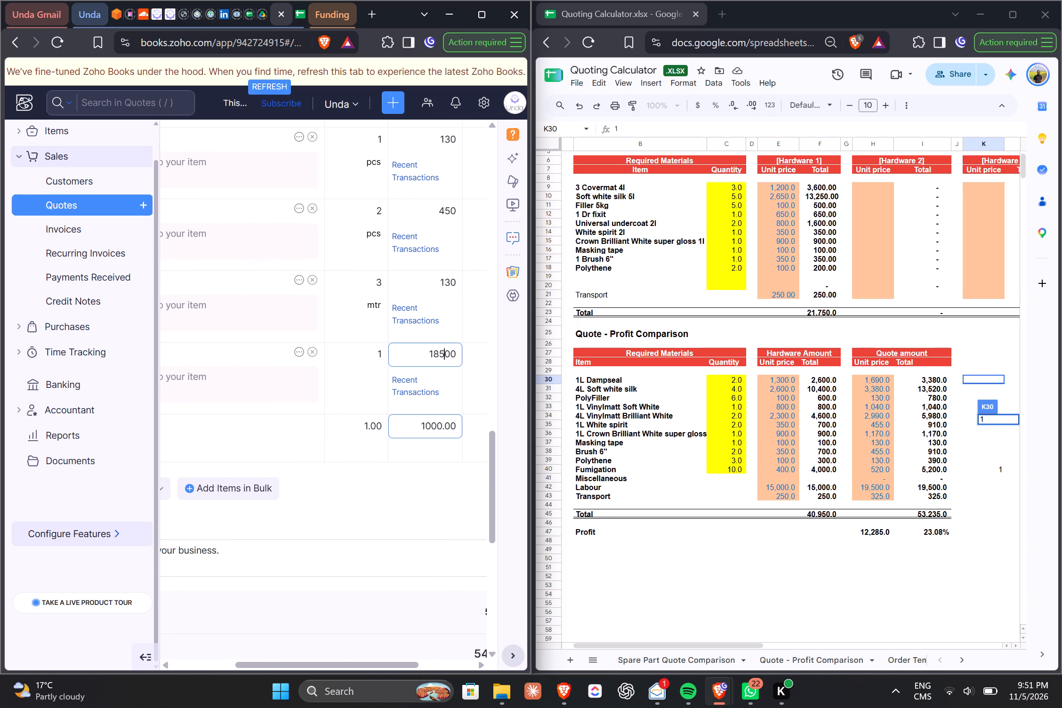
left_click(434, 426)
key("BackSpace")
key("BackSpace")
key("2")
key("0")
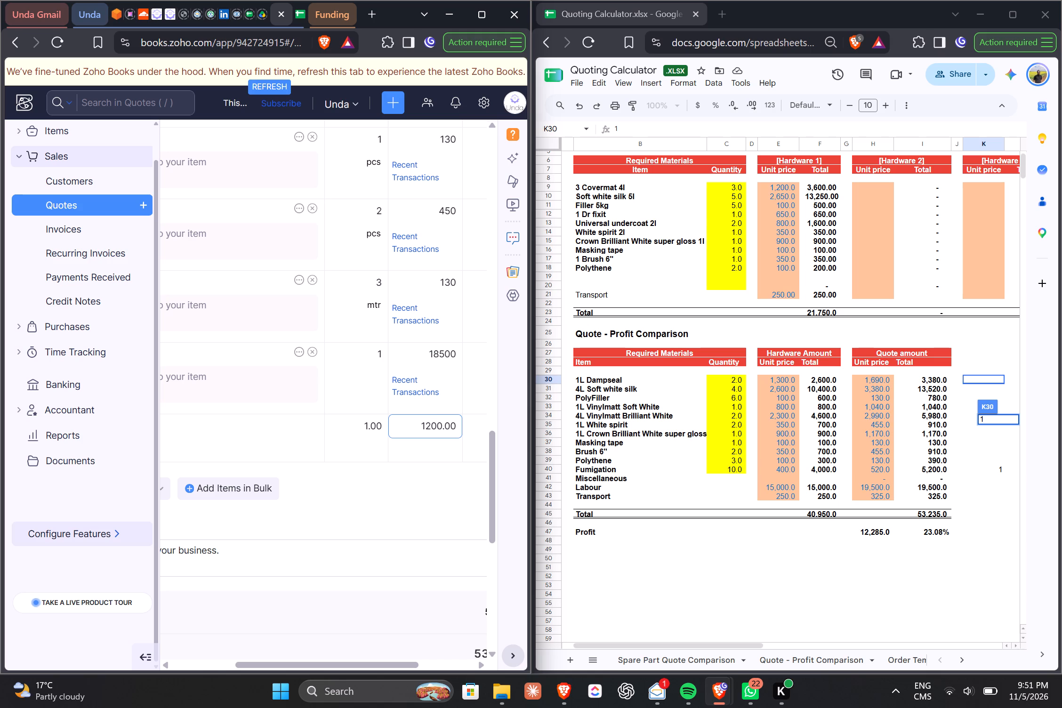
key("BackSpace")
key("BackSpace")
type("30")
left_click(339, 501)
Check the amounts of the Labour and Transport lines and the quote's Sub Total and Total (KES).
scroll(437, 500, "left", 1)
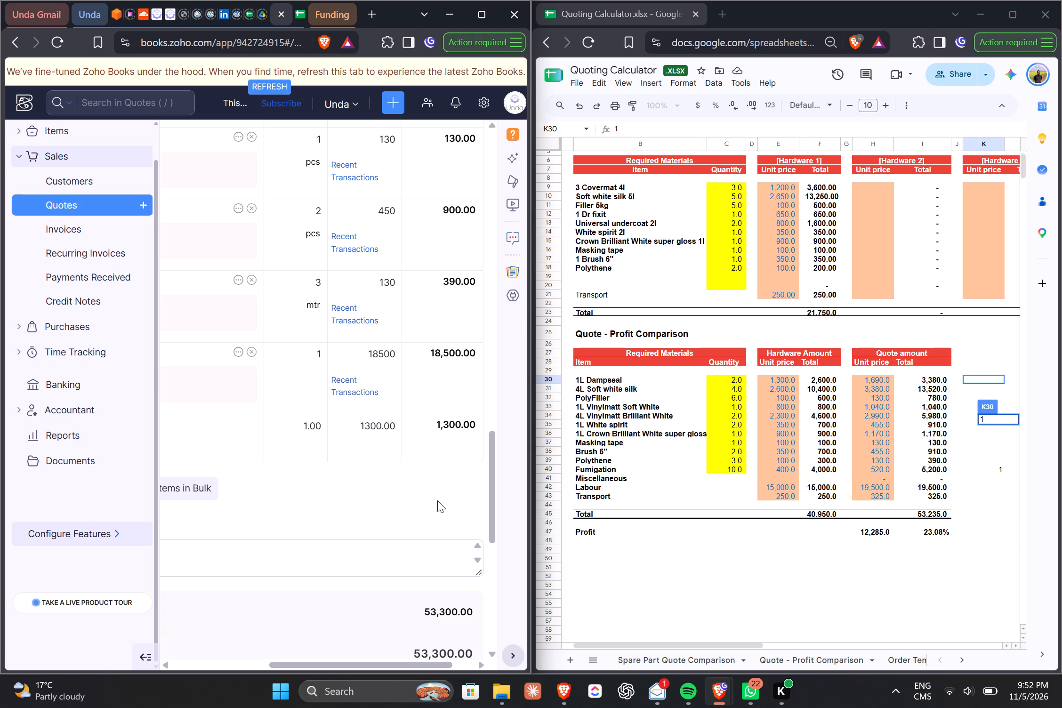
scroll(437, 500, "right", 3)
scroll(437, 500, "left", 1)
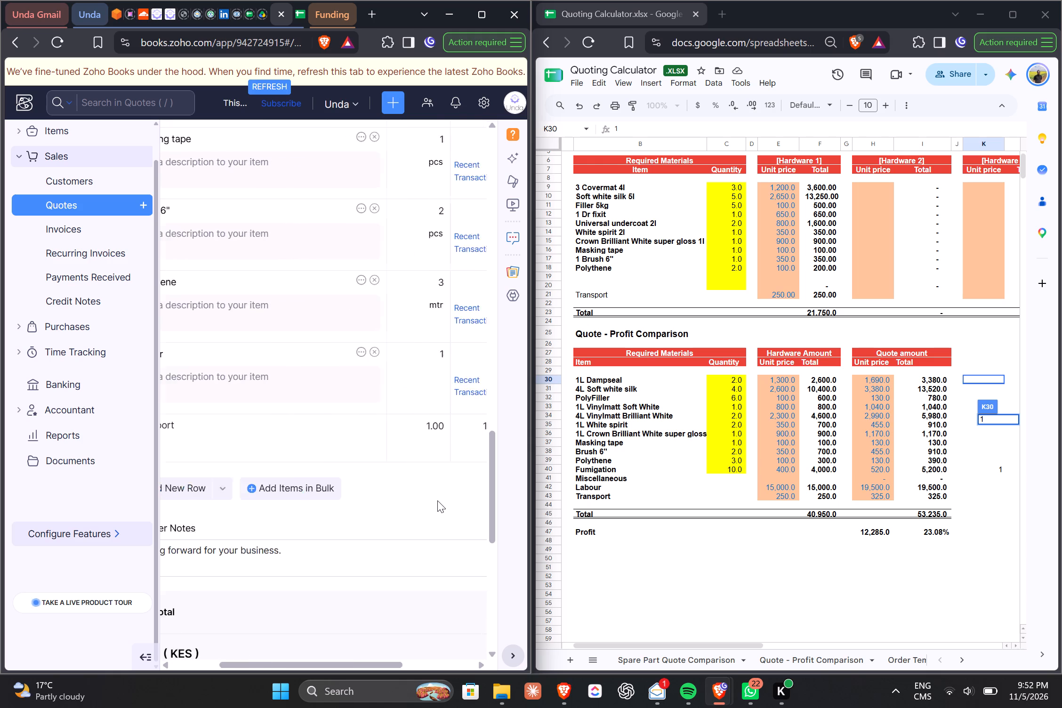
scroll(437, 500, "left", 1)
scroll(437, 500, "down", 2)
scroll(437, 500, "up", 2)
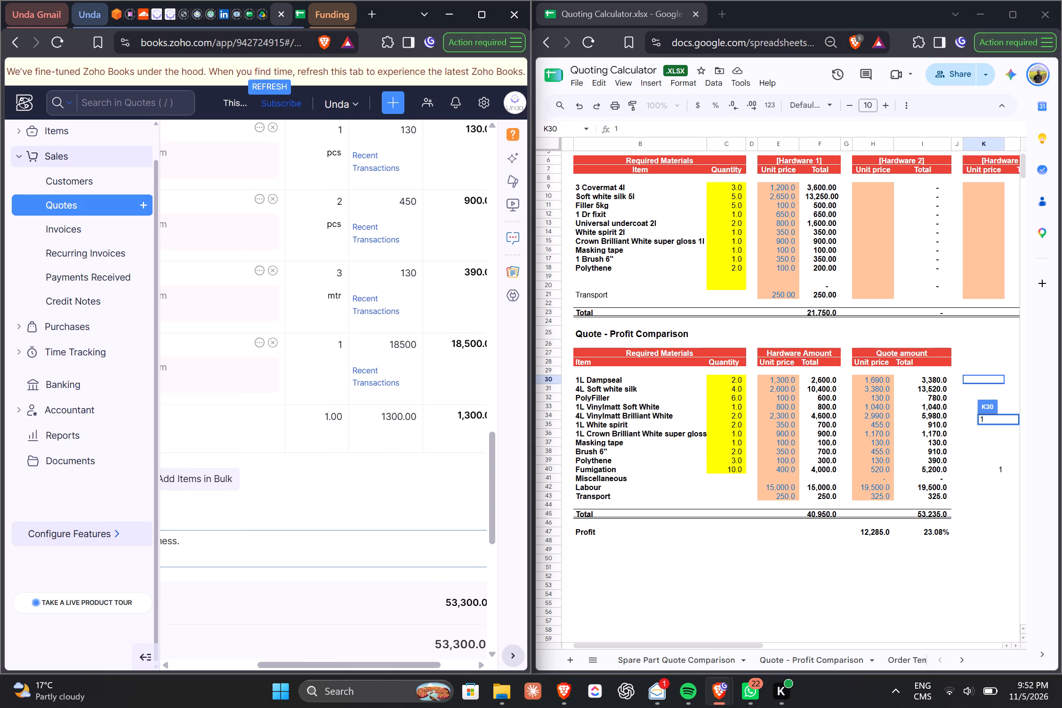
scroll(437, 500, "up", 1)
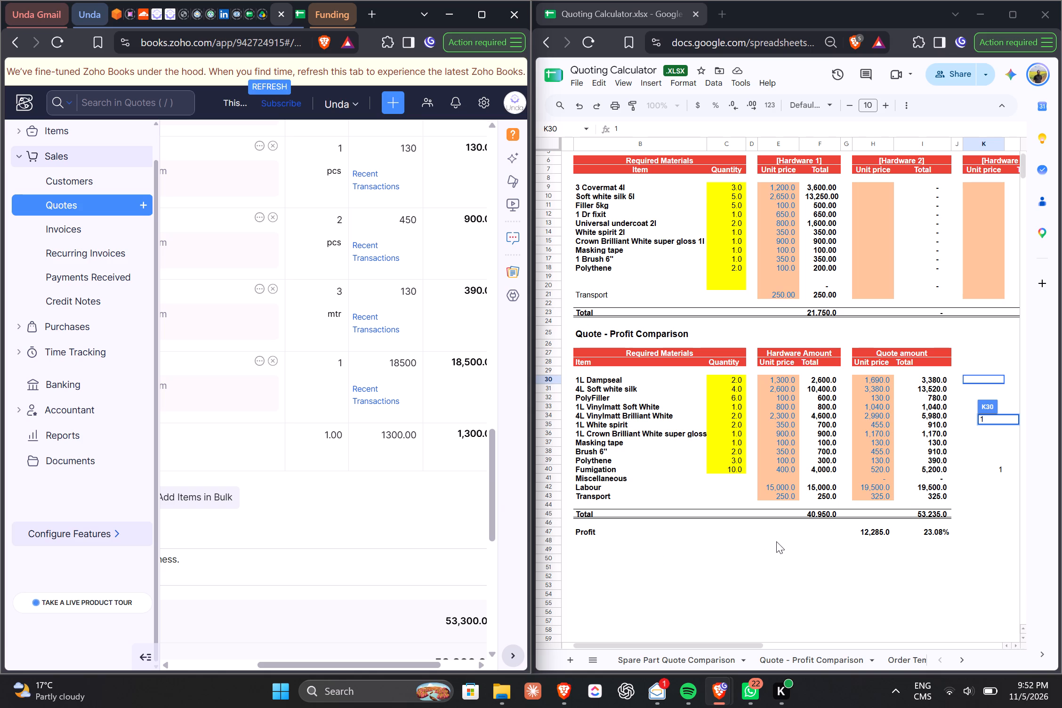
scroll(410, 557, "down", 3)
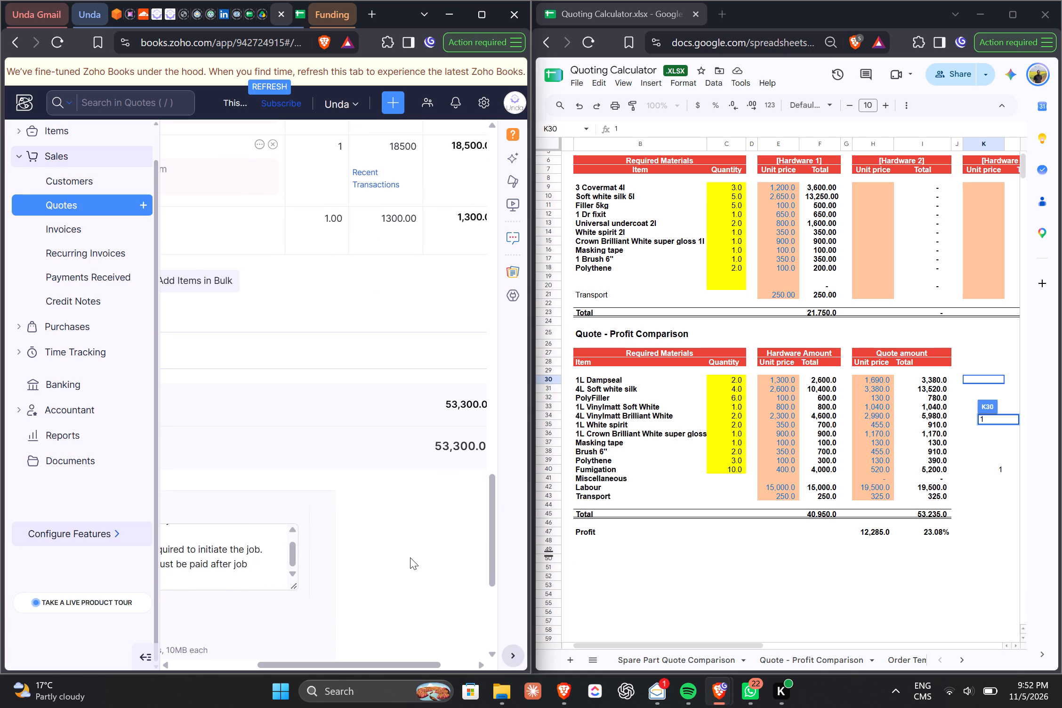
Review the quote's customer notes, terms and conditions, attachments and email communications before saving.
scroll(410, 557, "right", 2)
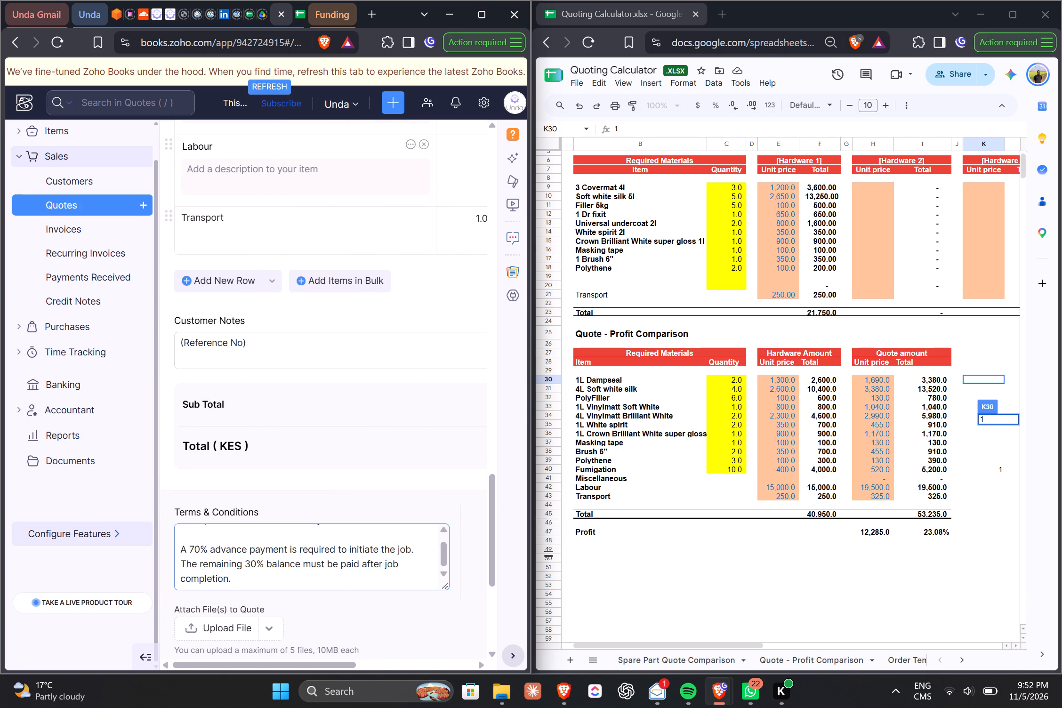
scroll(410, 557, "up", 2)
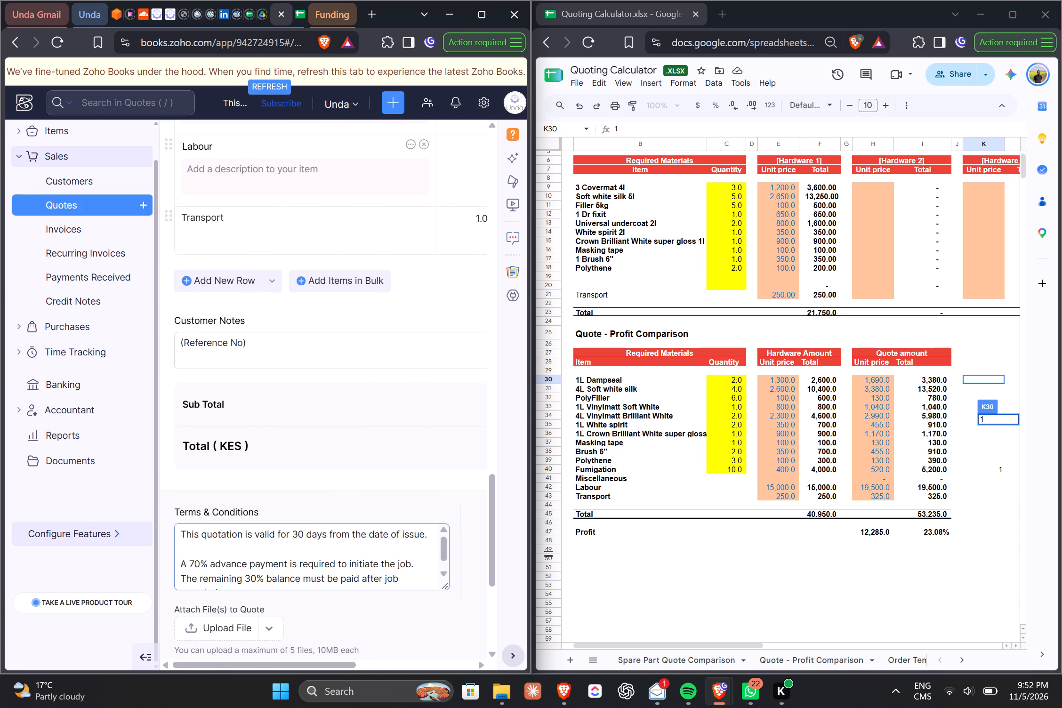
scroll(410, 557, "up", 2)
scroll(284, 336, "up", 4)
scroll(284, 336, "down", 2)
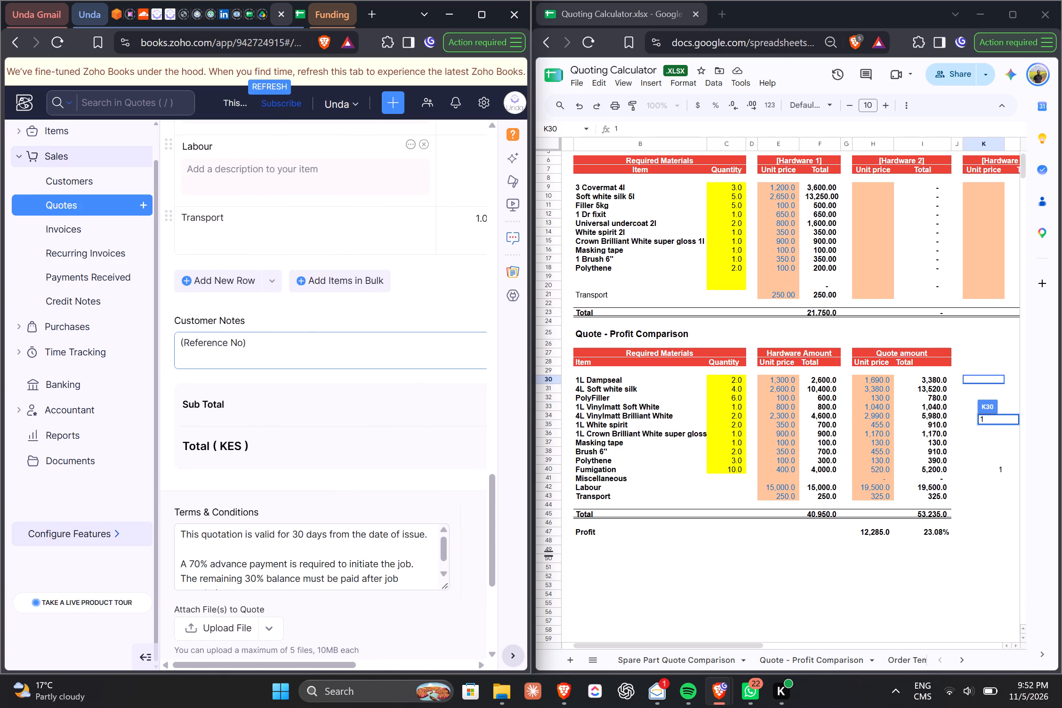
scroll(284, 336, "down", 5)
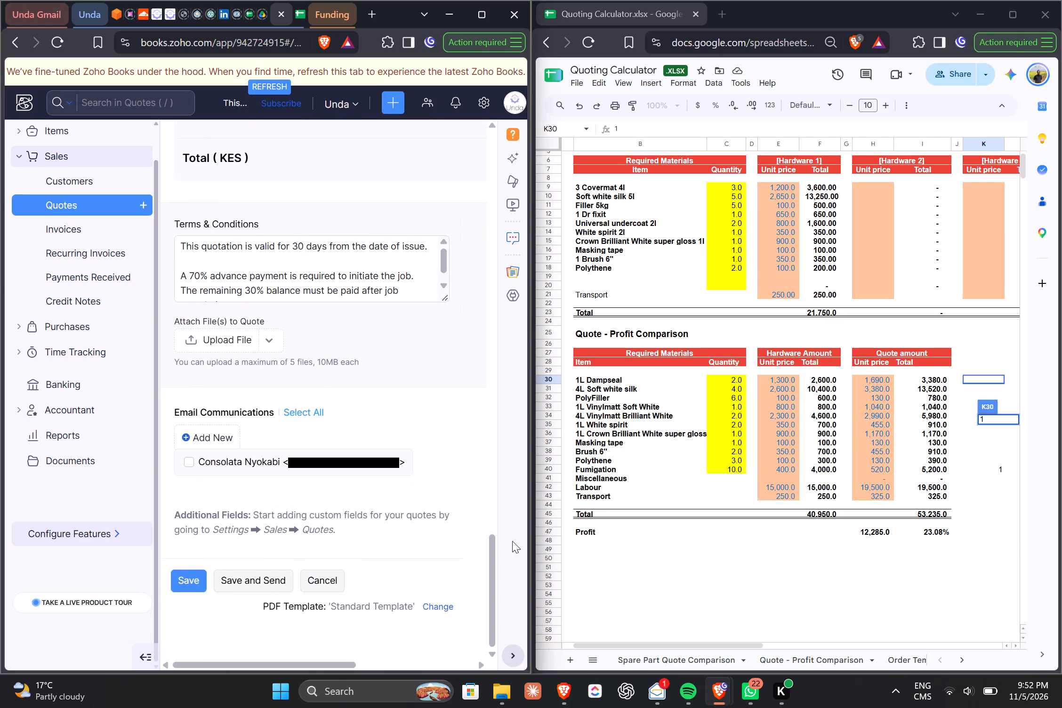
scroll(312, 394, "up", 2)
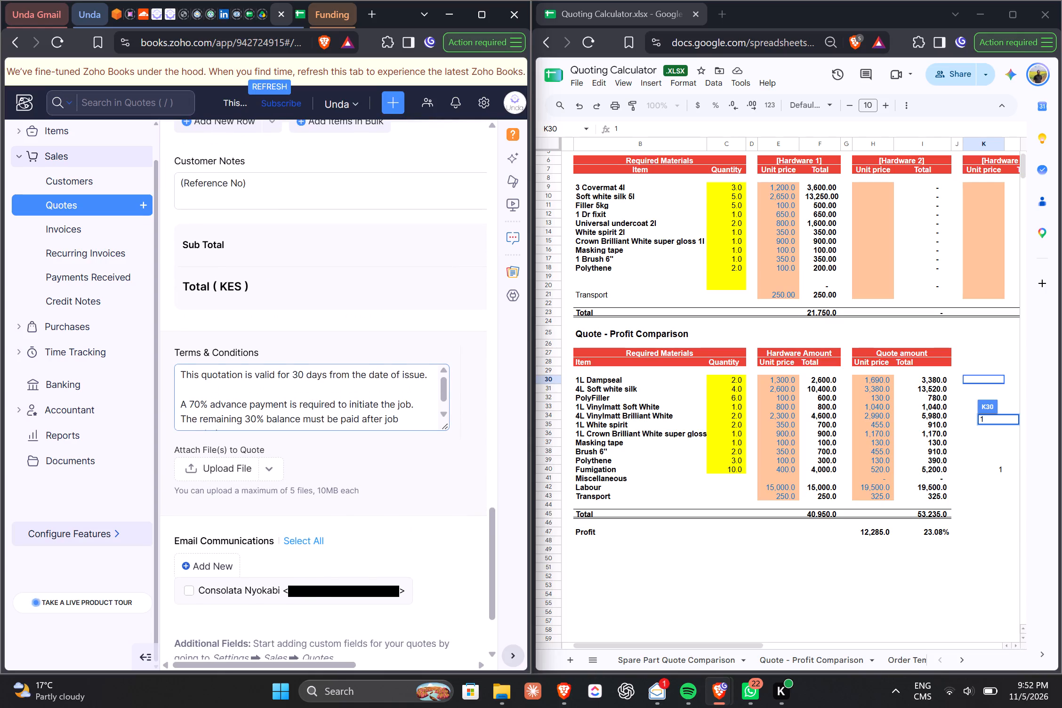
scroll(312, 394, "up", 3)
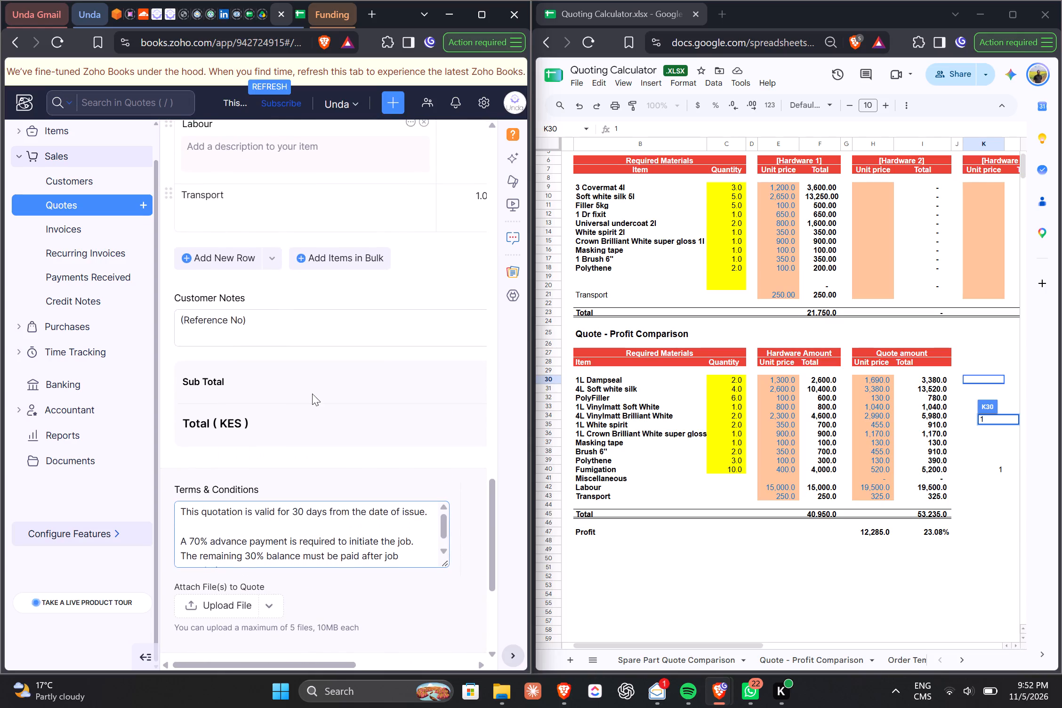
scroll(312, 394, "up", 2)
scroll(312, 394, "down", 9)
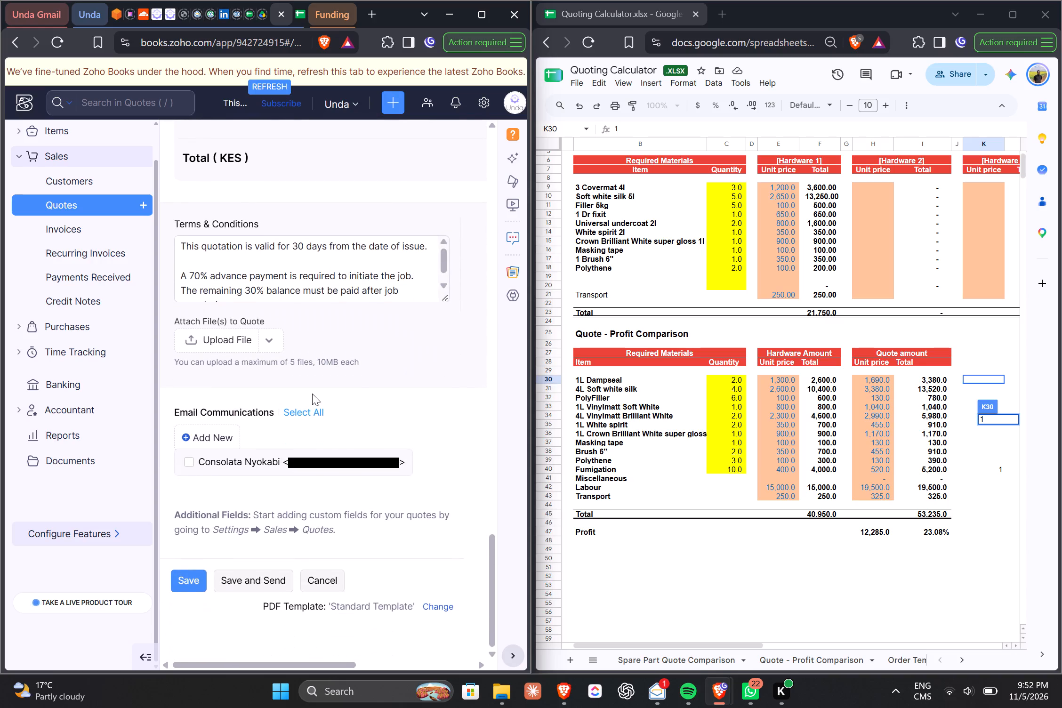
Save the updated quote without sending it.
left_click(186, 585)
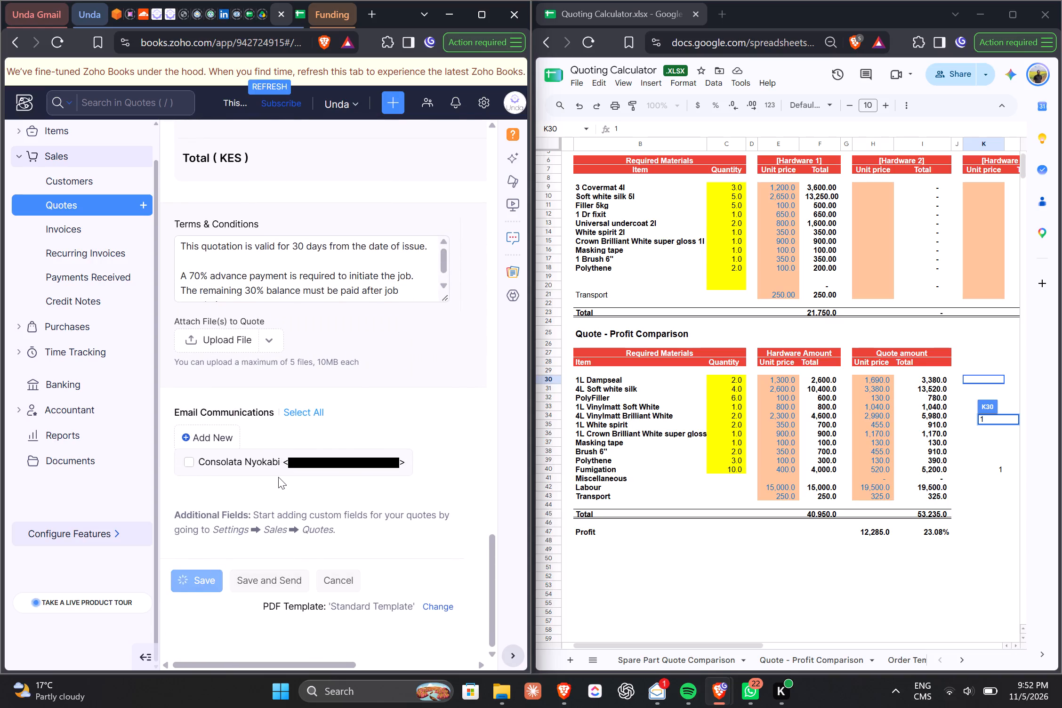
scroll(278, 477, "up", 12)
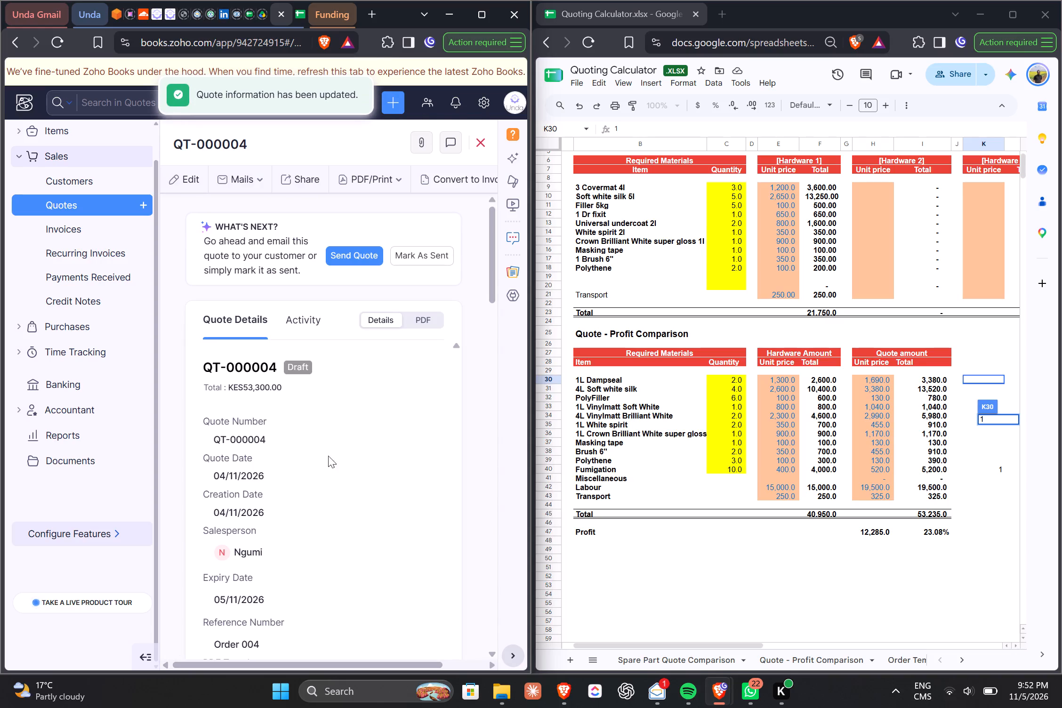
Export quote QT-000004 as a PDF named QT-000004 into the Order 004 folder, replacing the existing file.
left_click(382, 183)
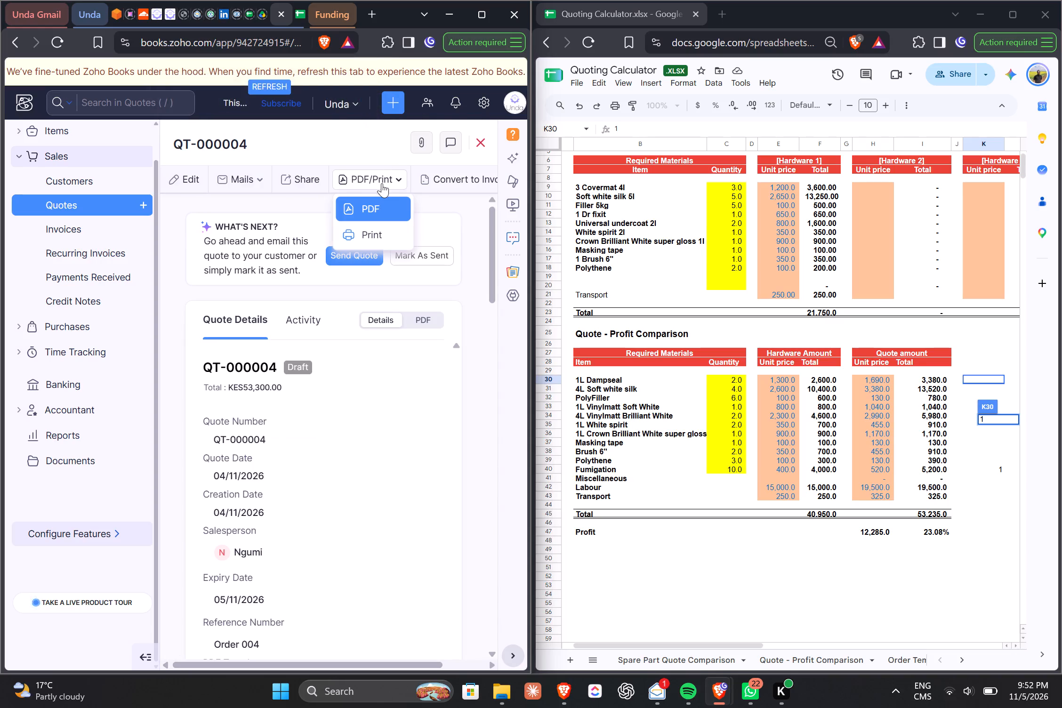
left_click(378, 209)
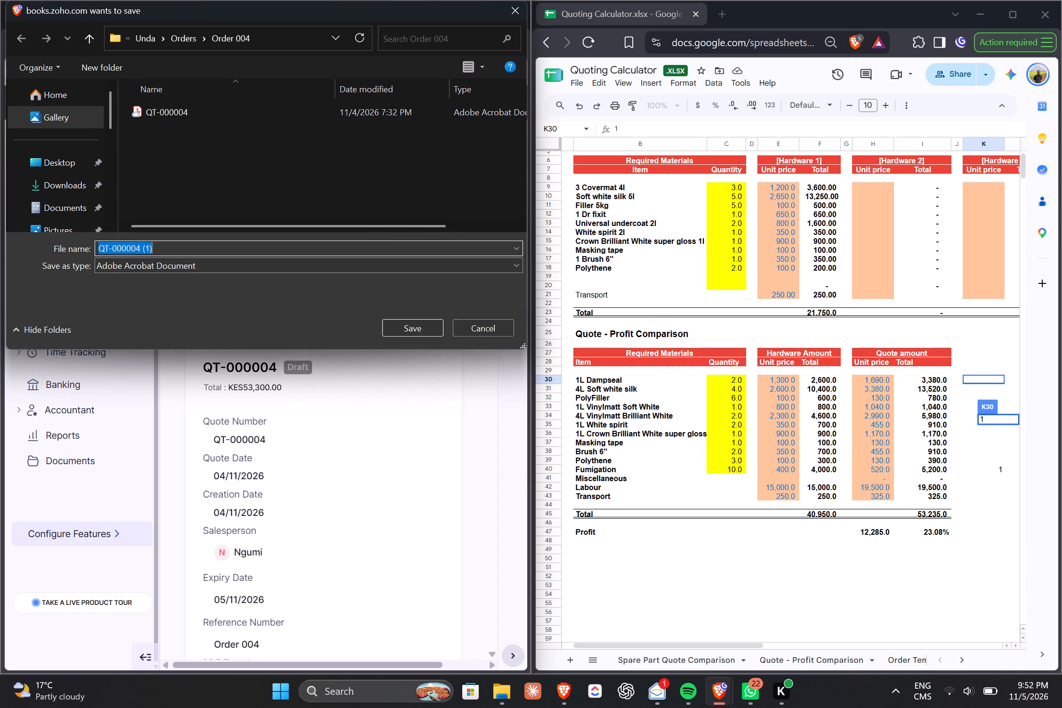
left_click(278, 252)
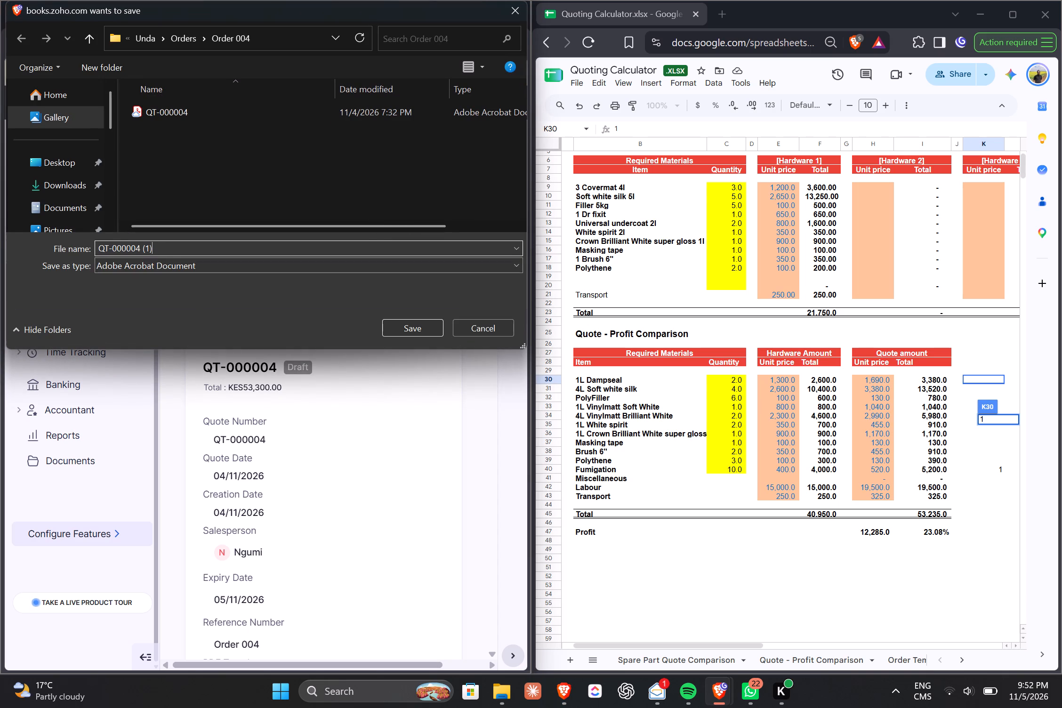
key("BackSpace")
key("BackSpace")
key("BackSpace")
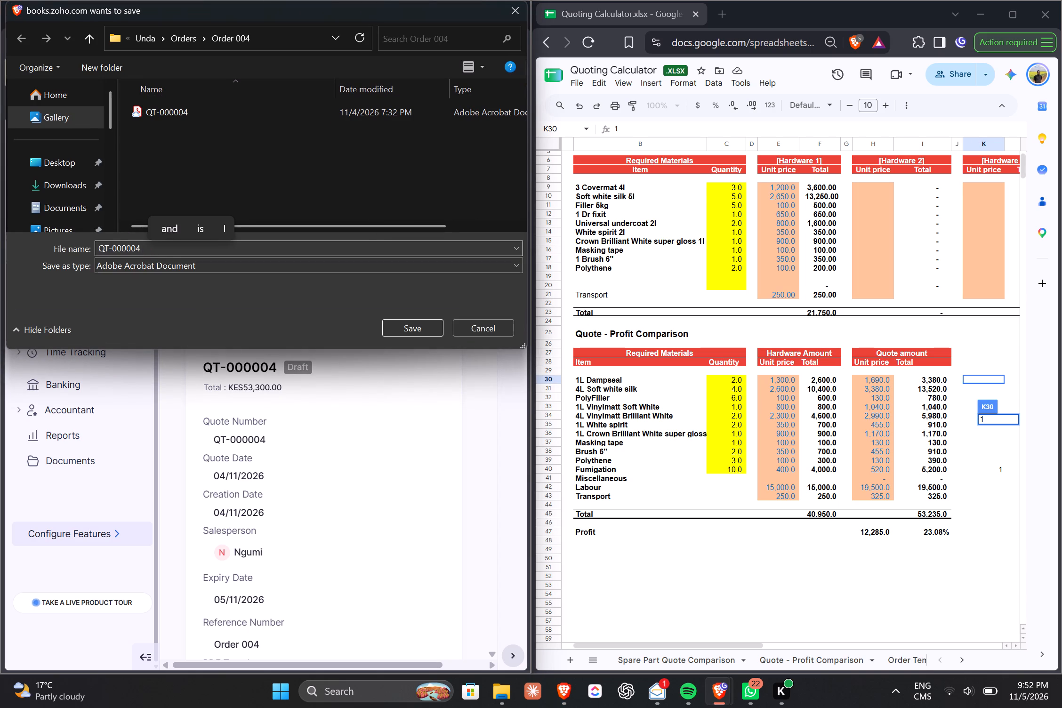
key("shift+v")
key("BackSpace")
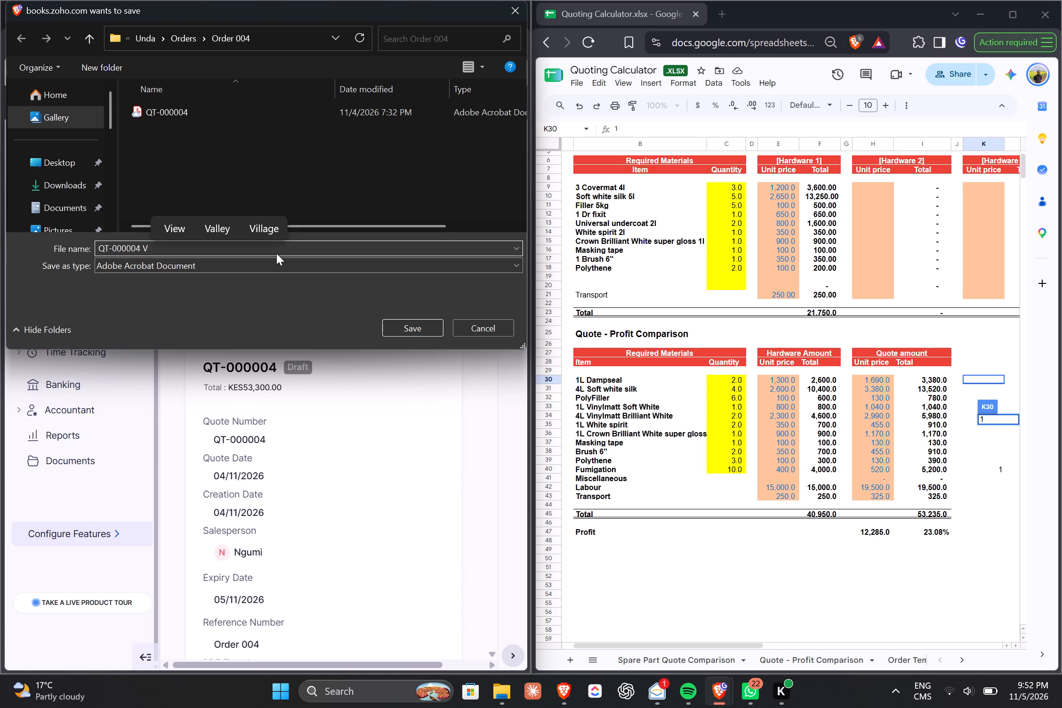
key("BackSpace")
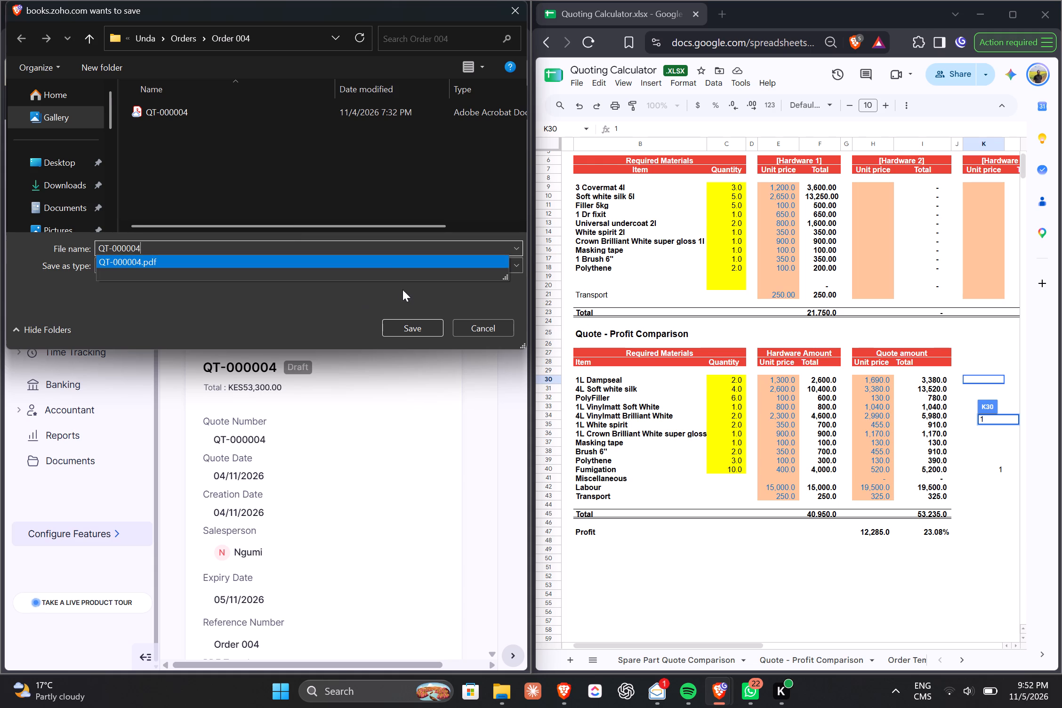
left_click(427, 325)
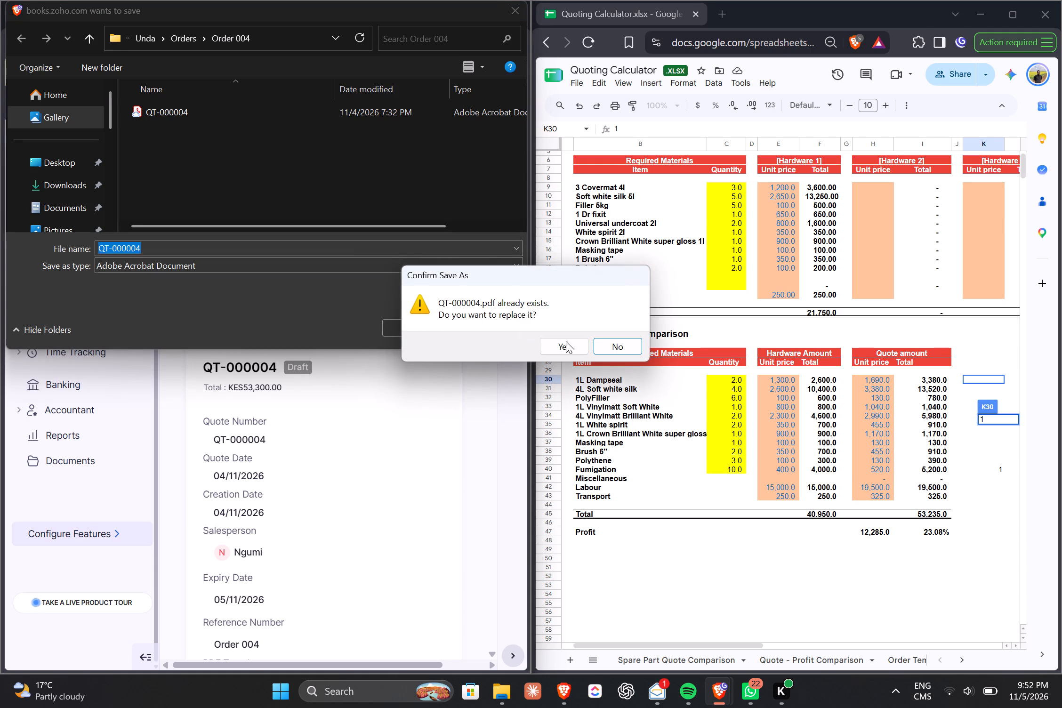
left_click(571, 347)
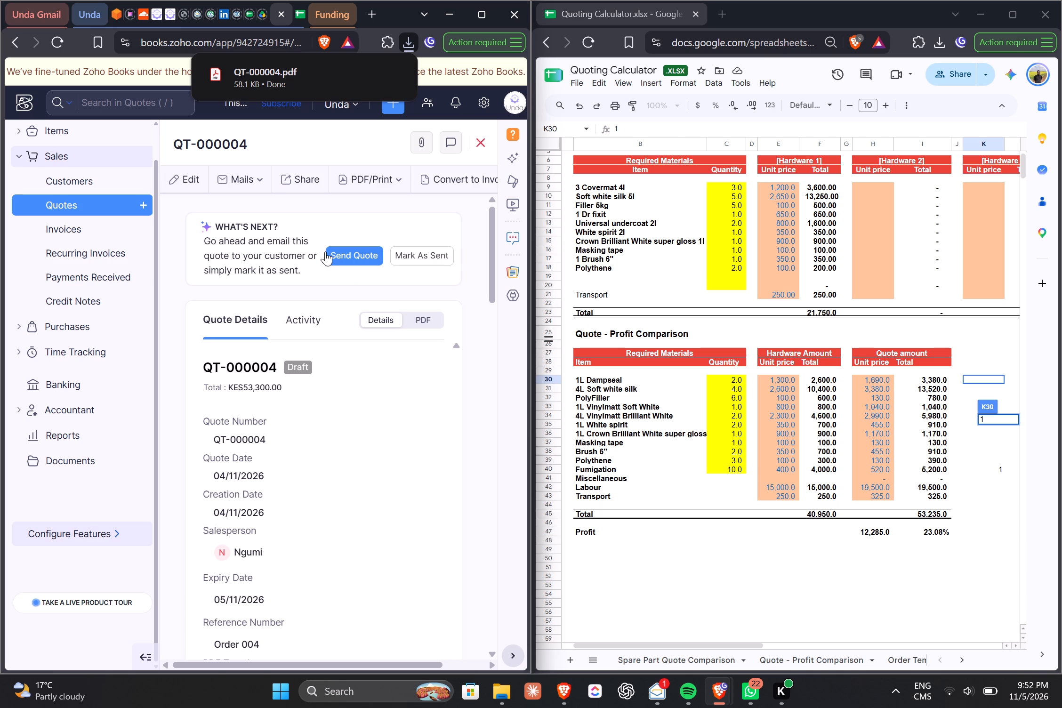
Open the downloaded QT-000004.pdf.
left_click(340, 75)
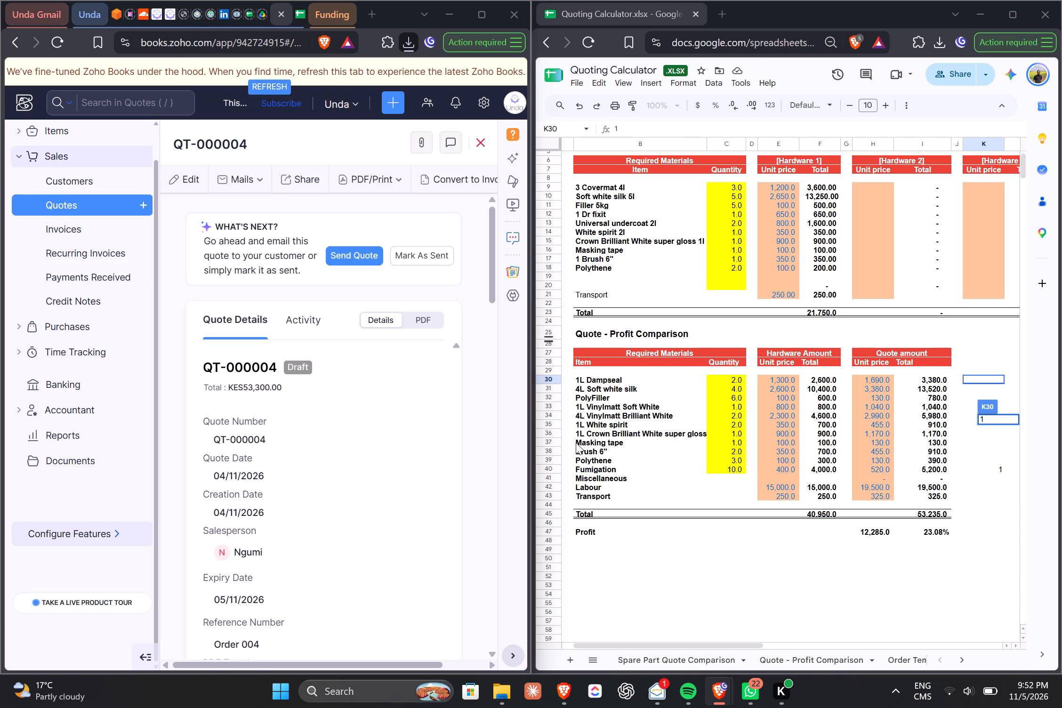